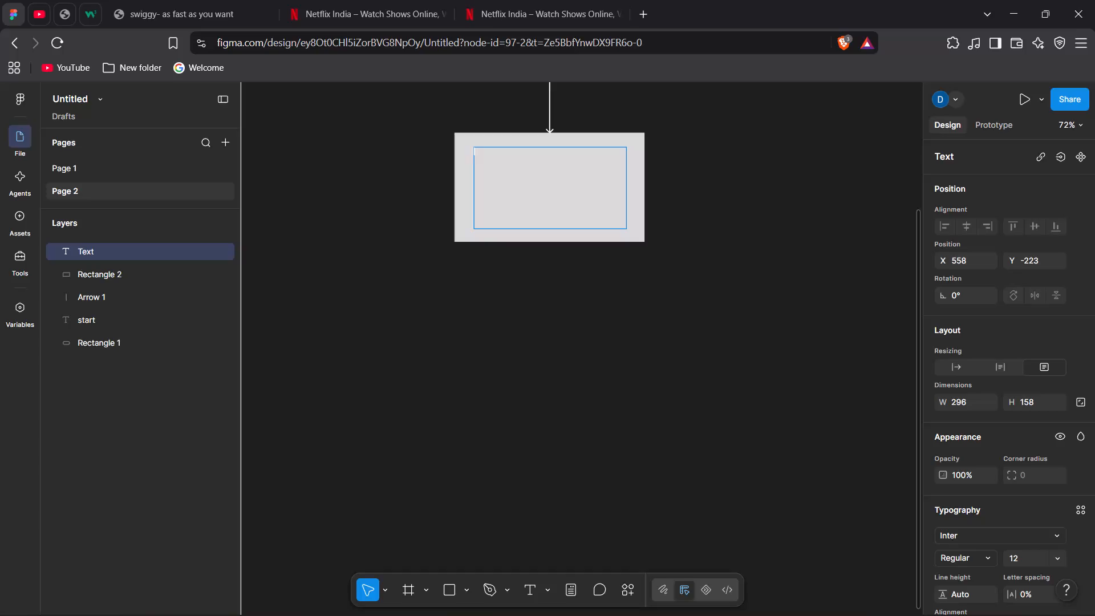
Set the font size of the empty text box in the second flowchart rectangle to 64.
click(1058, 557)
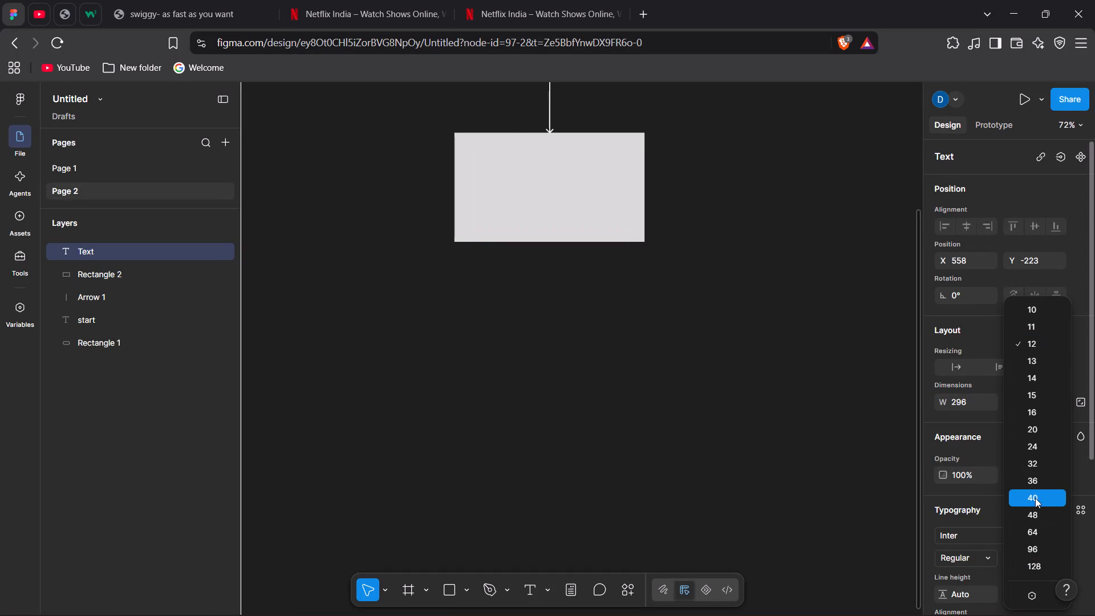
click(1035, 498)
click(1060, 552)
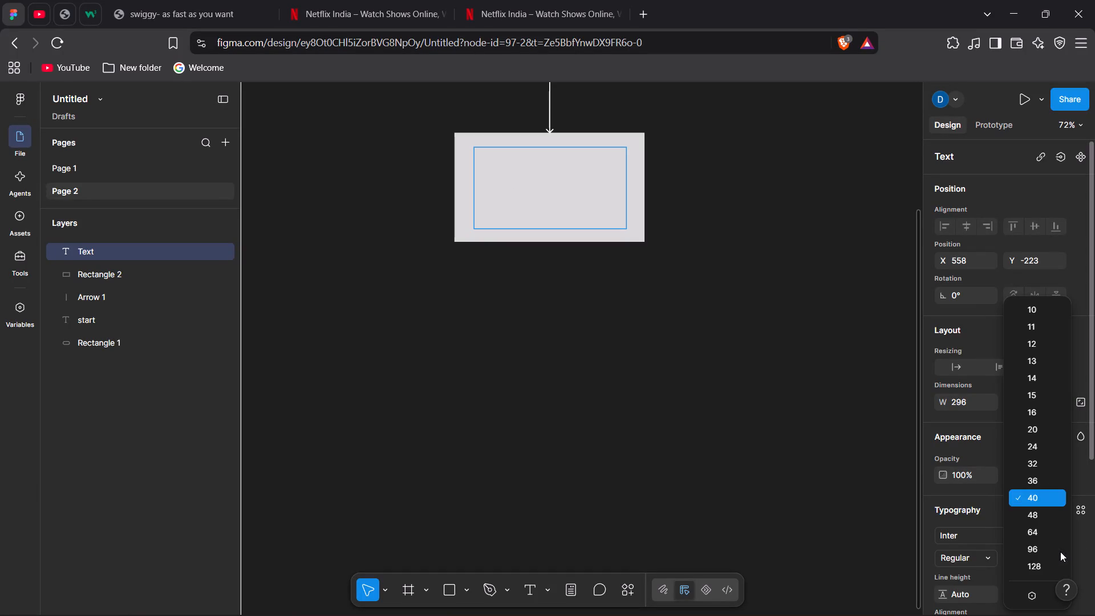
click(1045, 528)
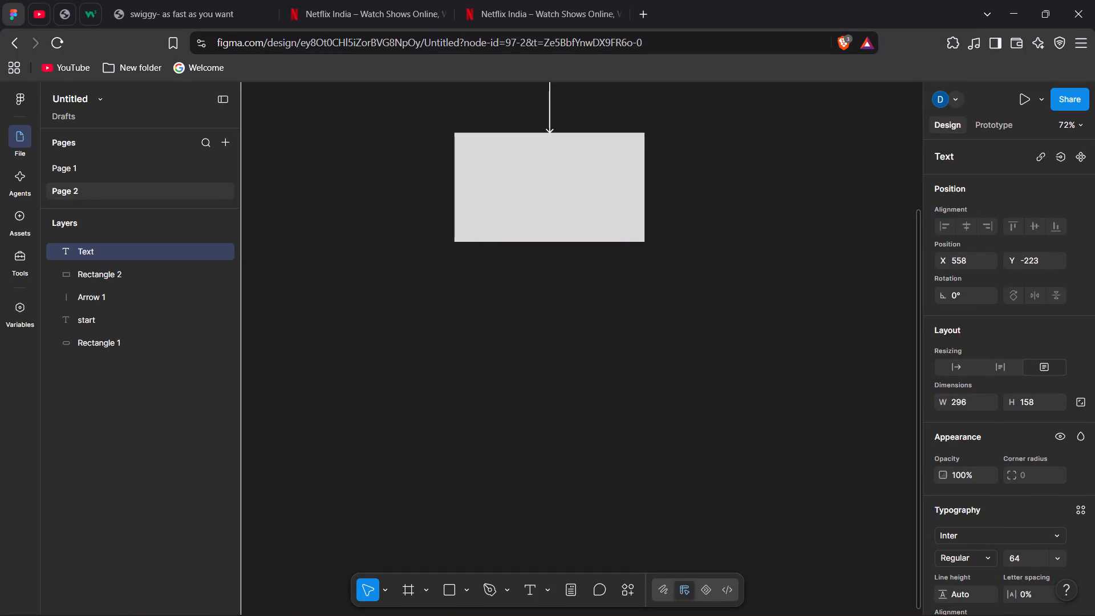
Open the browsing history in a new tab and look through the visited pages for a user flow reference.
click(642, 15)
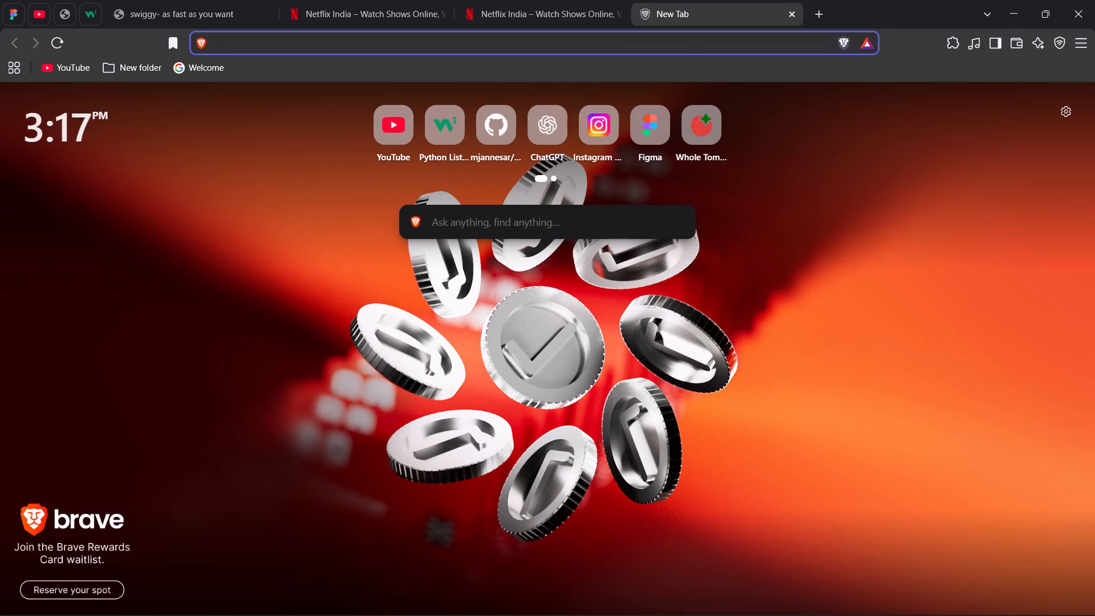
key(ctrl+h)
scroll(542, 512, down, 5)
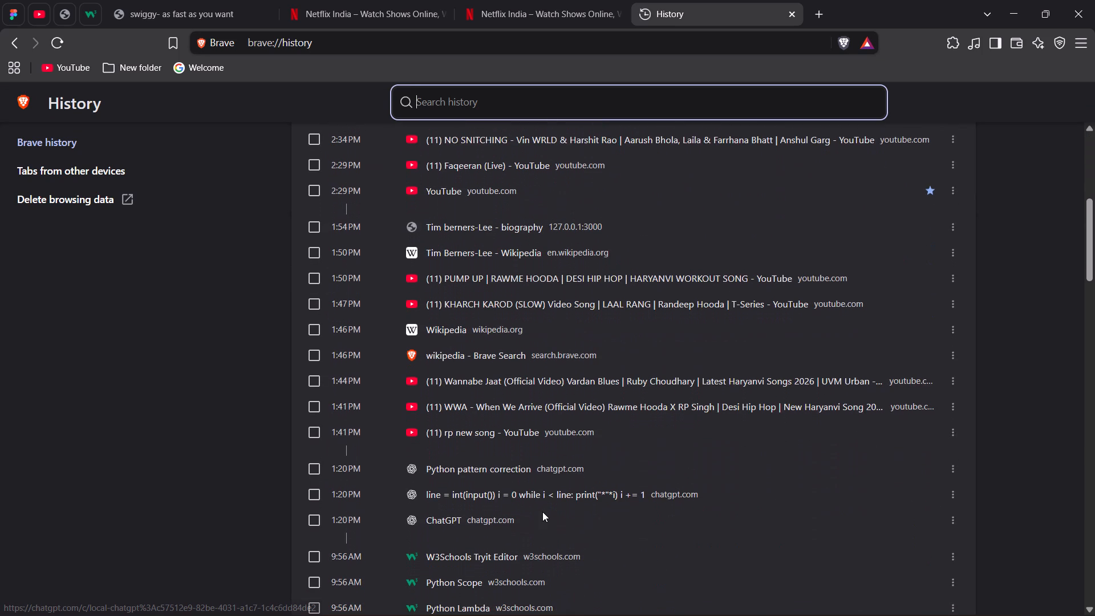
scroll(542, 512, down, 2)
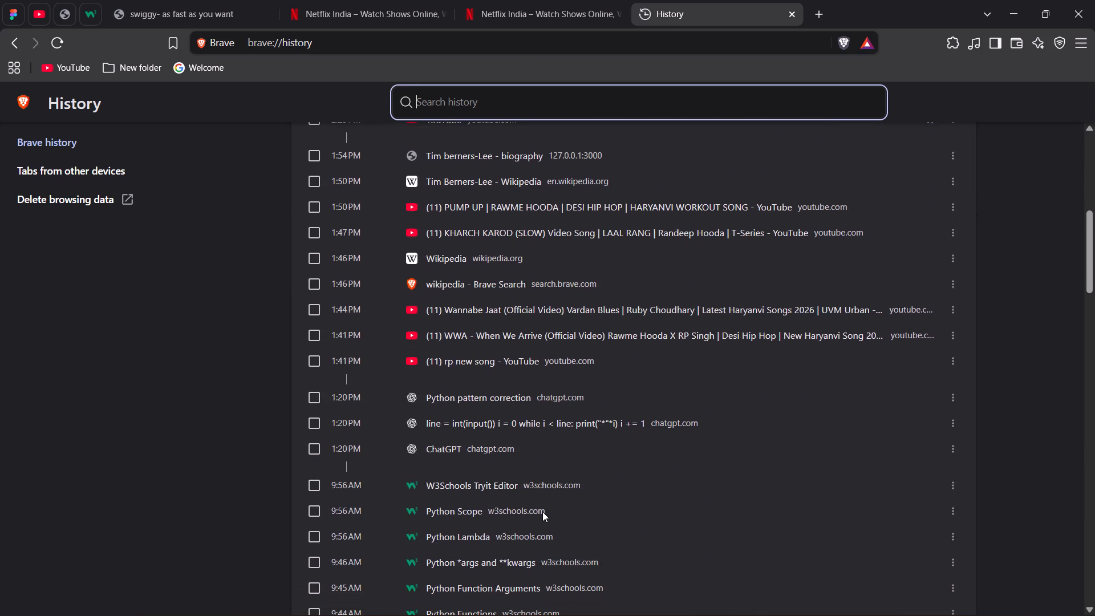
scroll(542, 512, down, 3)
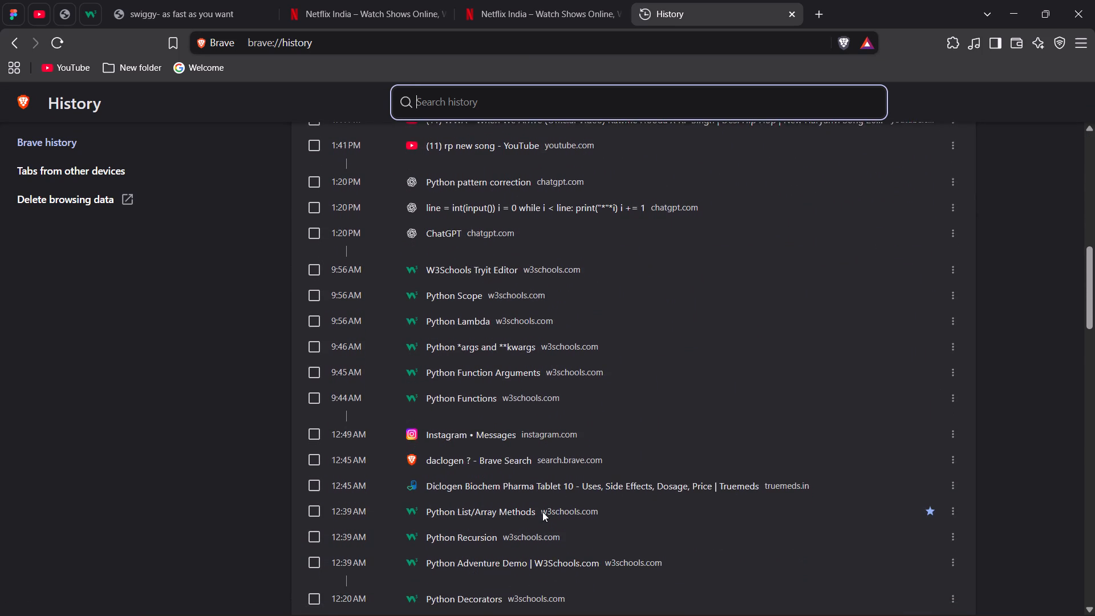
scroll(542, 512, down, 2)
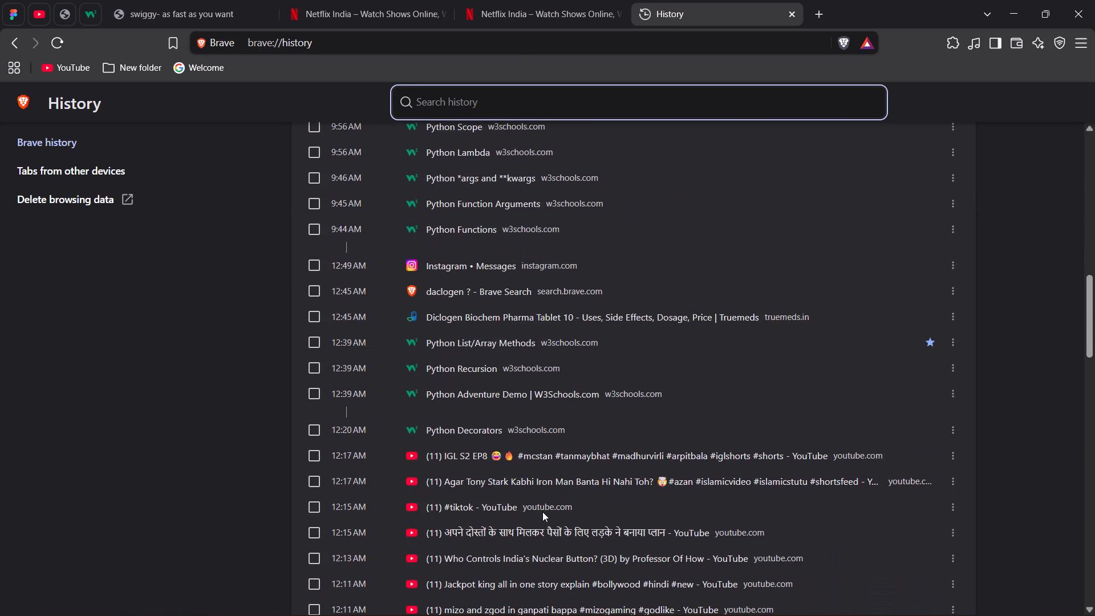
Look through the older browsing history and open the Medium article "User Flow for App Development: A Beginner's Guide".
scroll(542, 512, down, 4)
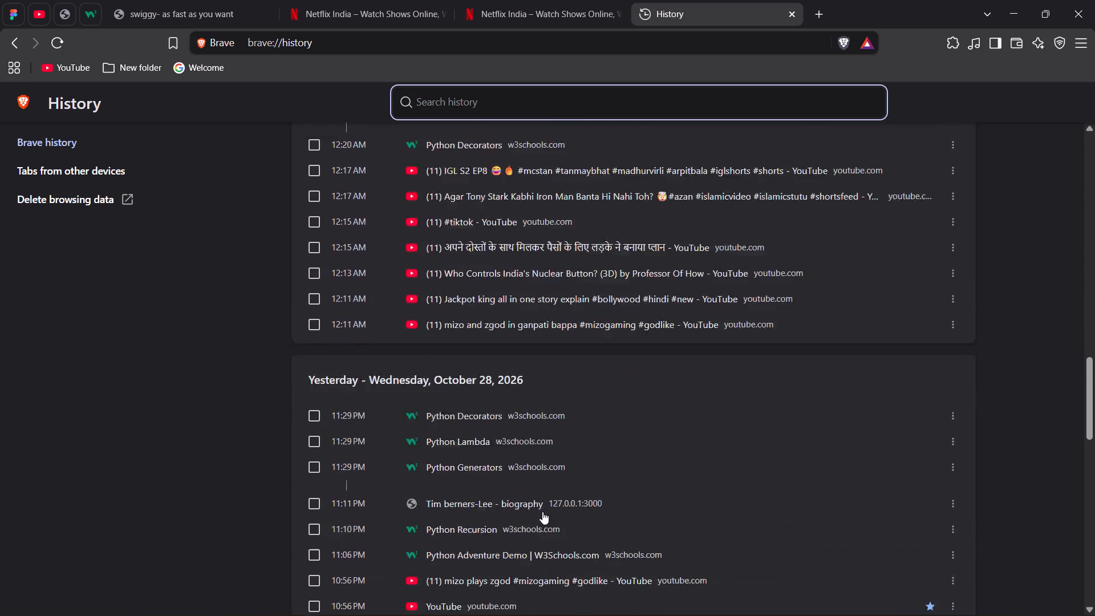
scroll(542, 512, down, 1)
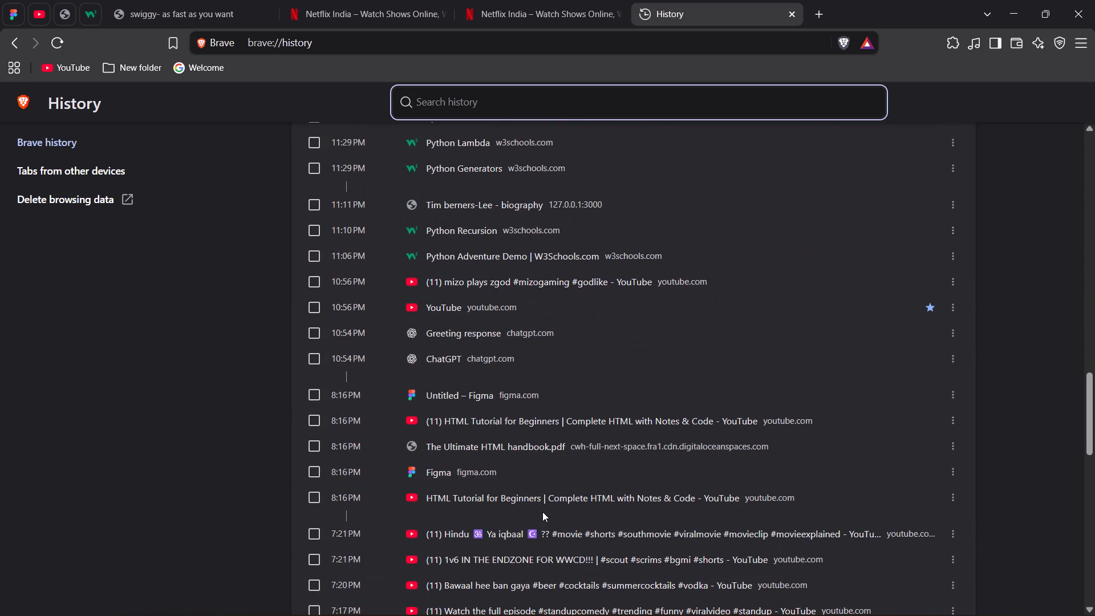
scroll(542, 512, down, 9)
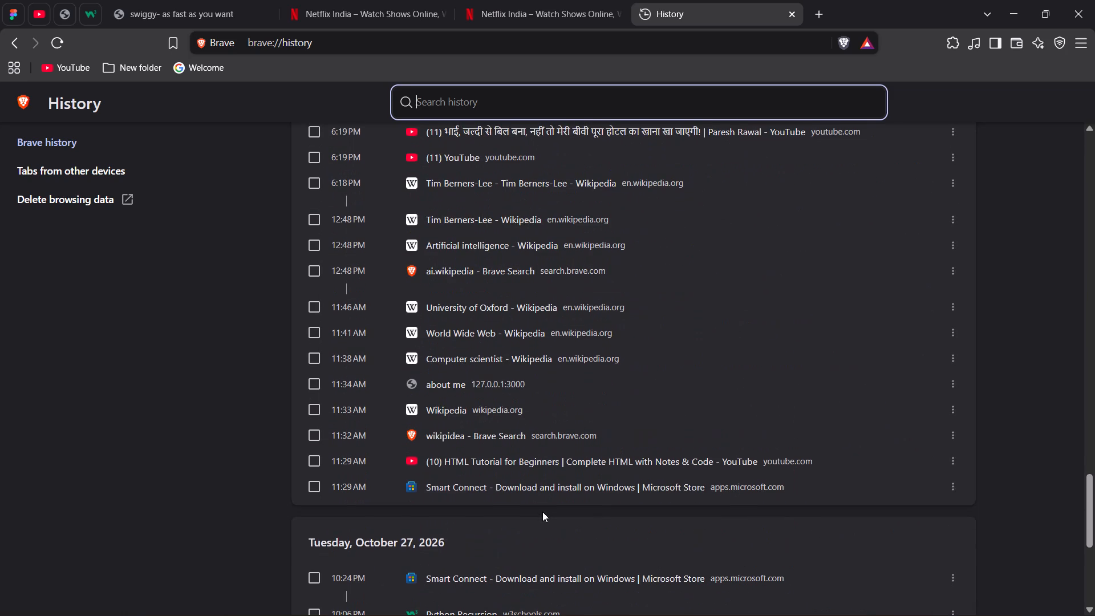
scroll(542, 512, down, 1)
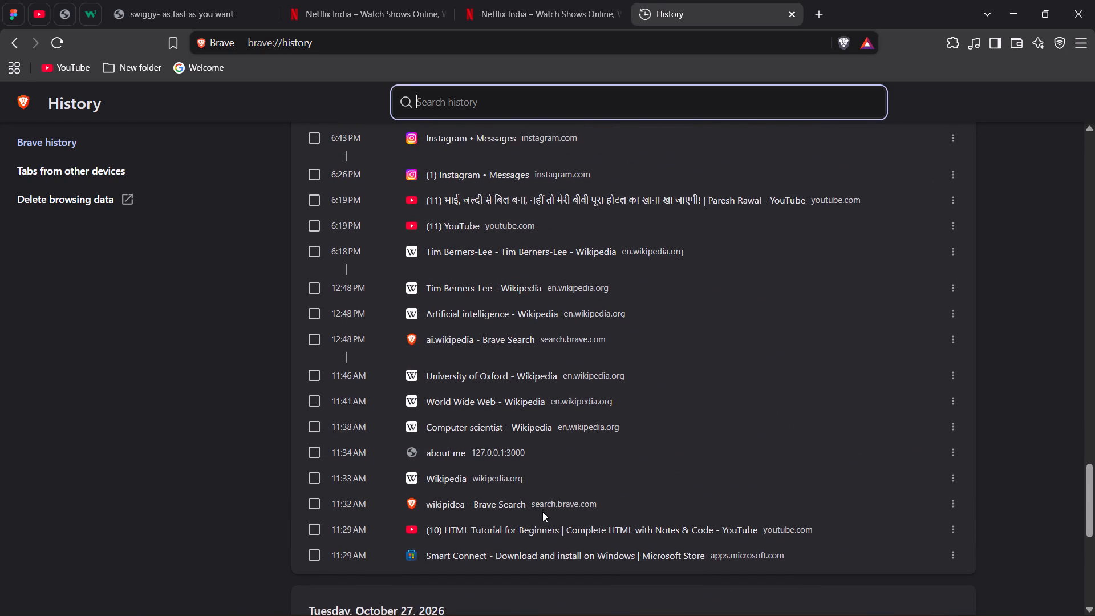
scroll(542, 512, down, 1)
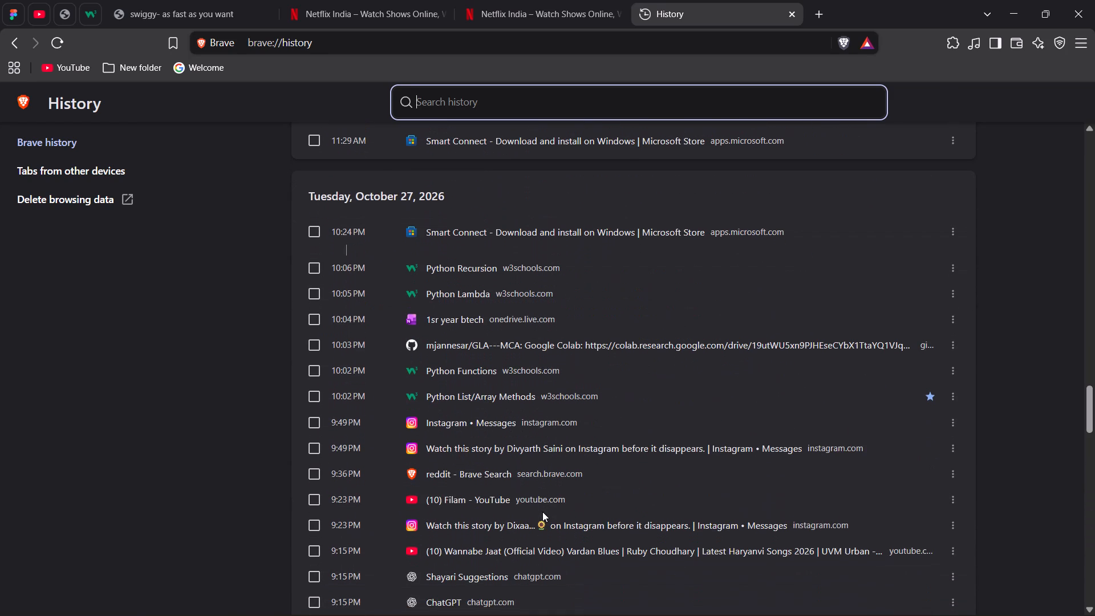
scroll(542, 512, down, 4)
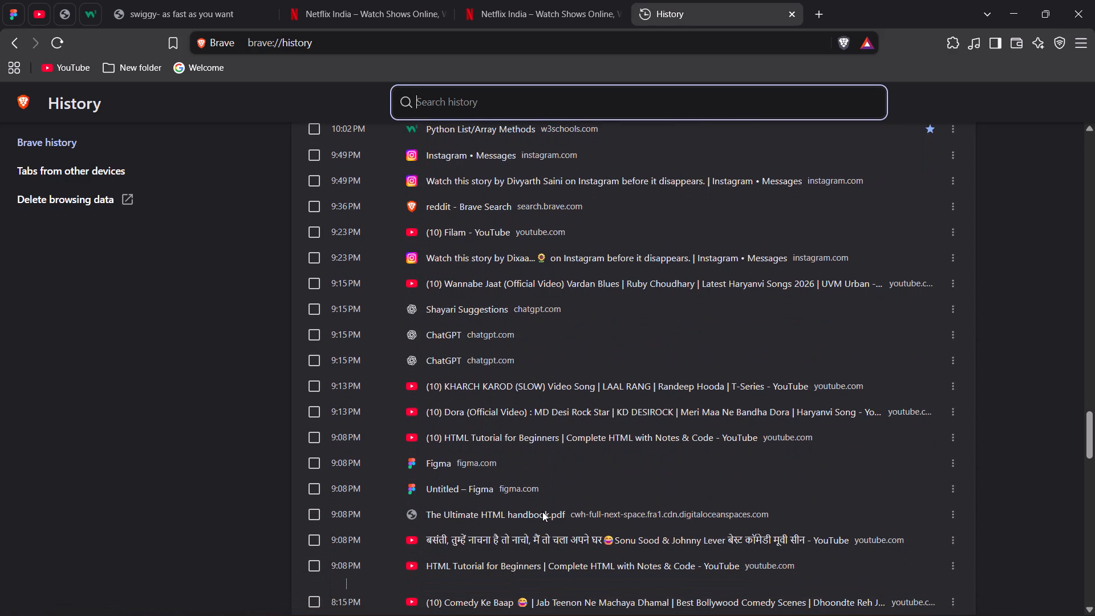
scroll(542, 512, down, 1)
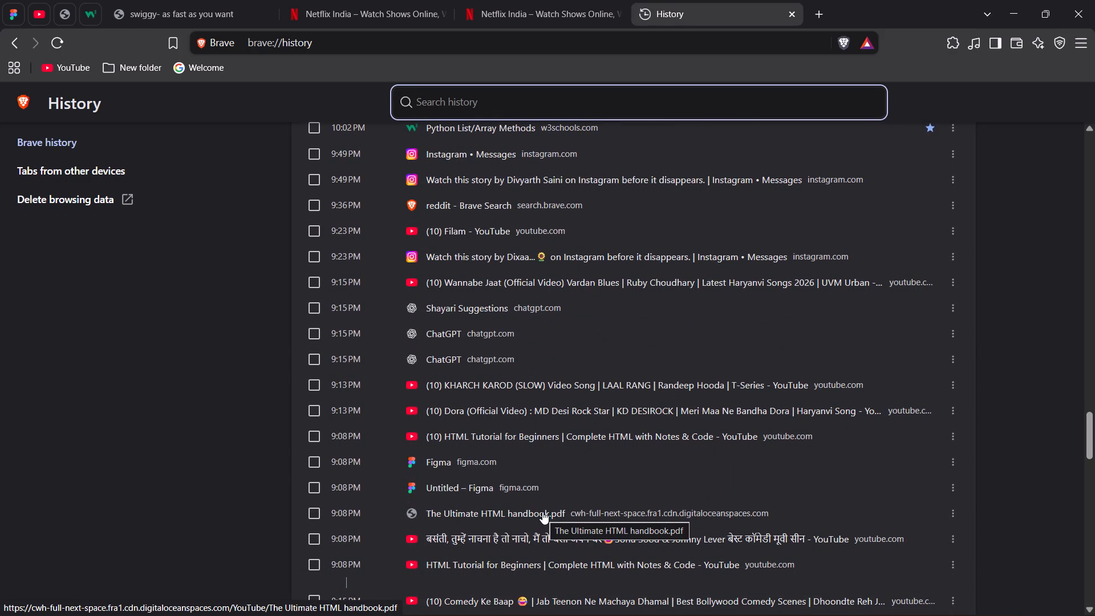
scroll(542, 512, up, 1)
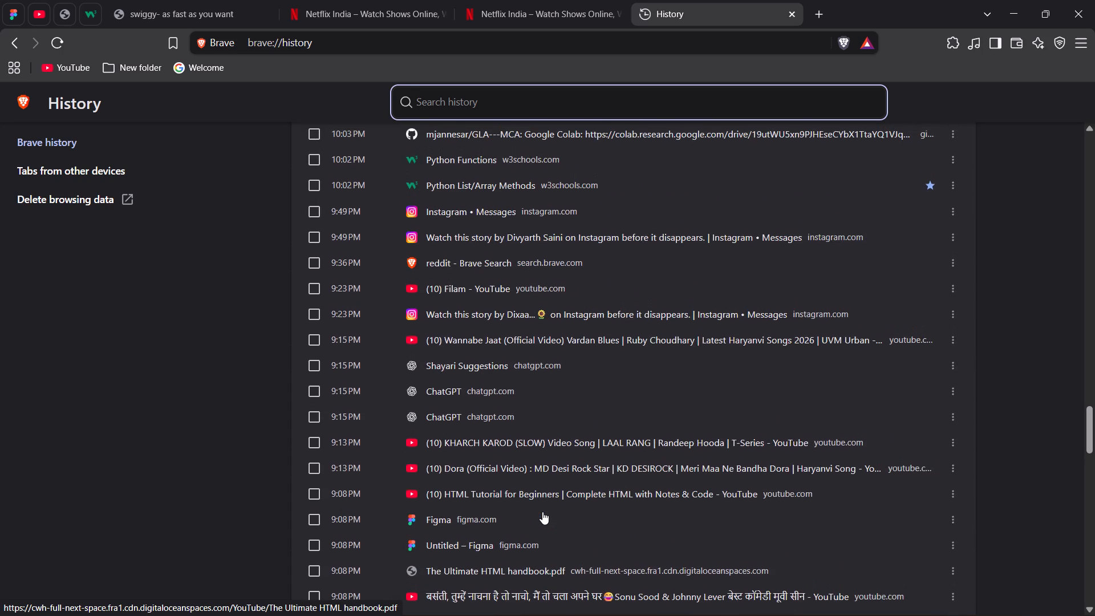
scroll(542, 512, up, 1)
scroll(542, 512, down, 1)
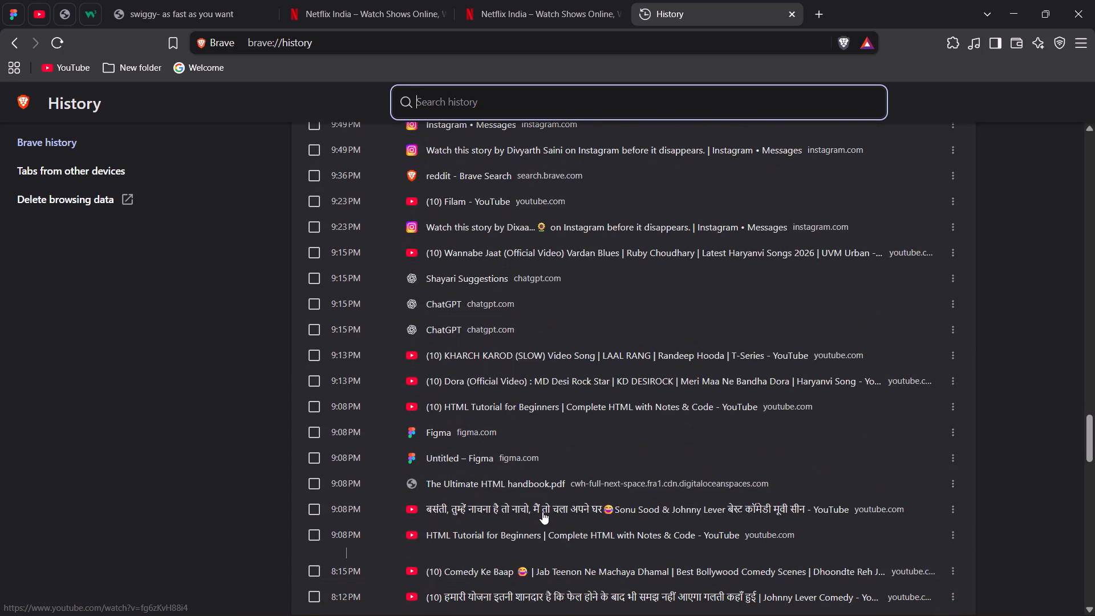
scroll(542, 512, down, 6)
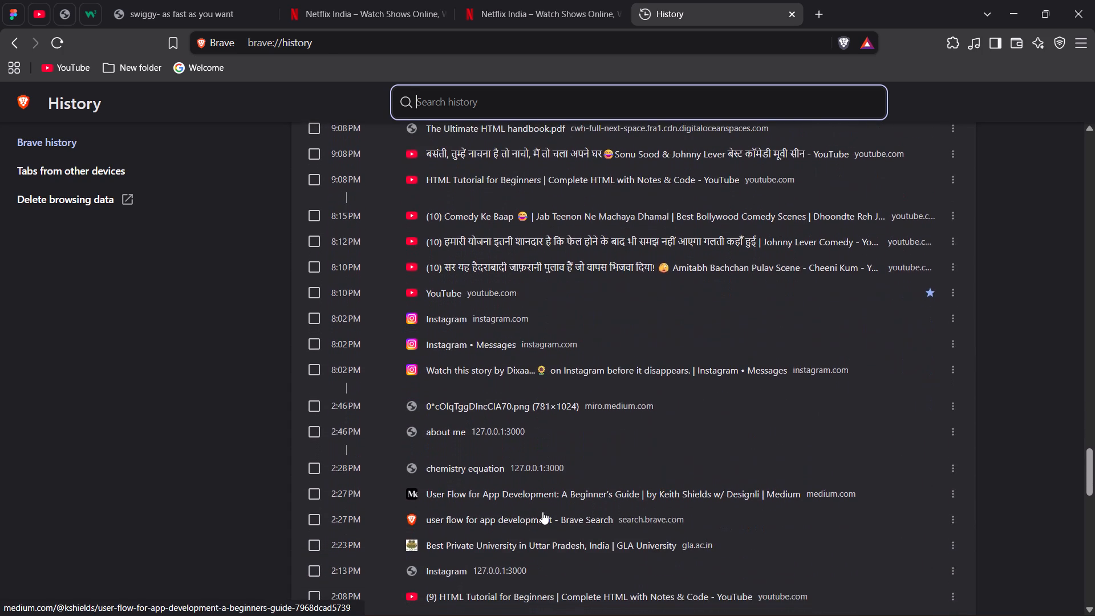
scroll(542, 512, down, 1)
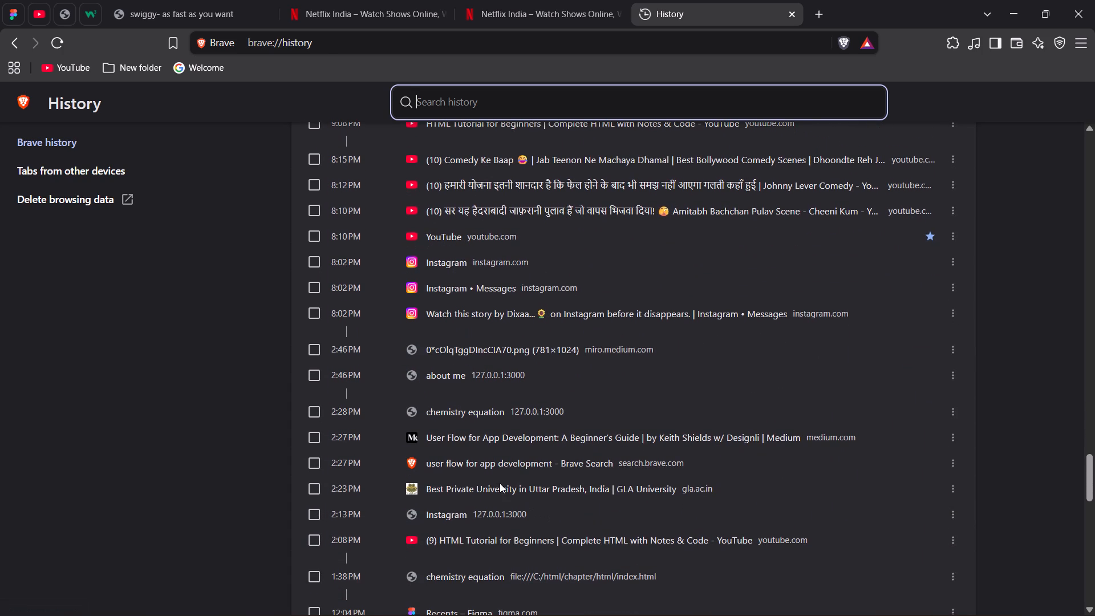
click(497, 463)
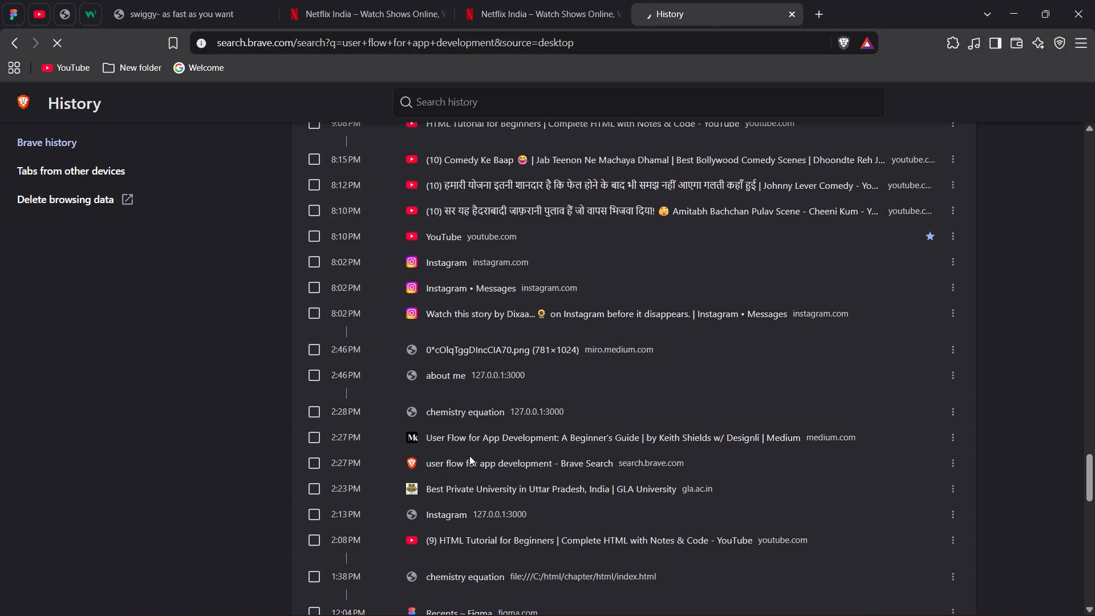
click(480, 440)
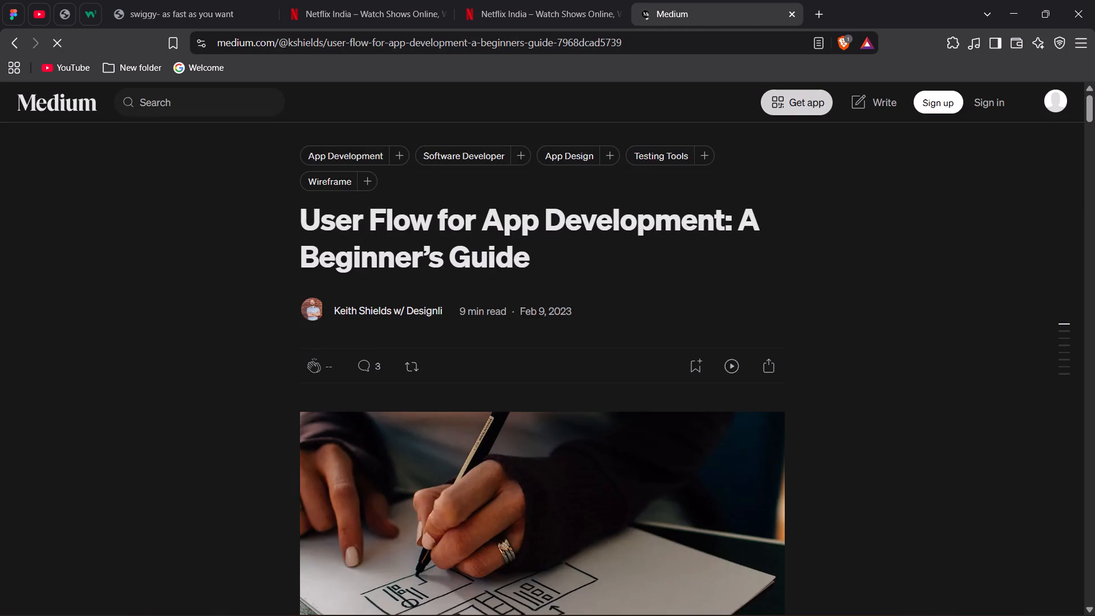
Examine the phone-screen user flow diagram above the article's Testing User Flows section, dismissing the account sign-up pop-up.
scroll(516, 512, down, 19)
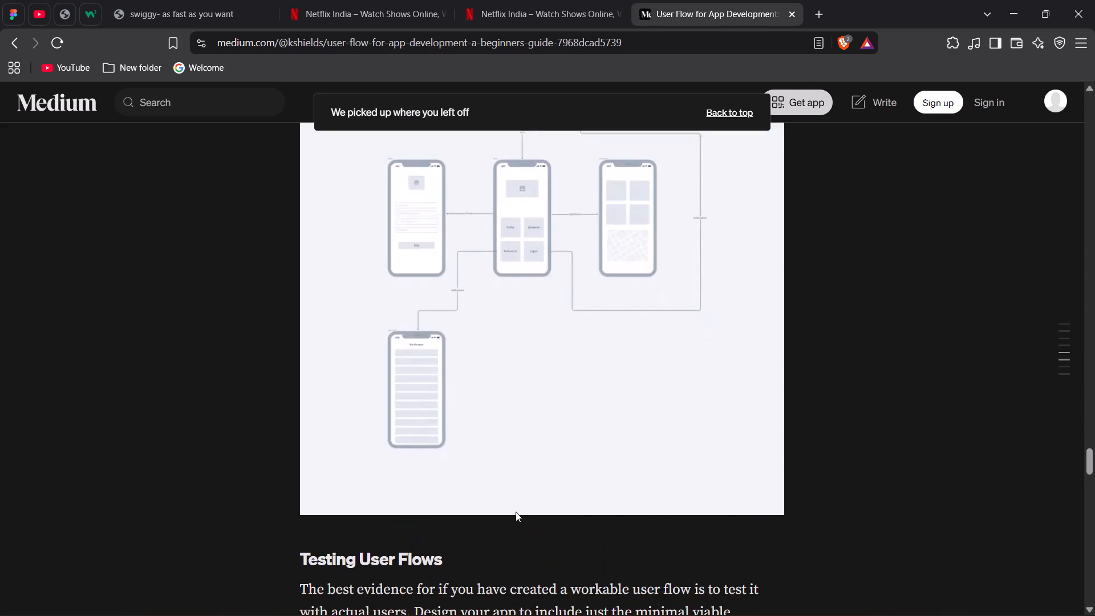
scroll(516, 512, up, 1)
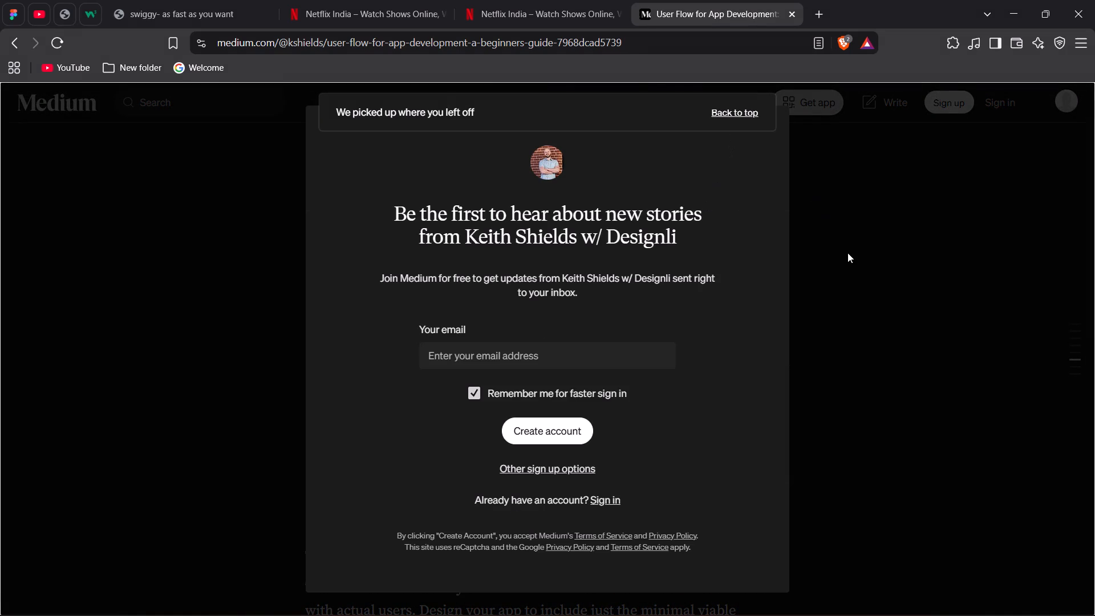
click(848, 254)
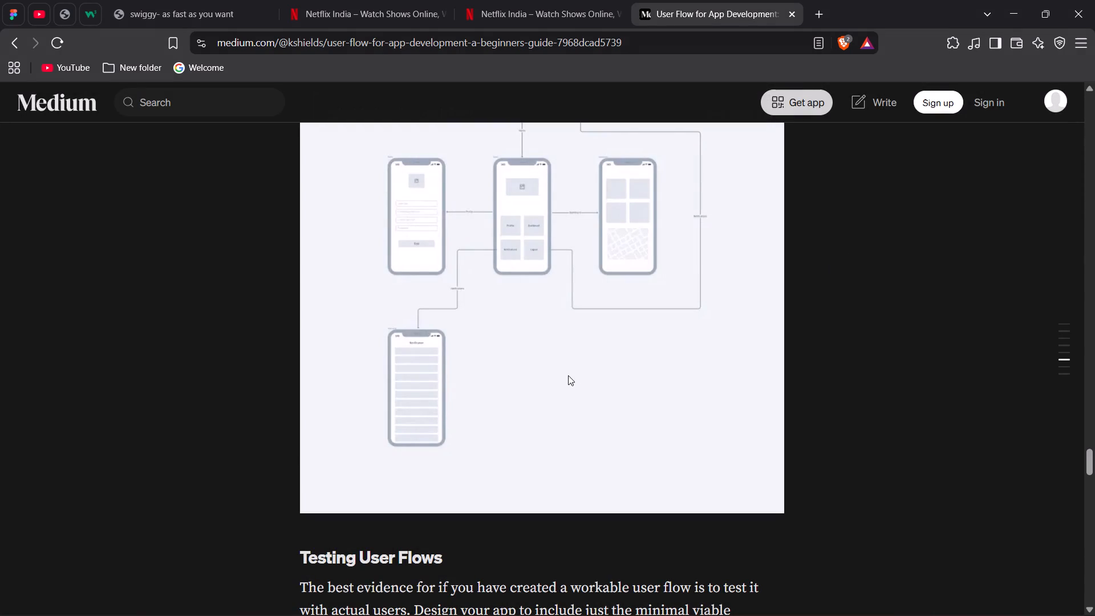
Examine the user flow diagrams and flowchart shapes in the Medium article on user flow for app development.
scroll(385, 429, down, 6)
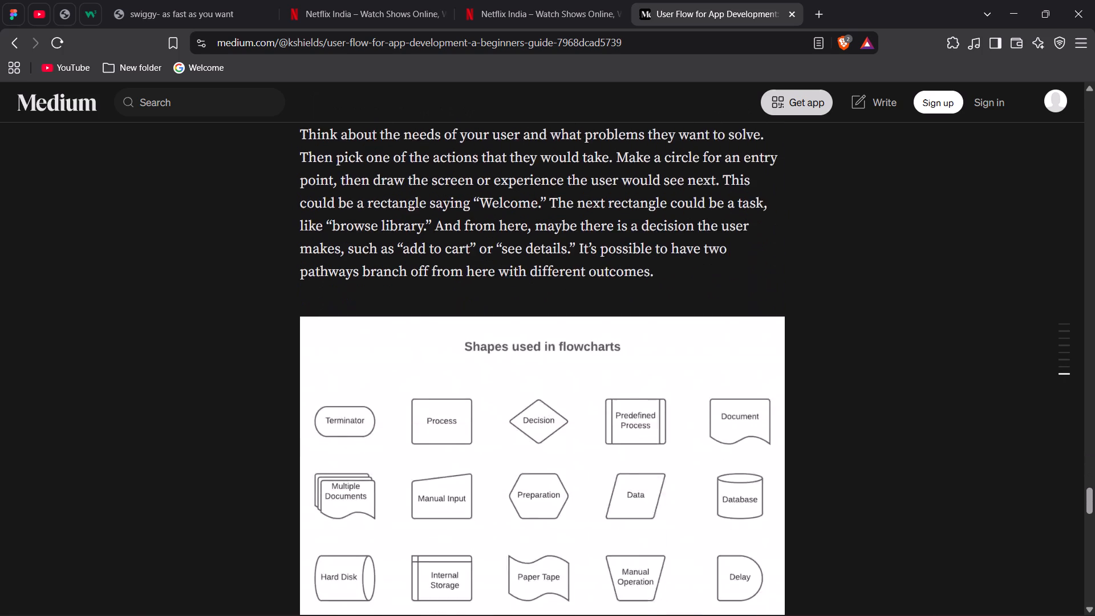
scroll(385, 429, down, 10)
scroll(385, 429, up, 3)
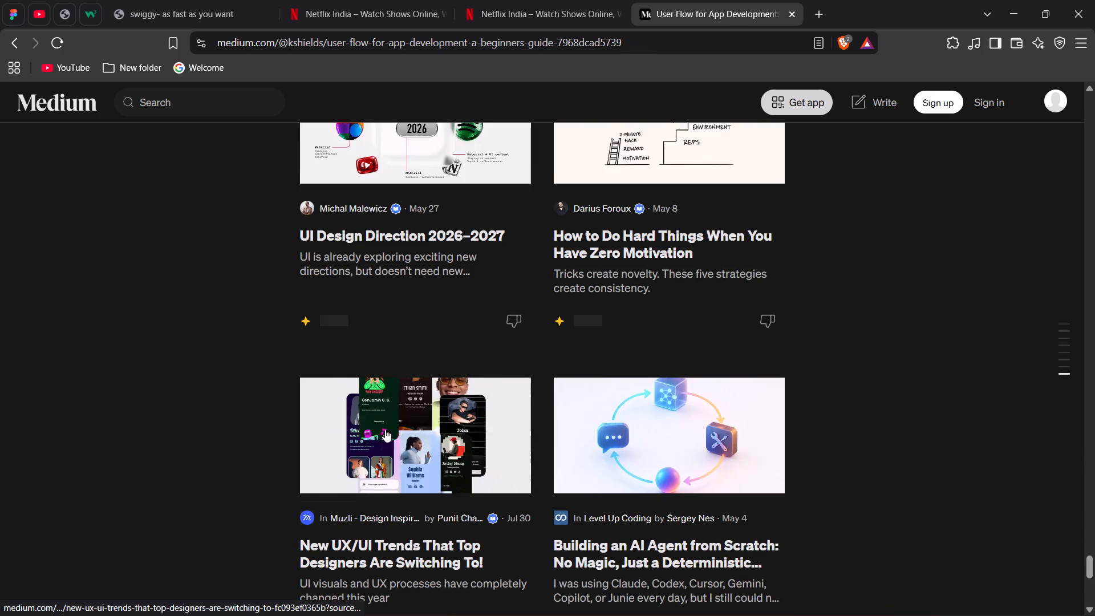
scroll(385, 429, down, 6)
scroll(385, 429, up, 4)
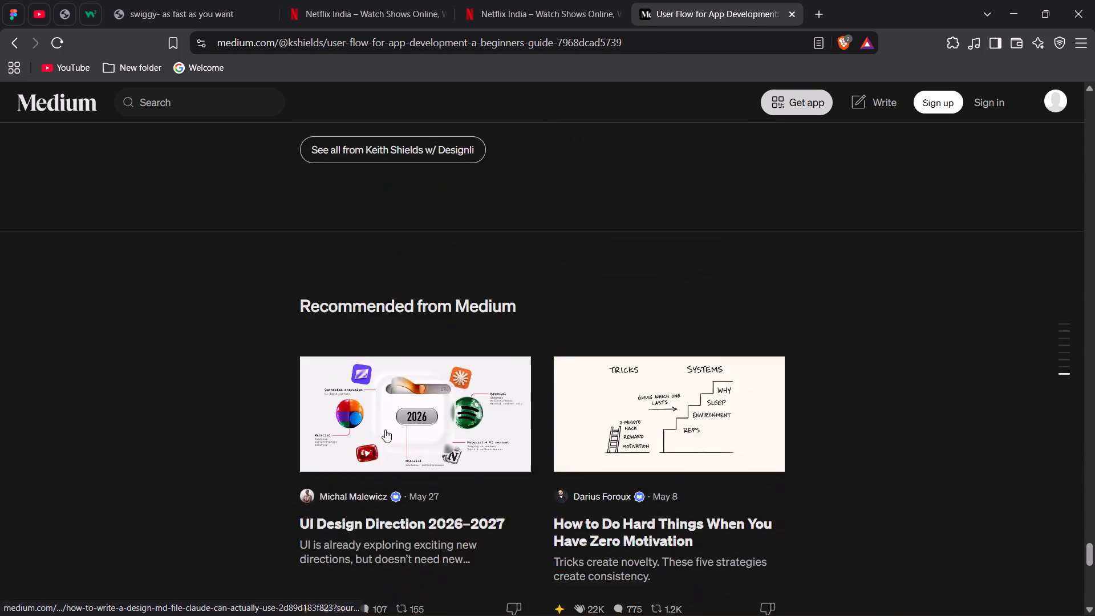
scroll(385, 429, up, 14)
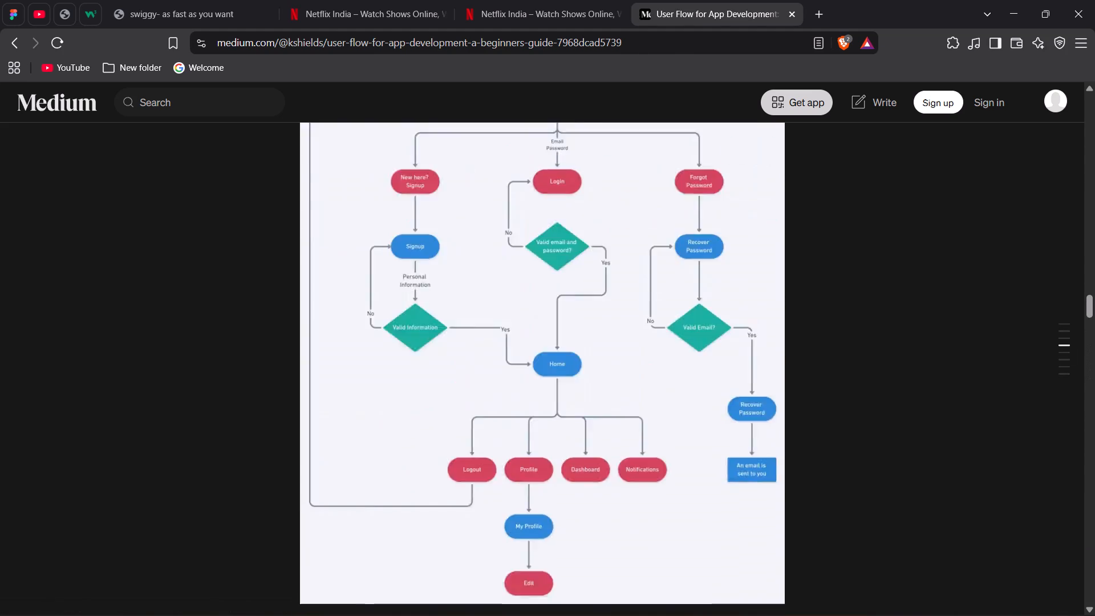
scroll(385, 429, right, 1)
scroll(385, 429, up, 1)
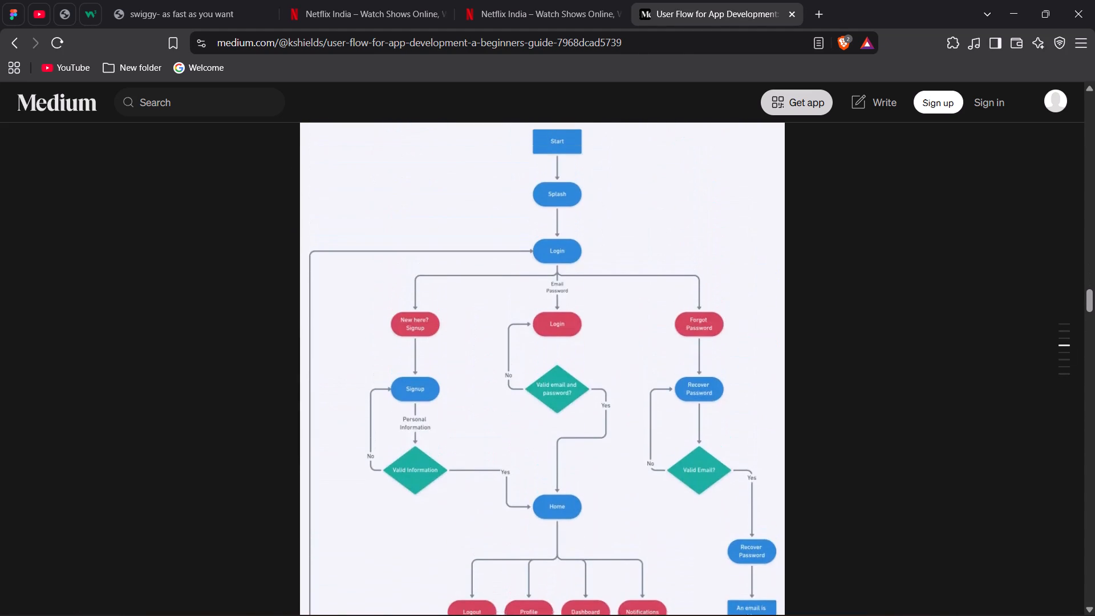
scroll(385, 429, up, 2)
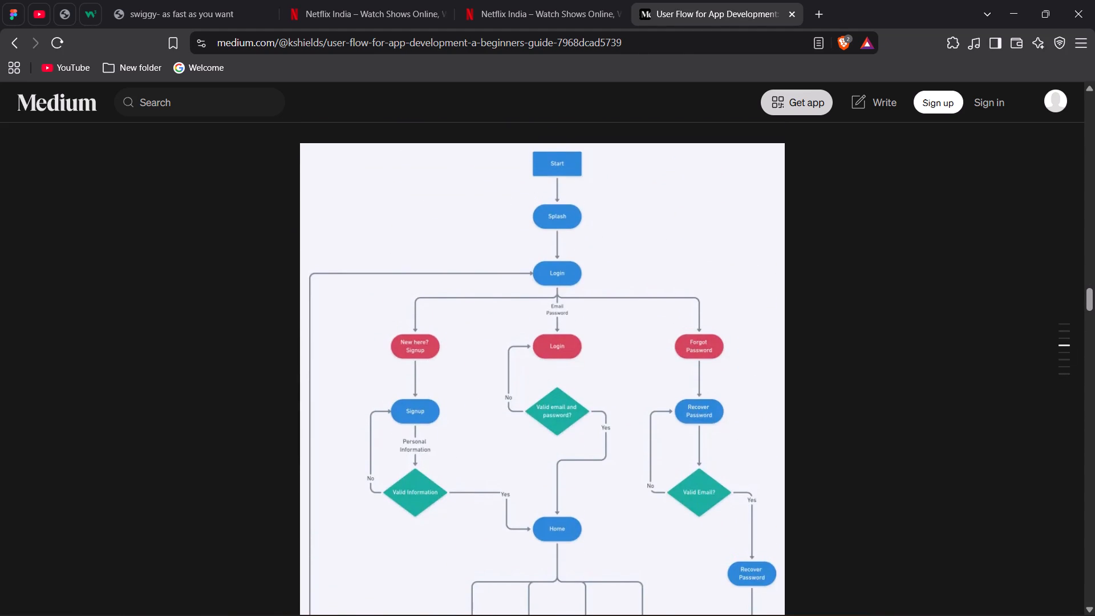
scroll(385, 429, up, 1)
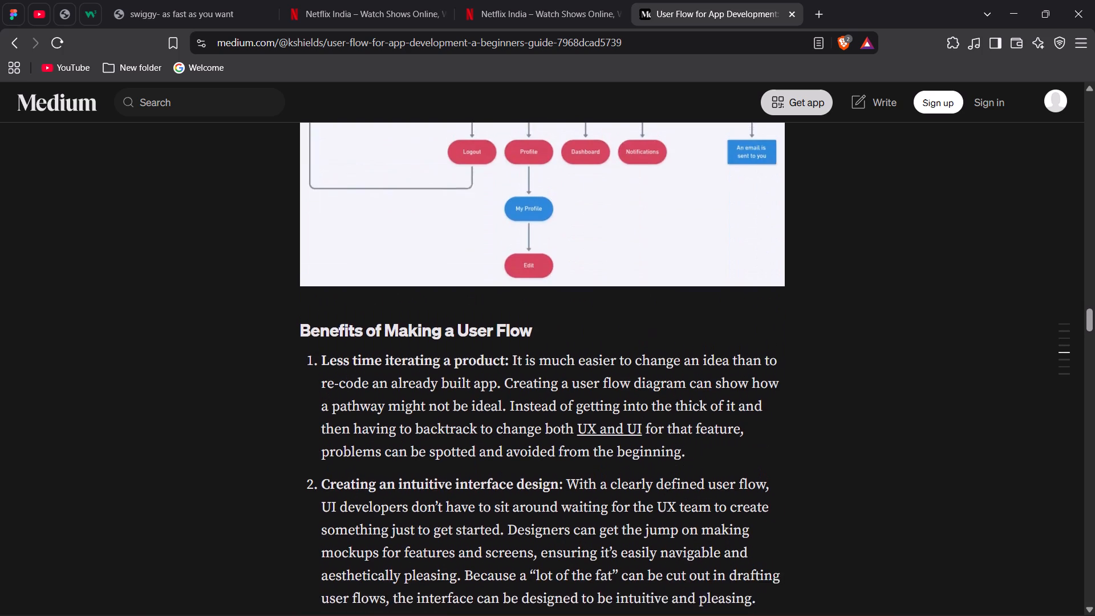
scroll(385, 429, up, 2)
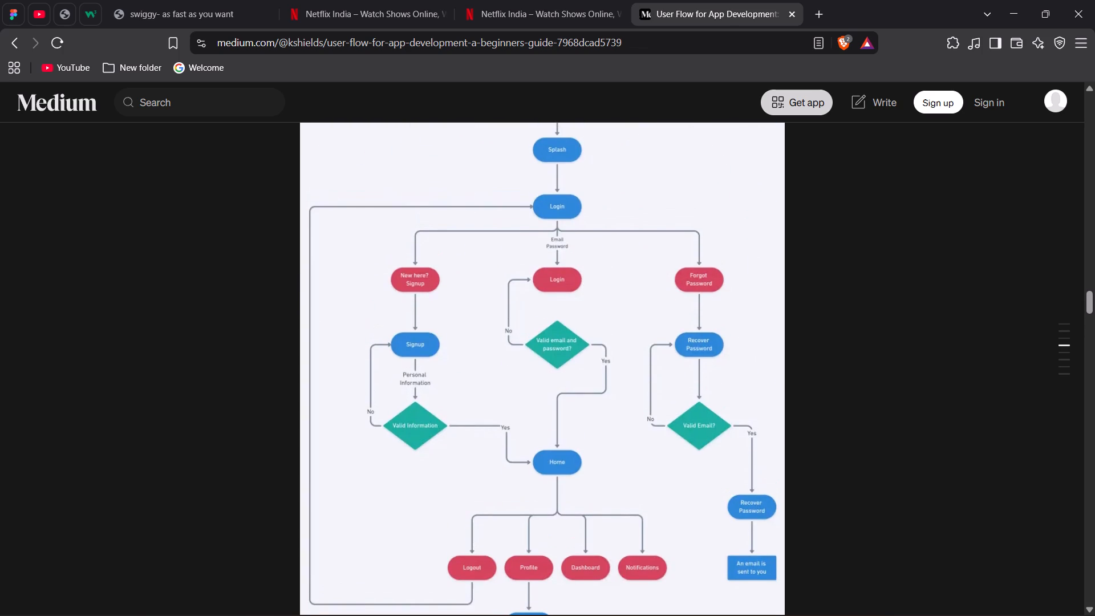
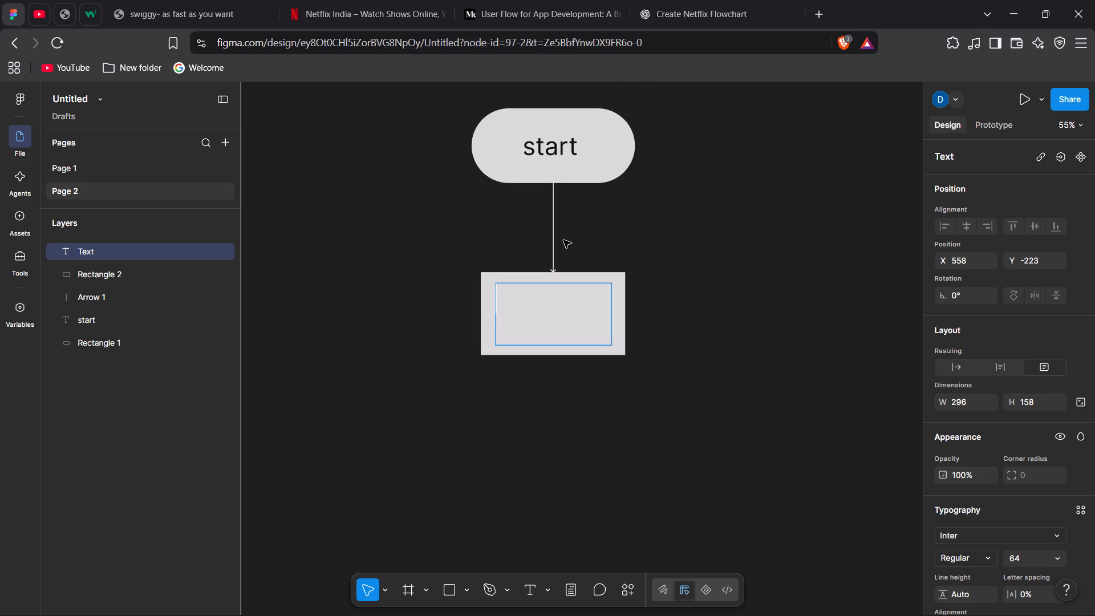
key(shift+n)
text(et)
text(flix)
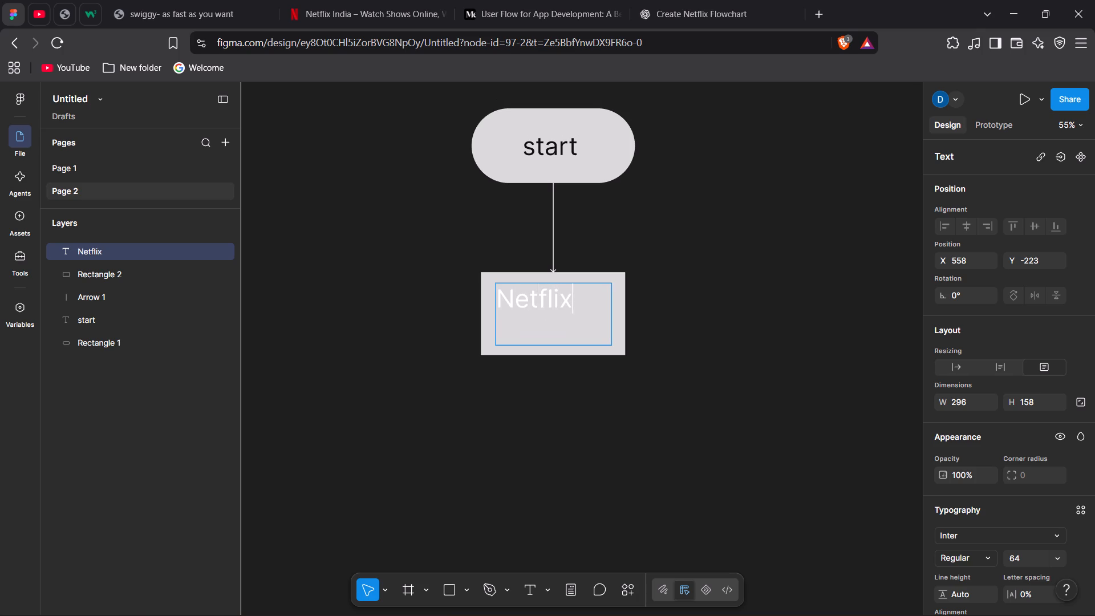
key(slash)
key(BackSpace)
text(logo)
key(BackSpace)
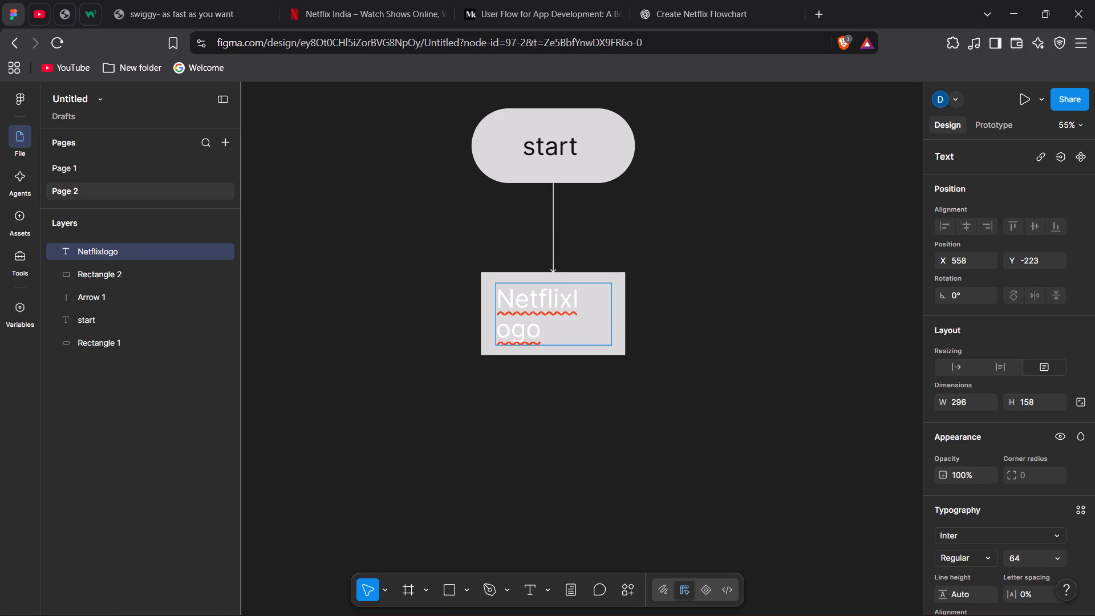
key(BackSpace)
key(BackSpace)
key(BackSpace)
key(space)
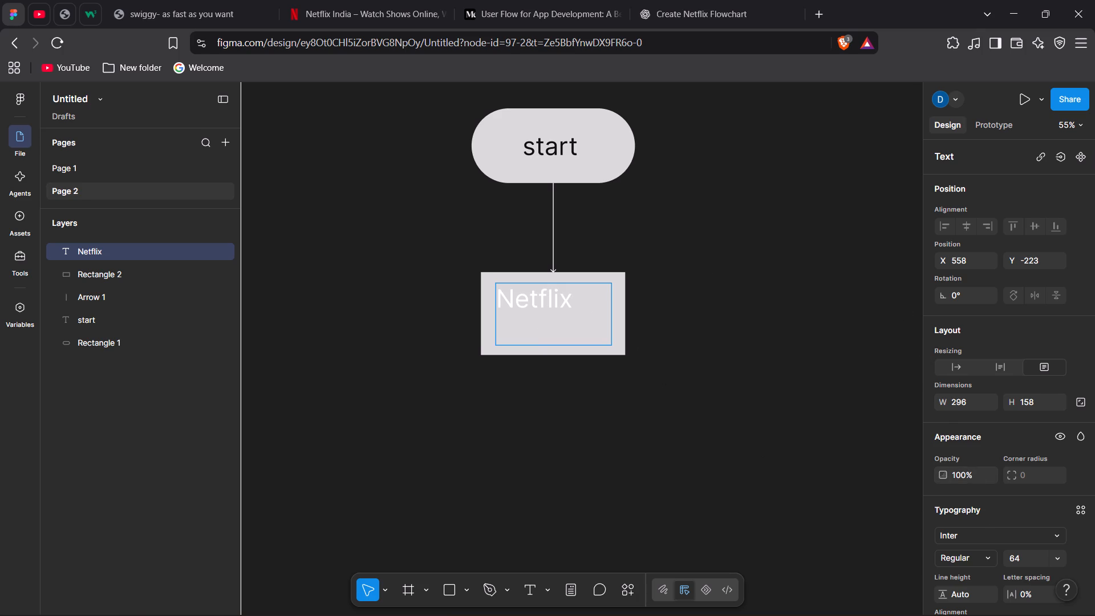
Set the "Netflix" text to font size 48.
drag(571, 303, 496, 295)
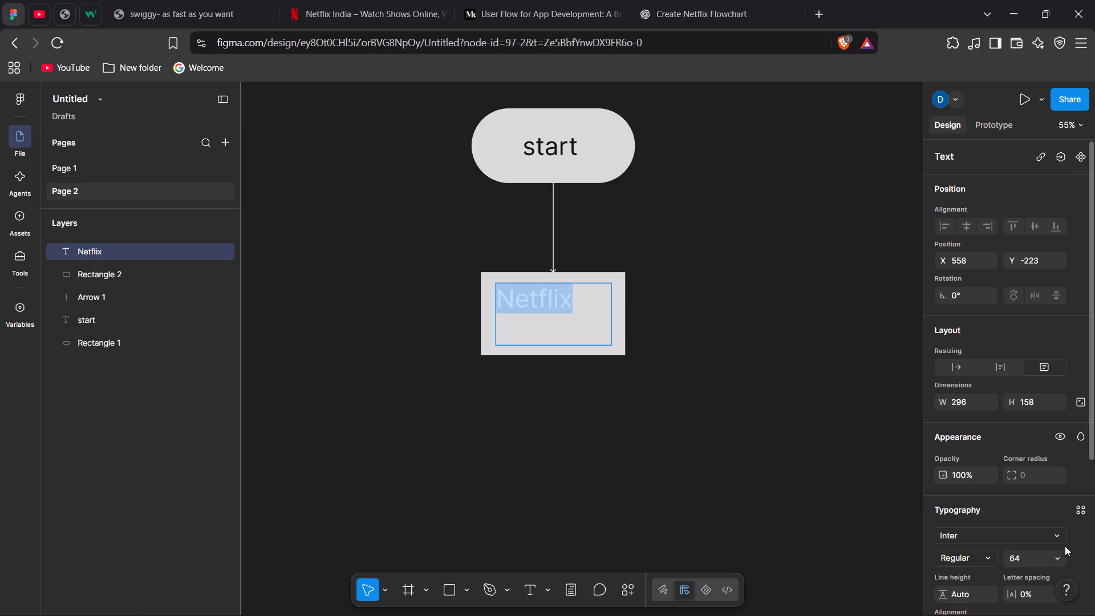
click(1057, 555)
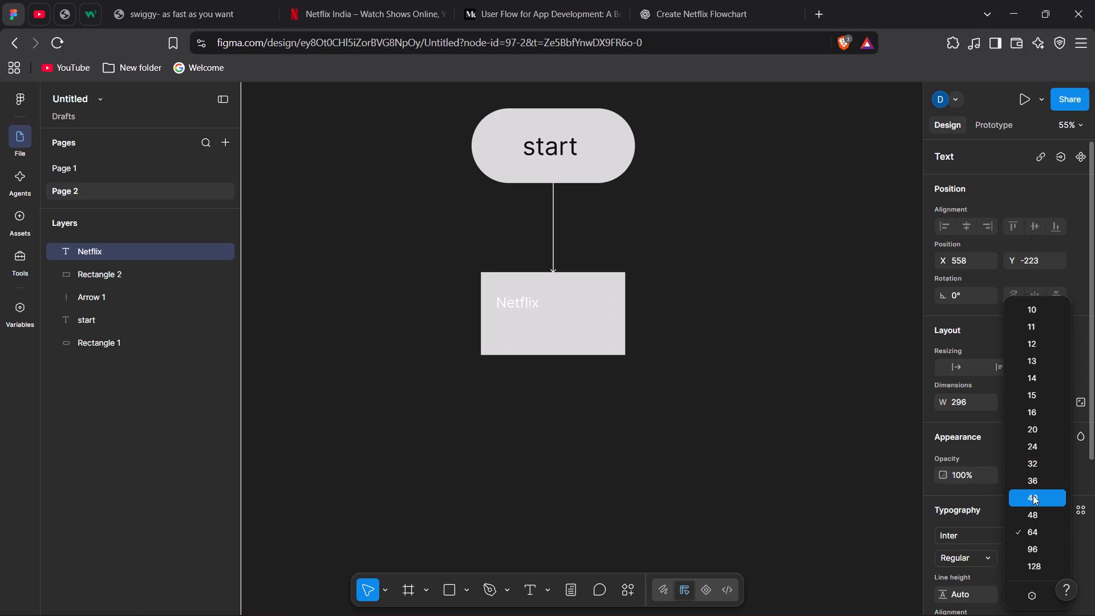
click(1037, 517)
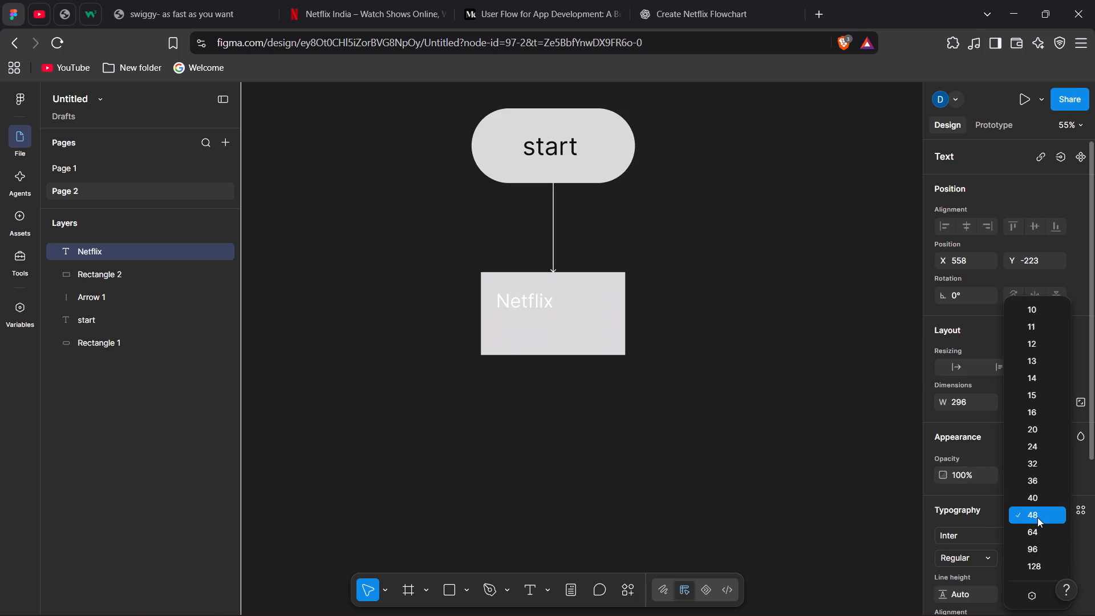
Extend the rectangle's text to read "Netflix logo and amination".
click(553, 302)
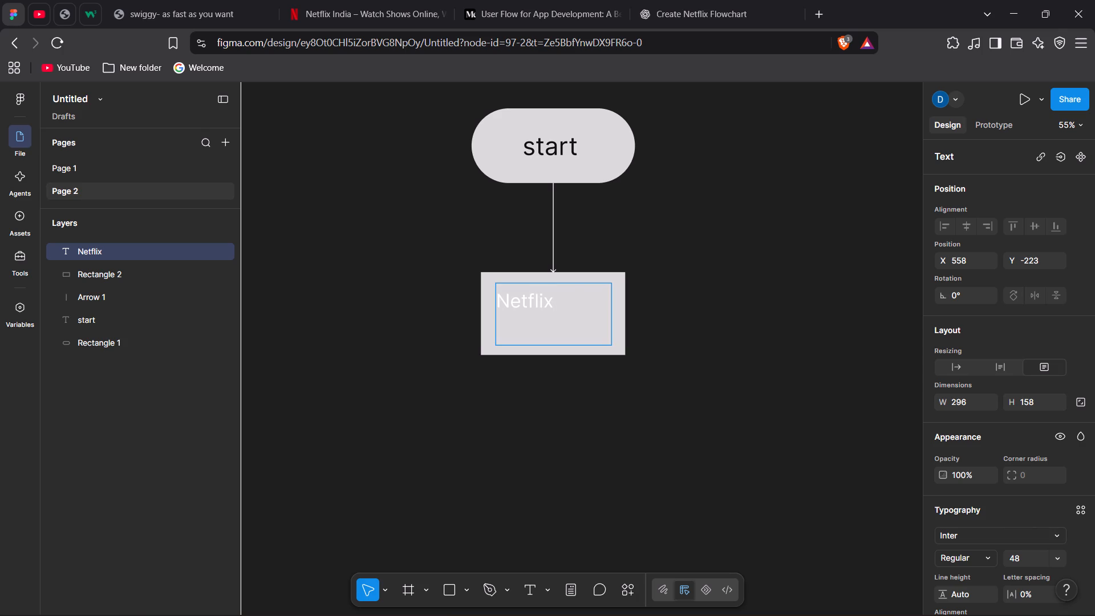
key(space)
text(logo)
key(space)
text(and)
key(space)
text(amination)
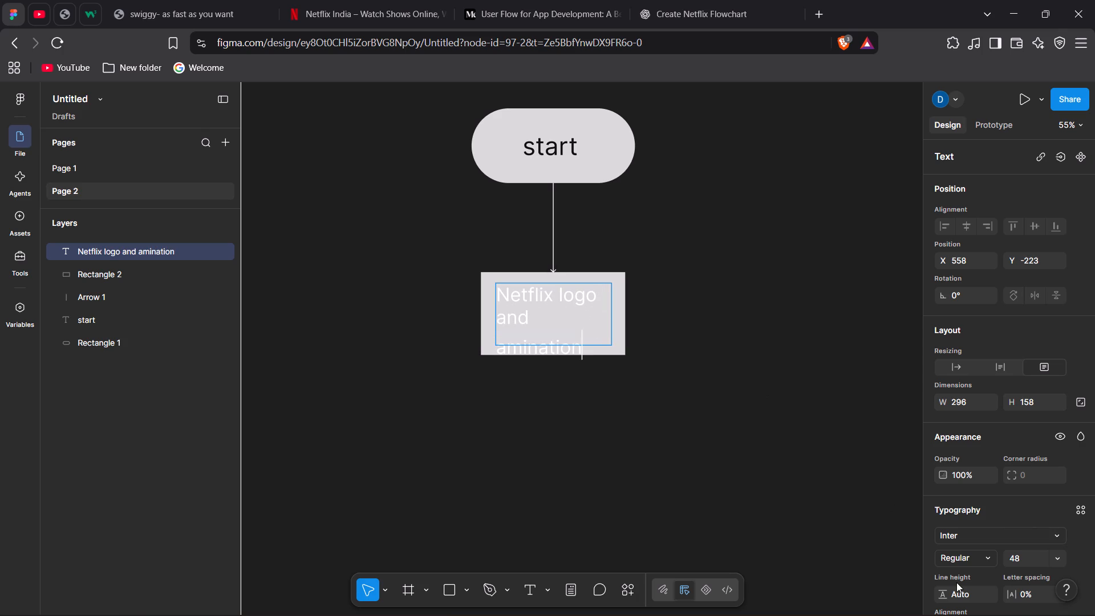
Enlarge the text box to a height of 208 and set the word "amination" to font size 36.
drag(586, 350, 540, 349)
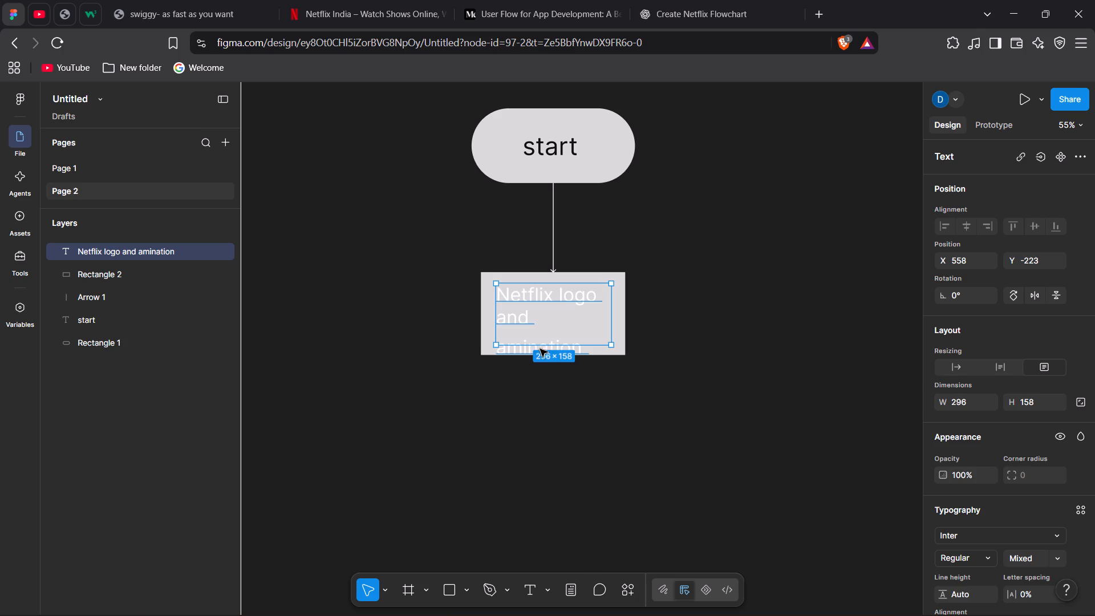
drag(540, 349, 511, 347)
double_click(511, 347)
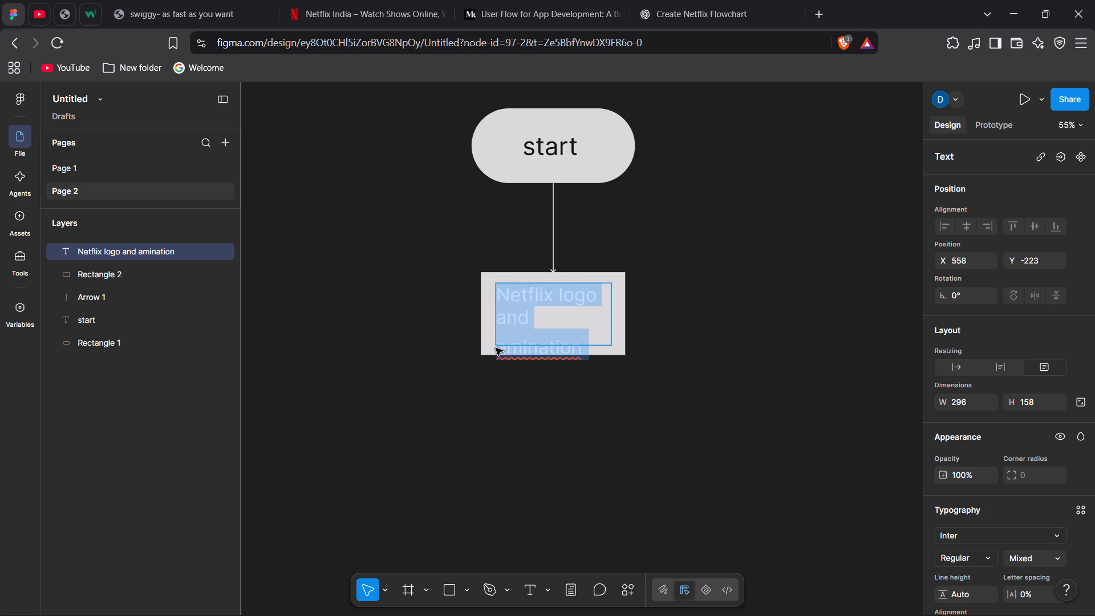
drag(503, 349, 581, 348)
drag(581, 348, 540, 364)
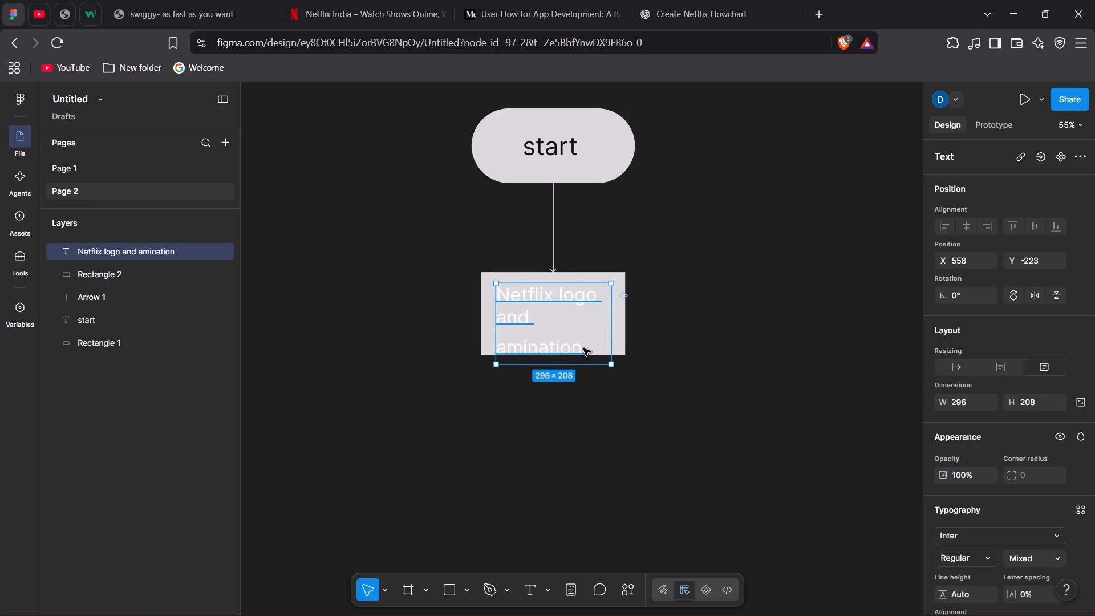
double_click(583, 348)
drag(581, 347, 481, 352)
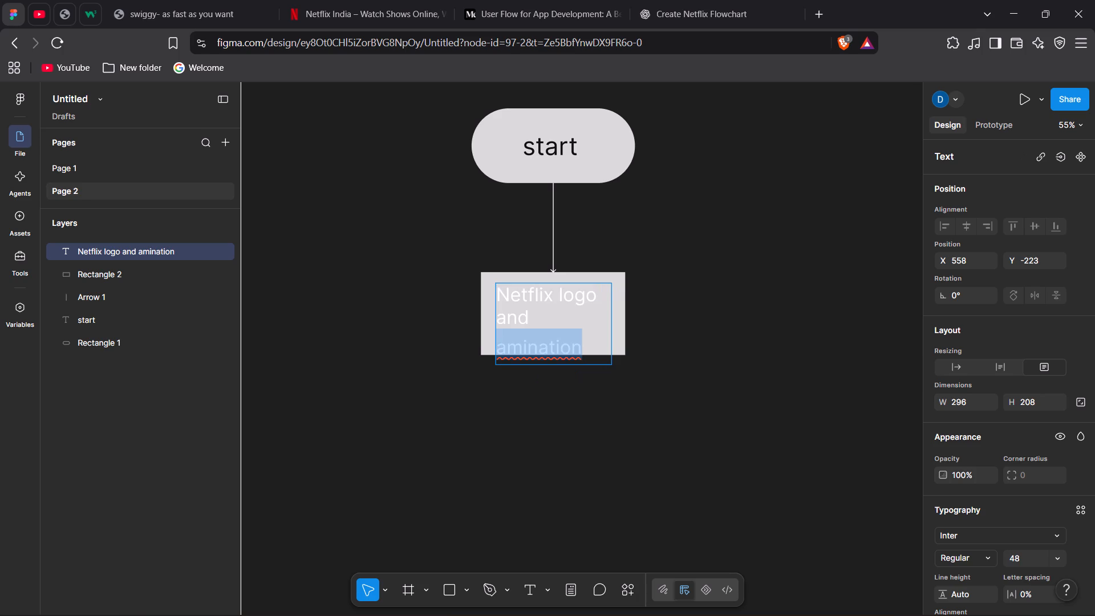
drag(481, 352, 482, 351)
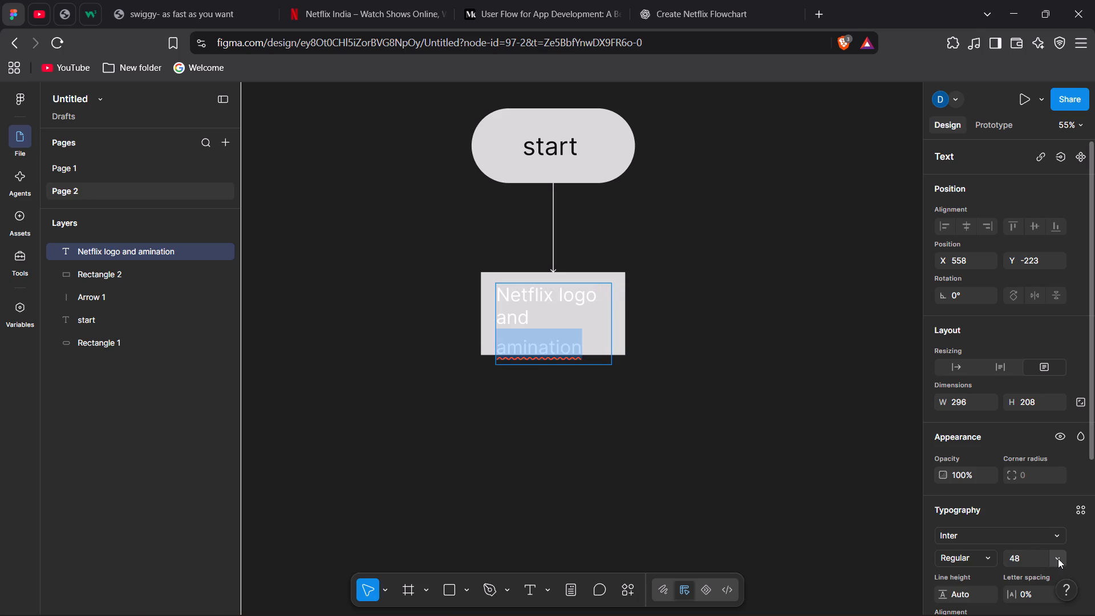
click(1058, 558)
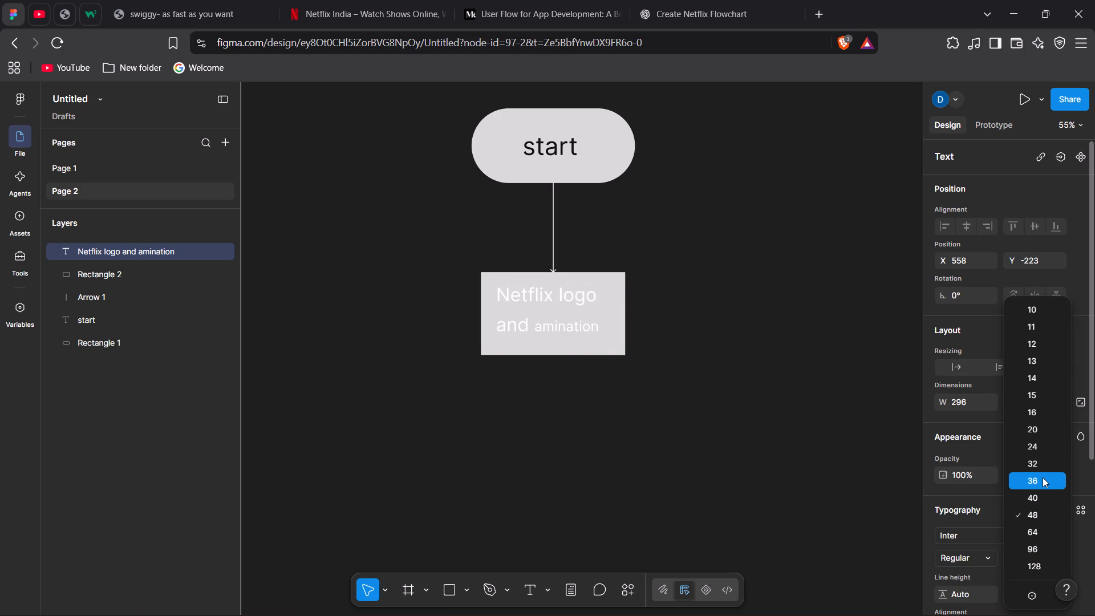
click(1043, 477)
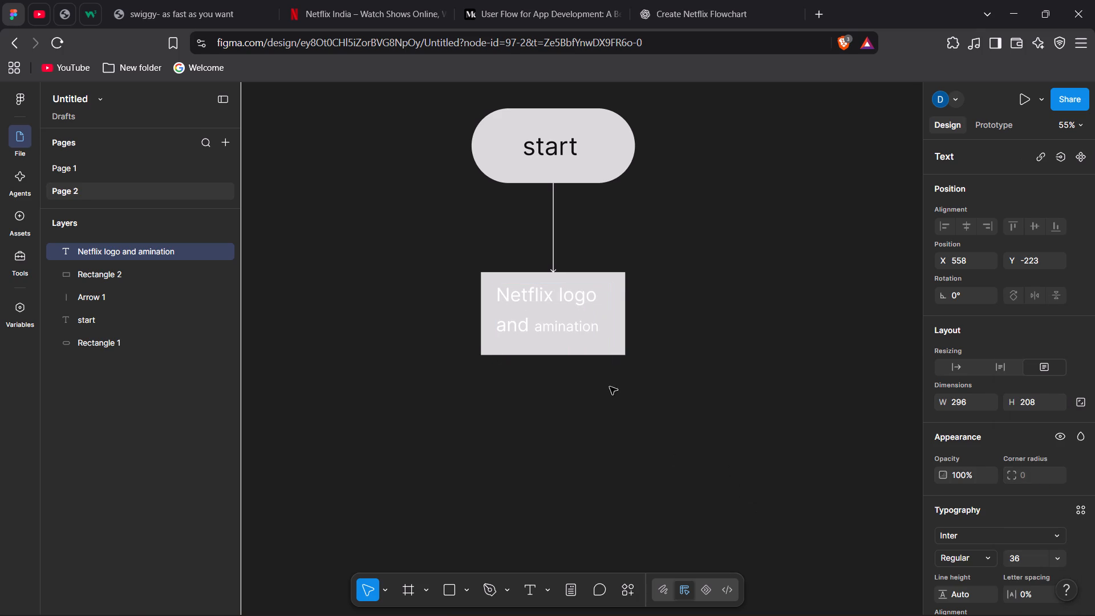
Change the fill of the "Netflix logo and amination" text from its start through "aminatio" to black.
drag(594, 329, 493, 297)
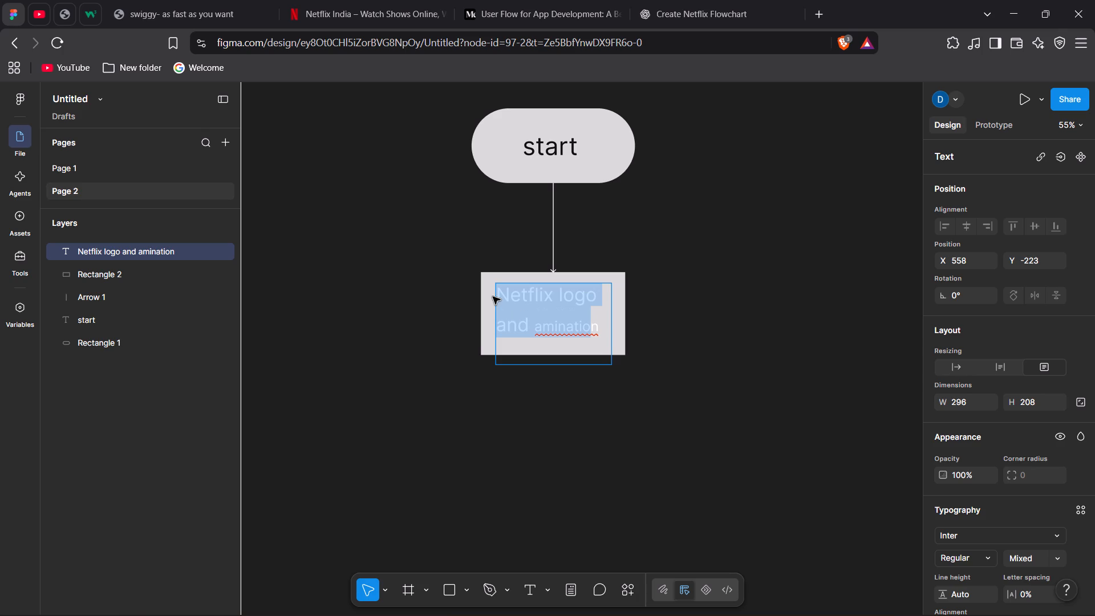
scroll(970, 566, down, 1)
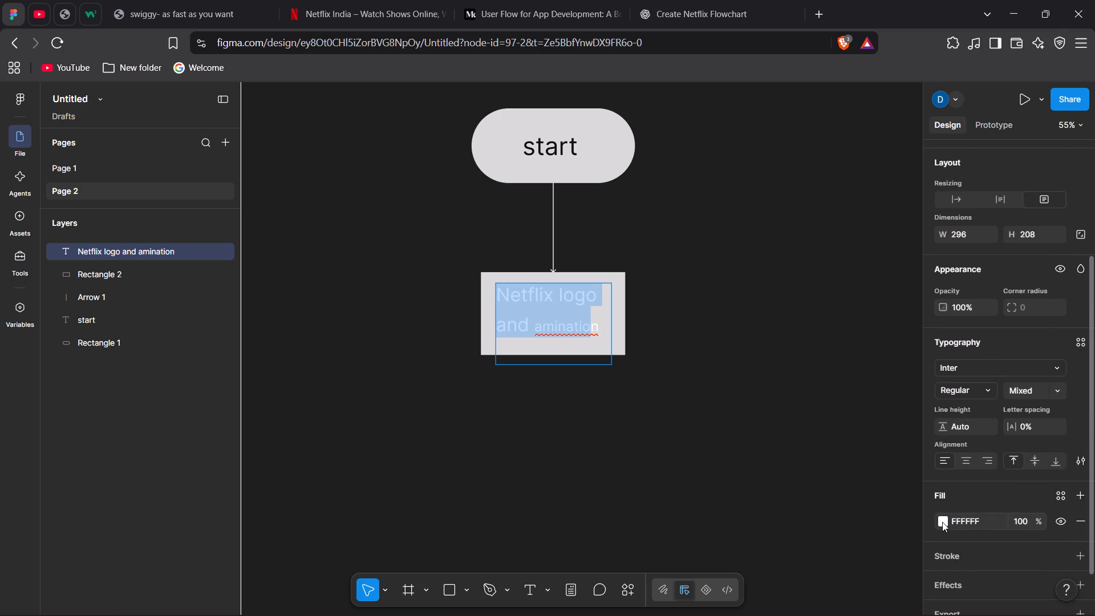
click(942, 522)
drag(765, 329, 780, 395)
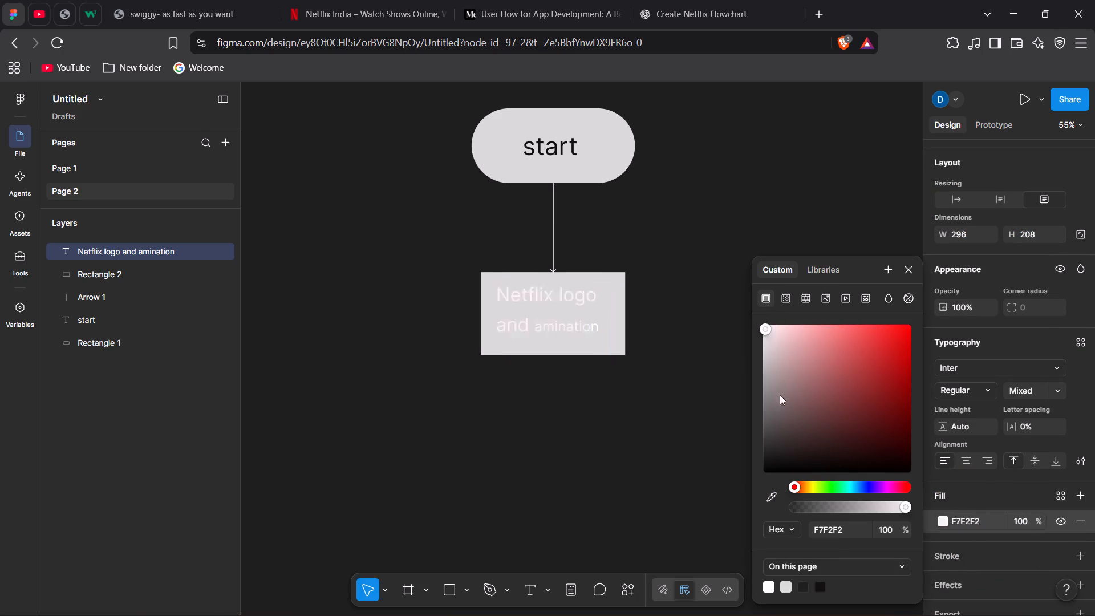
drag(780, 395, 769, 533)
click(674, 433)
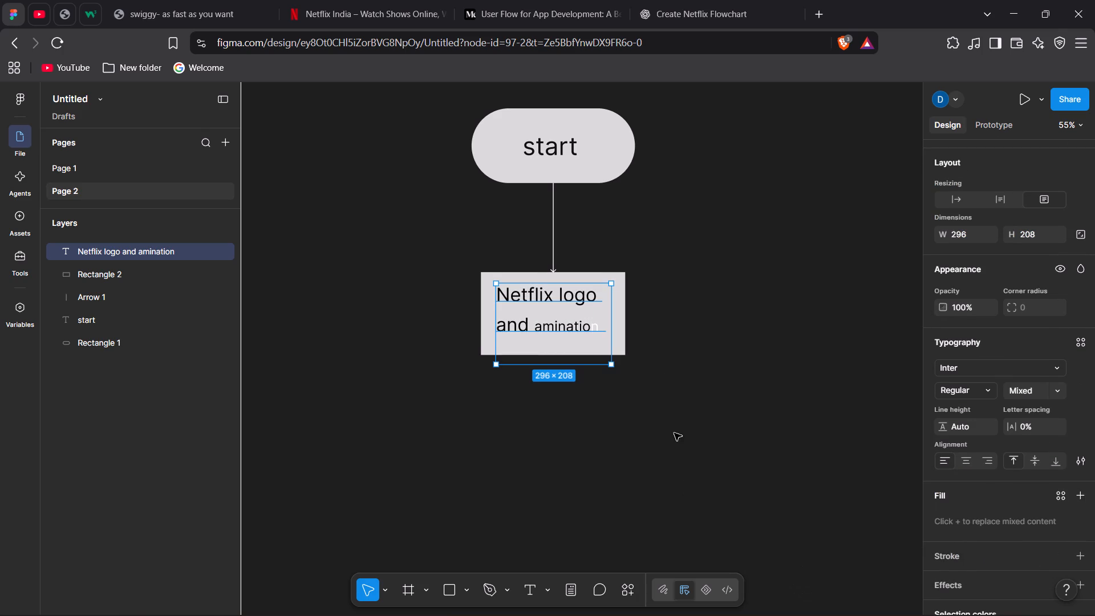
Recolour the remaining white "n" at the end of "amination" to black, 000000.
click(601, 325)
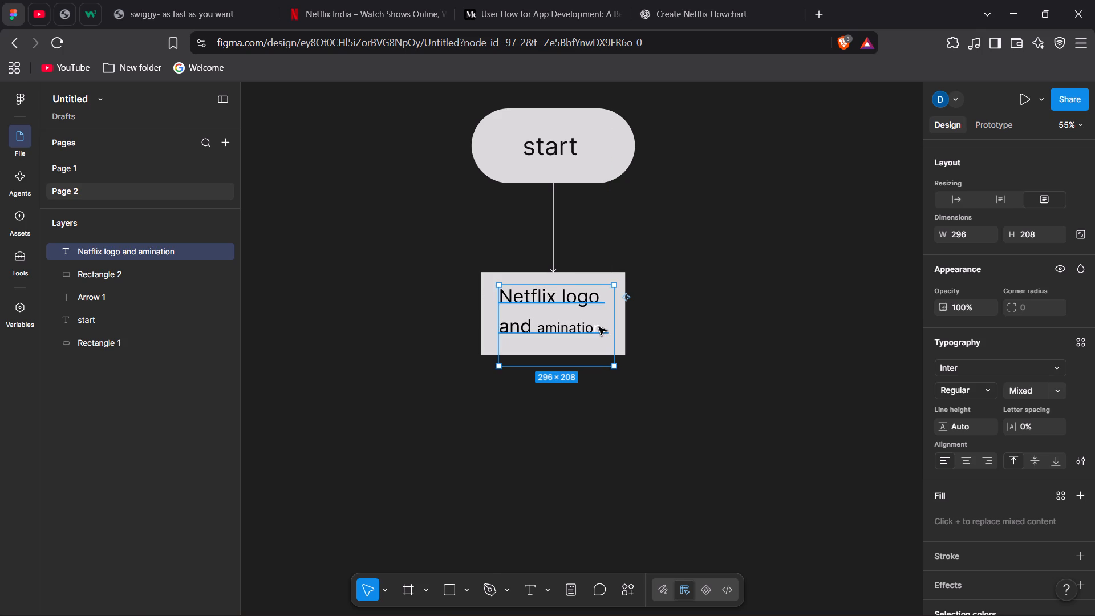
double_click(599, 327)
click(599, 327)
double_click(599, 327)
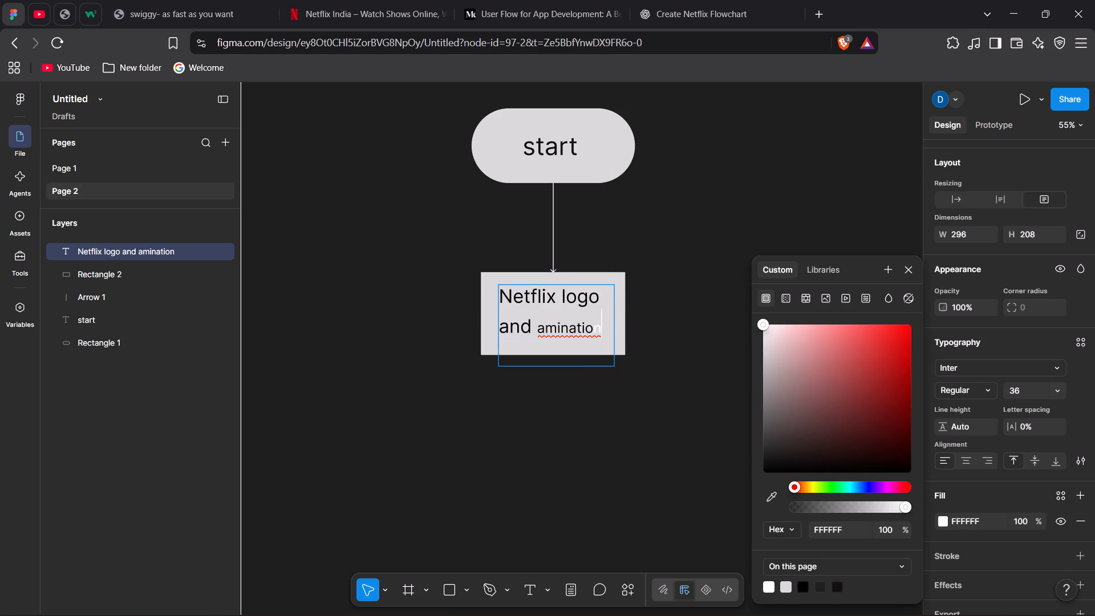
double_click(597, 331)
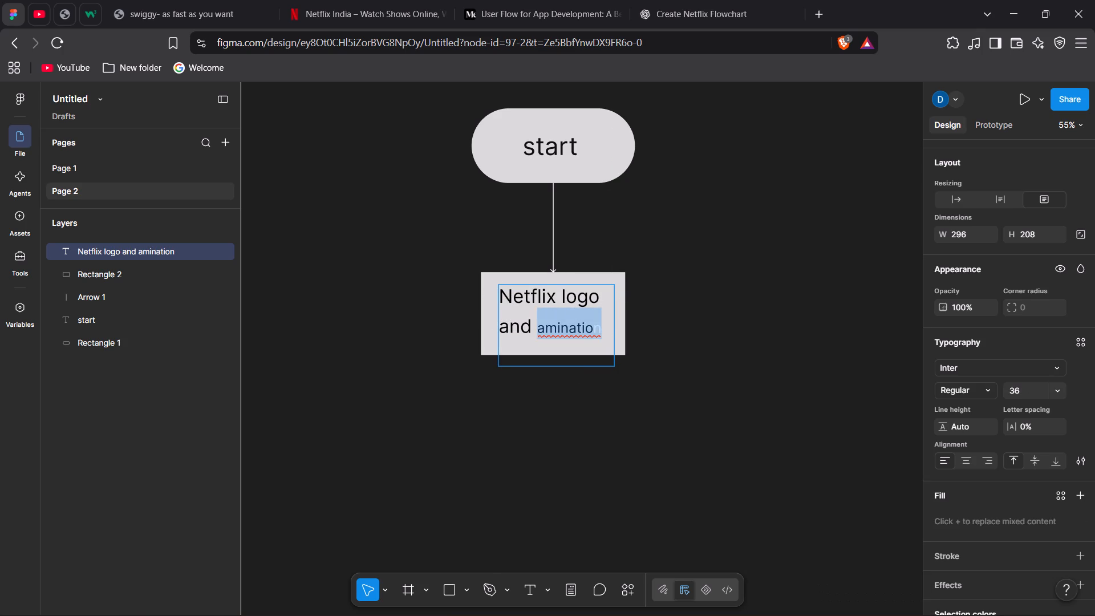
click(597, 331)
drag(593, 329, 599, 330)
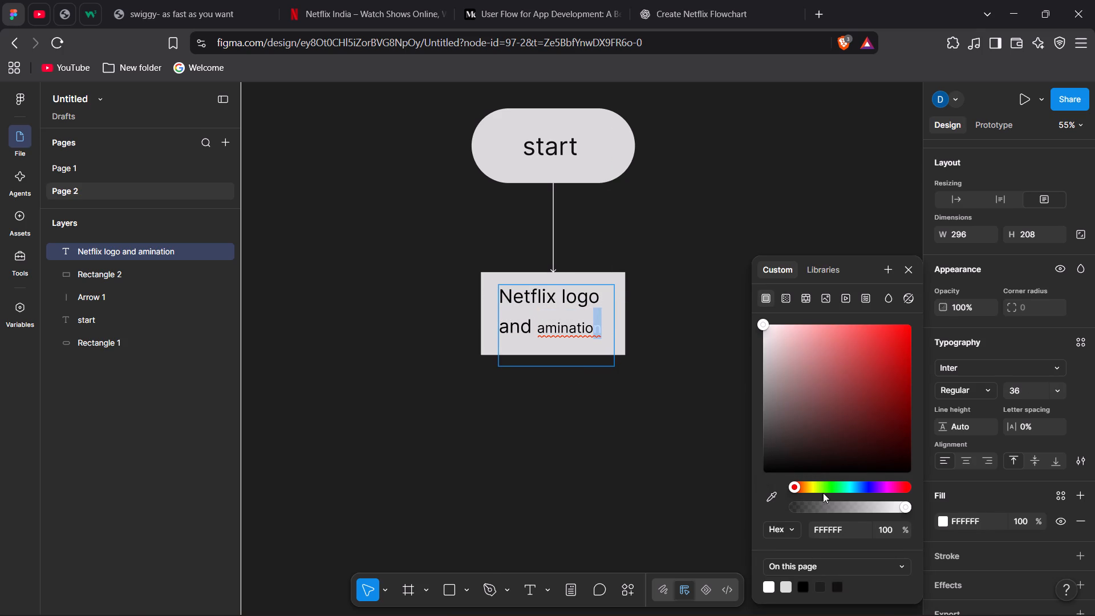
drag(777, 334, 777, 534)
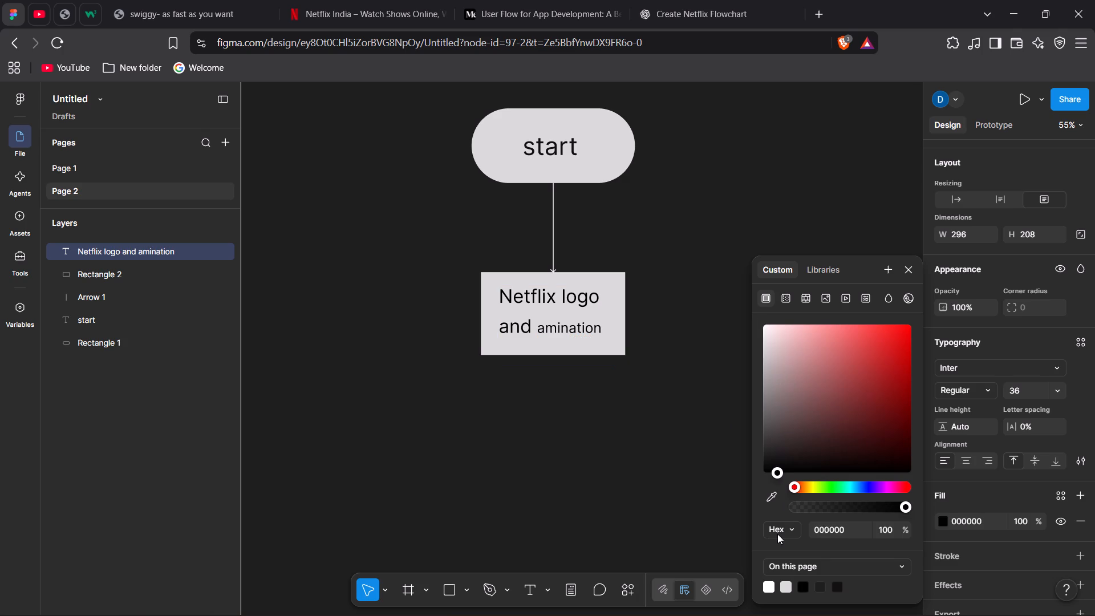
click(664, 423)
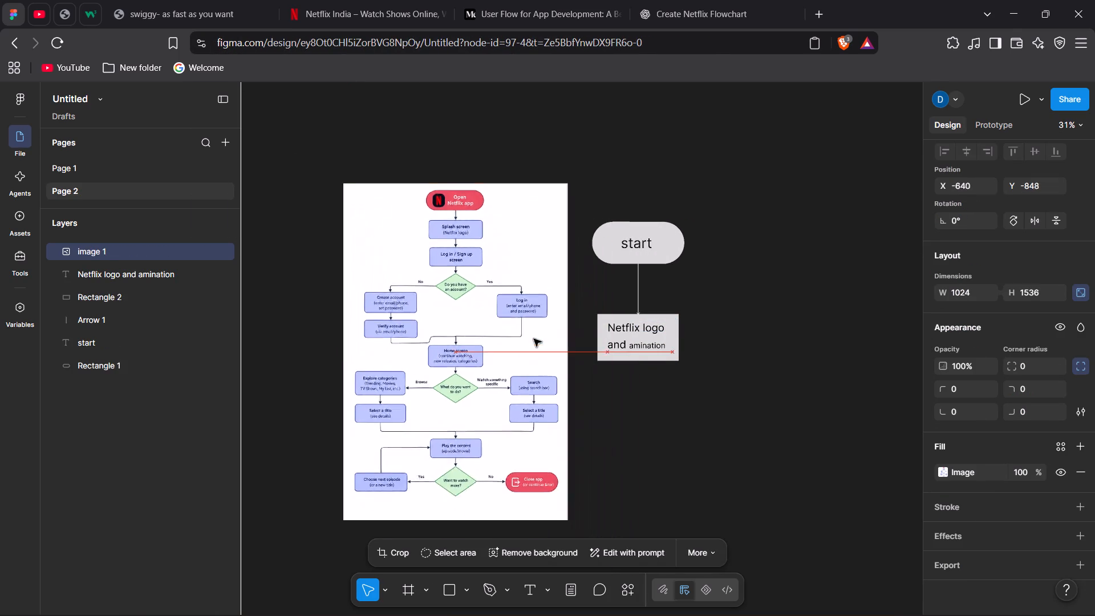
drag(534, 339, 444, 265)
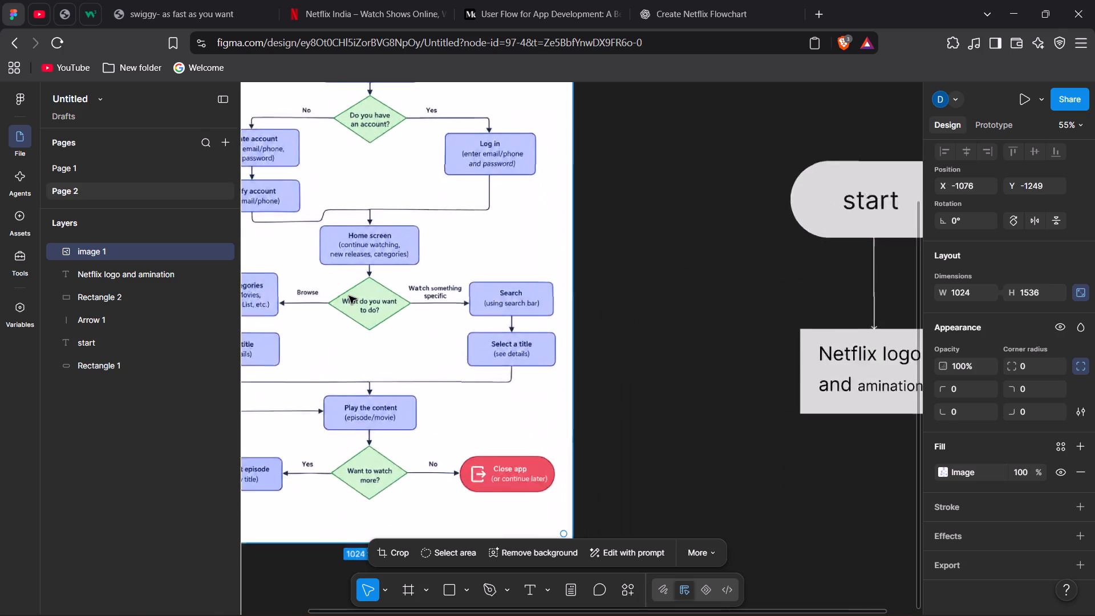
scroll(349, 296, up, 1)
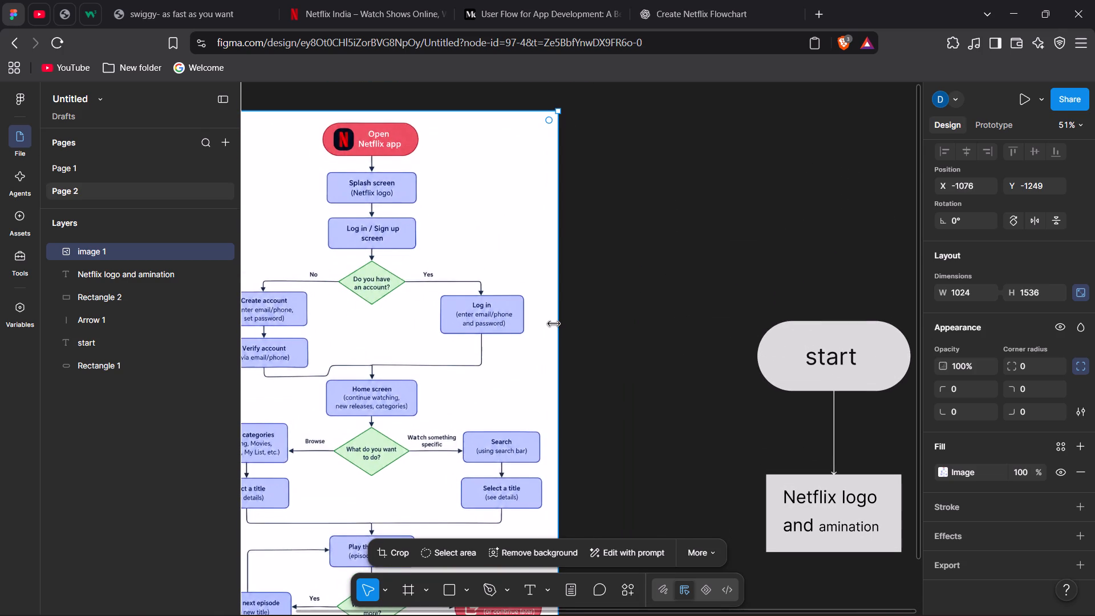
scroll(716, 345, left, 2)
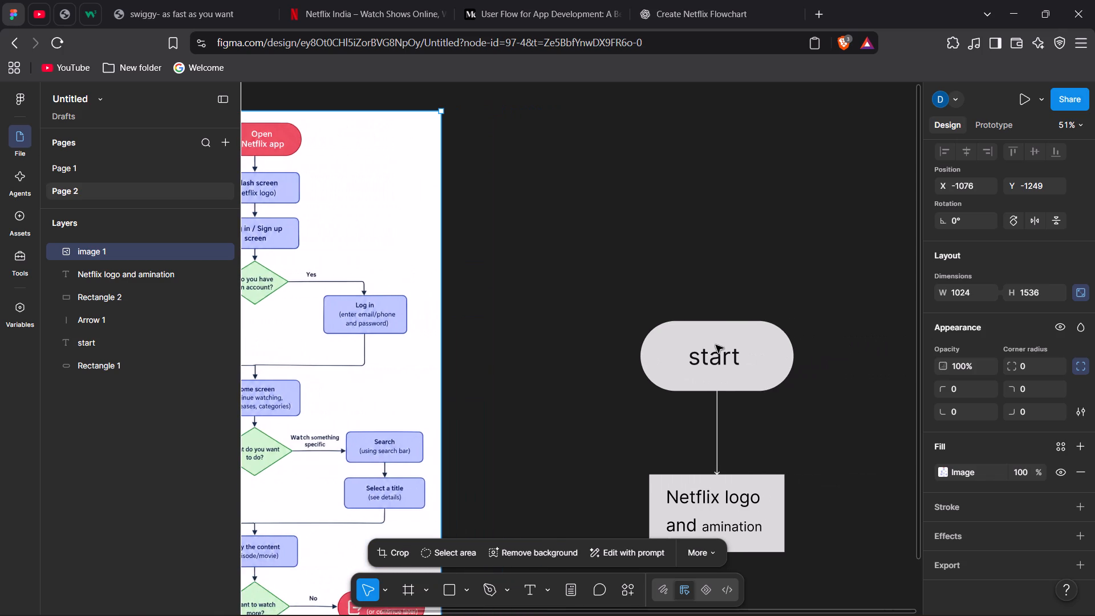
scroll(585, 314, right, 1)
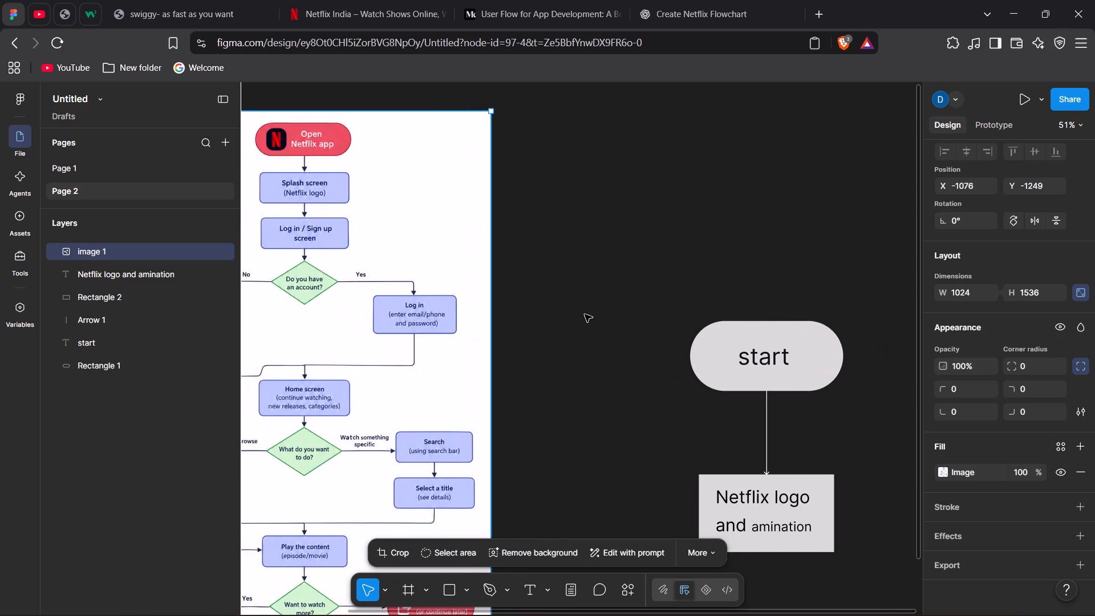
drag(296, 134, 306, 146)
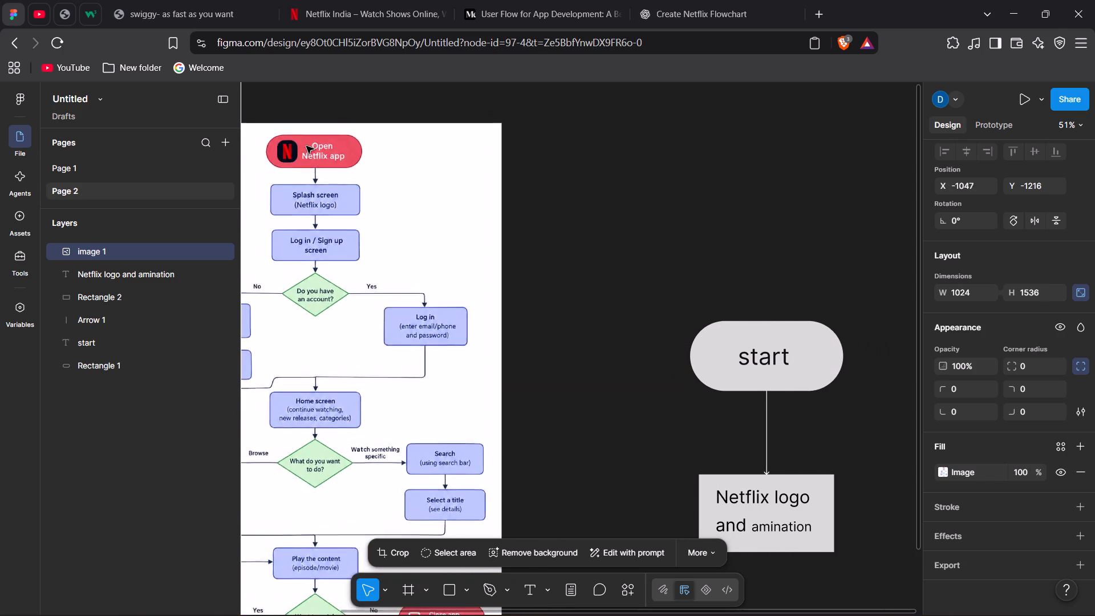
drag(306, 146, 314, 127)
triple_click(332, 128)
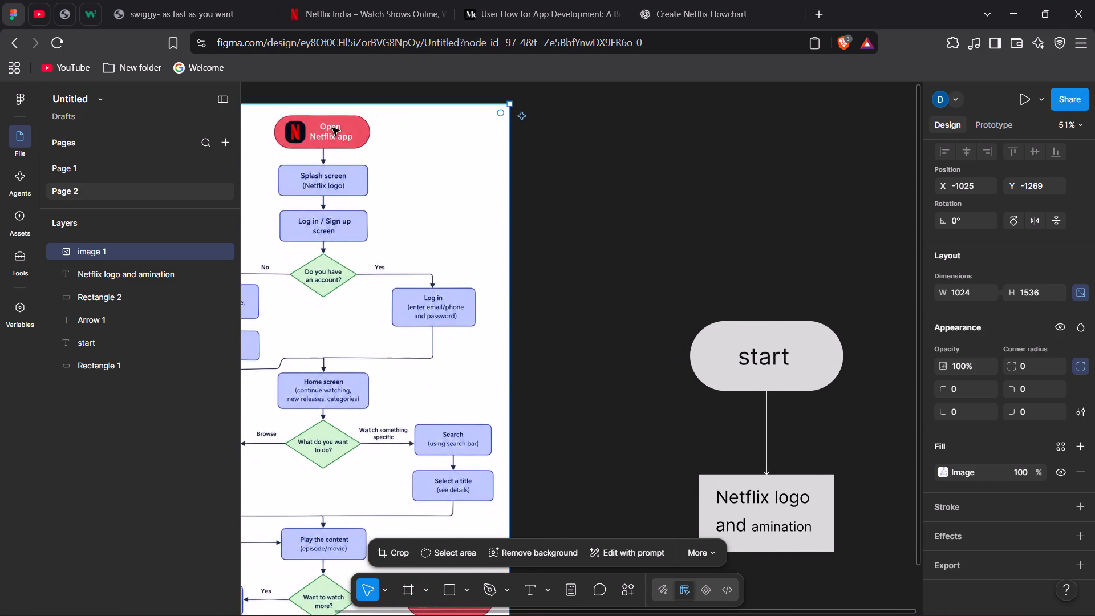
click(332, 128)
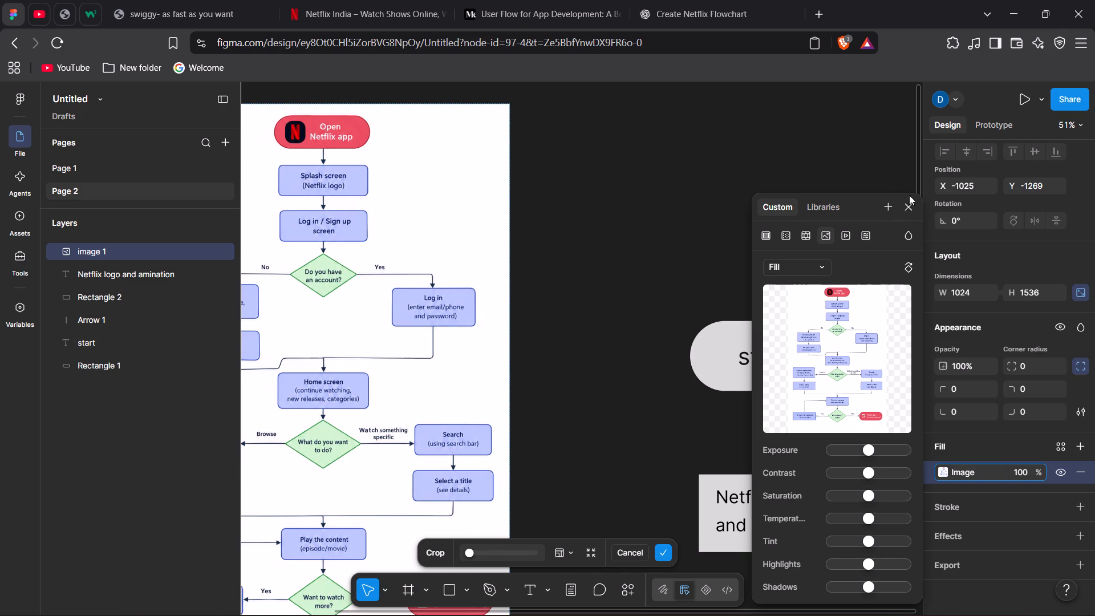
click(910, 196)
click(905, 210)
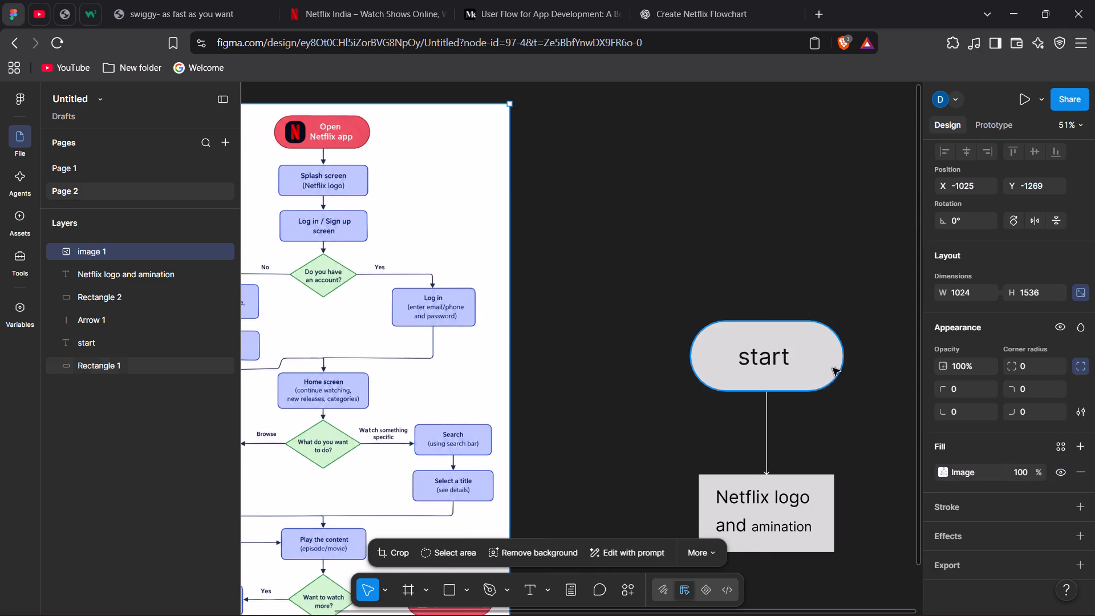
Delete the "start" text from the rounded shape at the top of the flow.
click(788, 360)
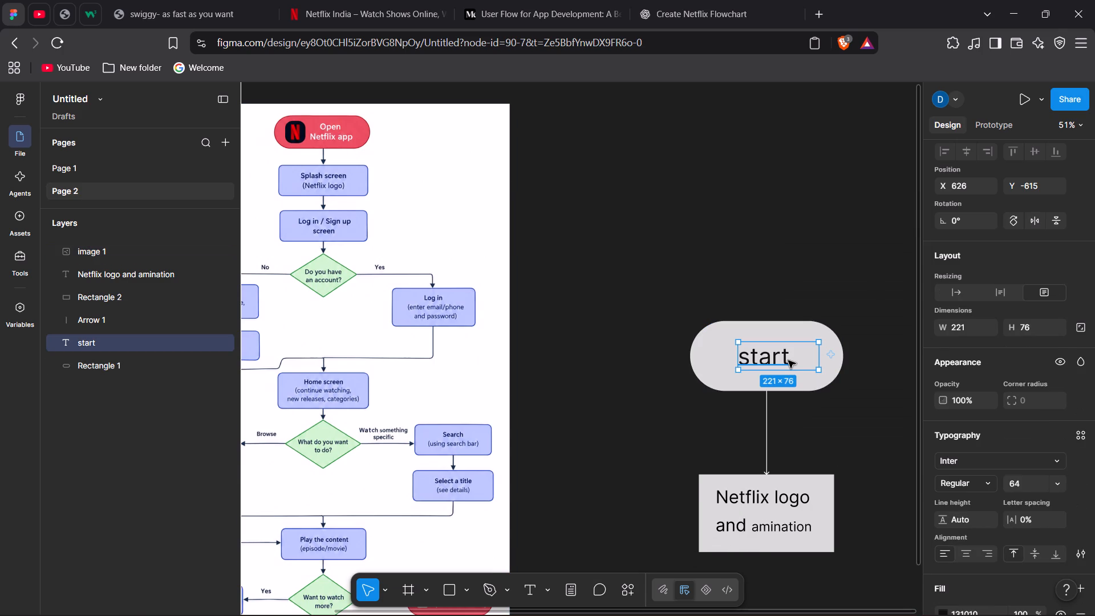
key(BackSpace)
key(BackSpace)
text(ope)
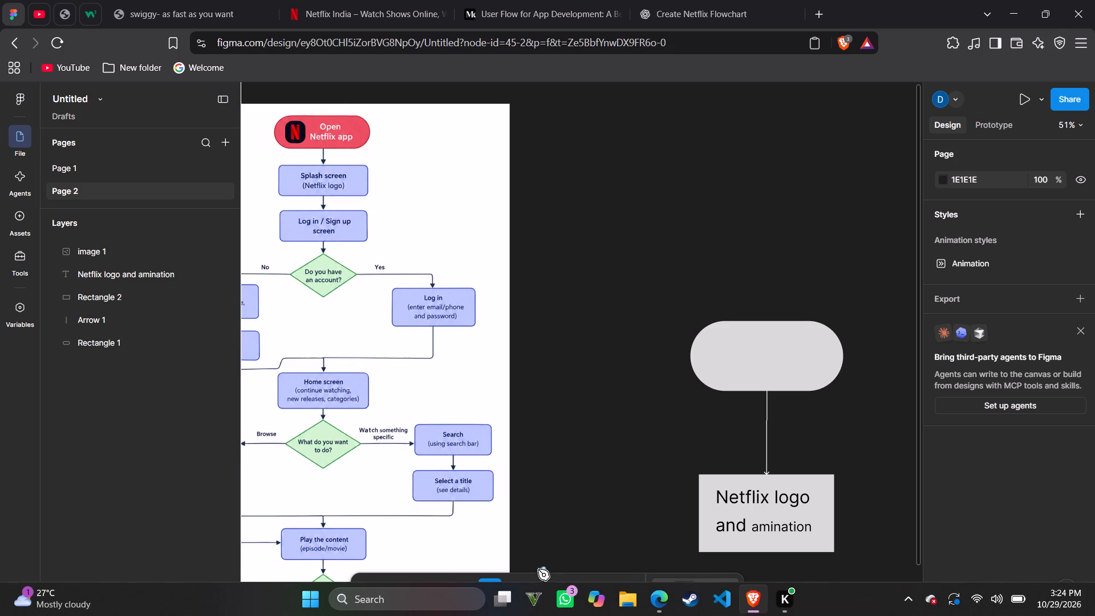
Draw a text box about 254 × 137 inside the rounded start shape and set its font size to 36.
click(528, 589)
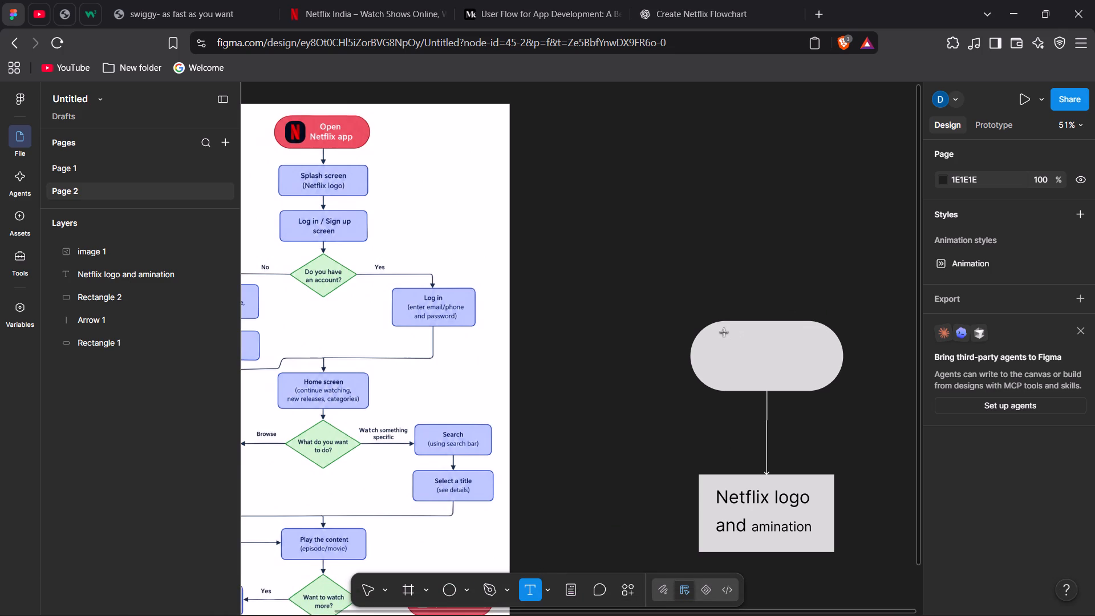
drag(723, 330, 816, 380)
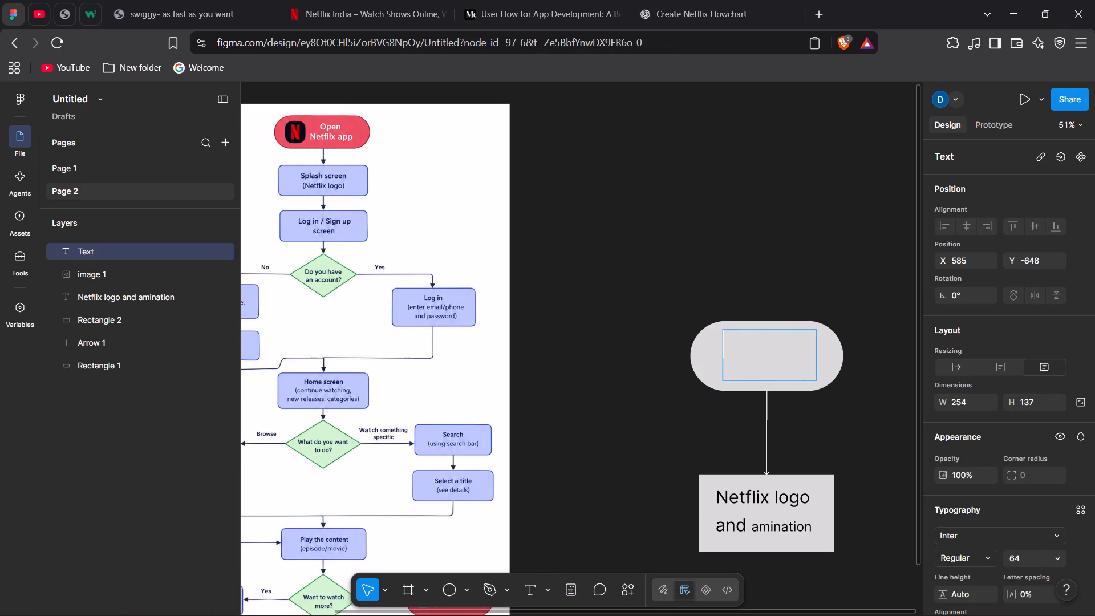
click(1059, 560)
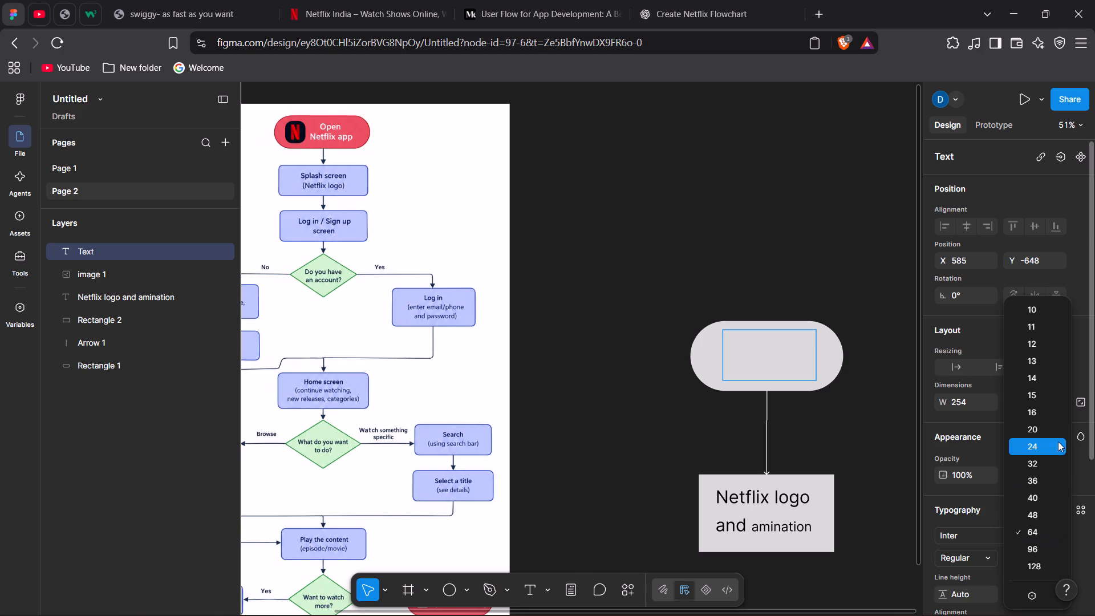
click(1045, 487)
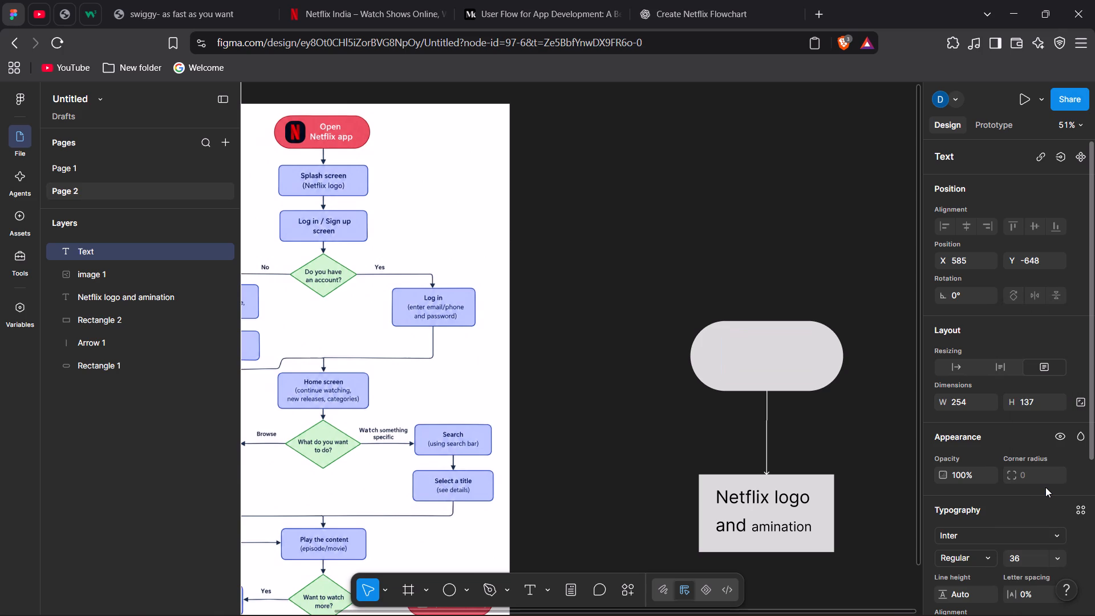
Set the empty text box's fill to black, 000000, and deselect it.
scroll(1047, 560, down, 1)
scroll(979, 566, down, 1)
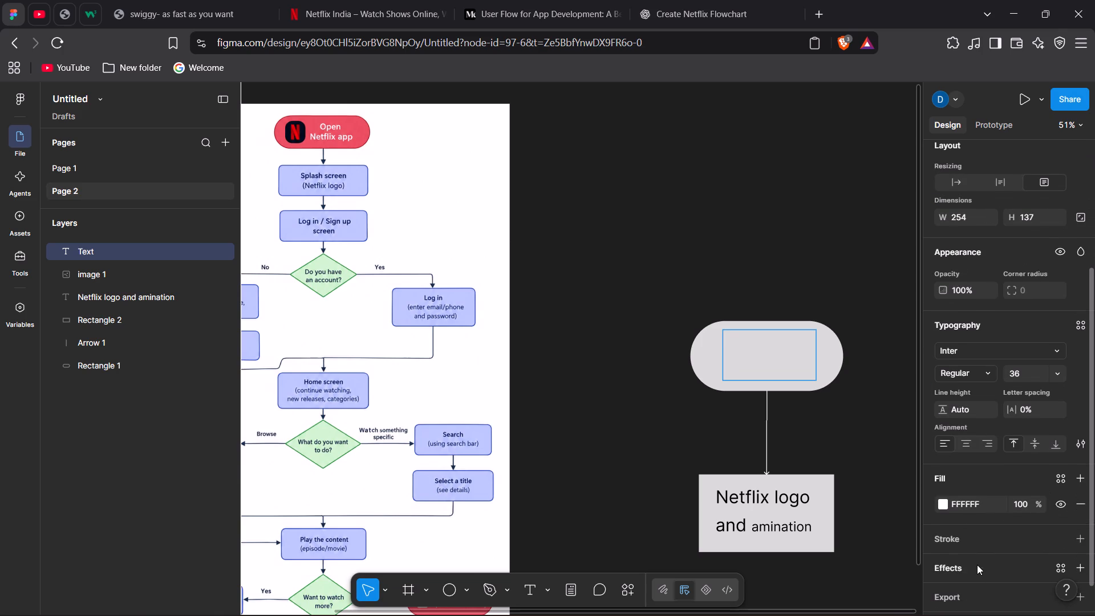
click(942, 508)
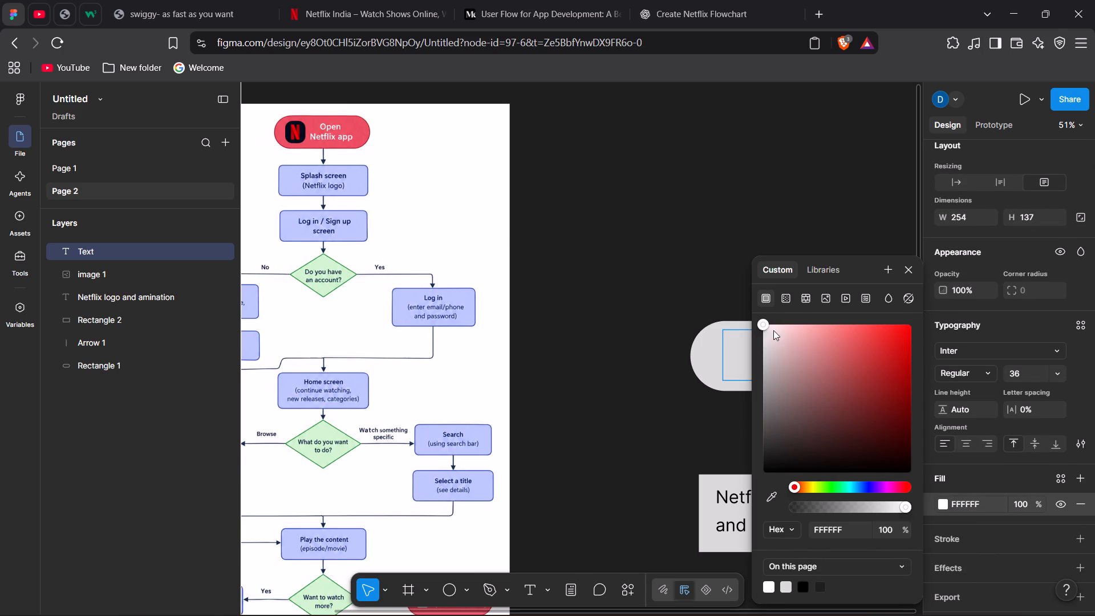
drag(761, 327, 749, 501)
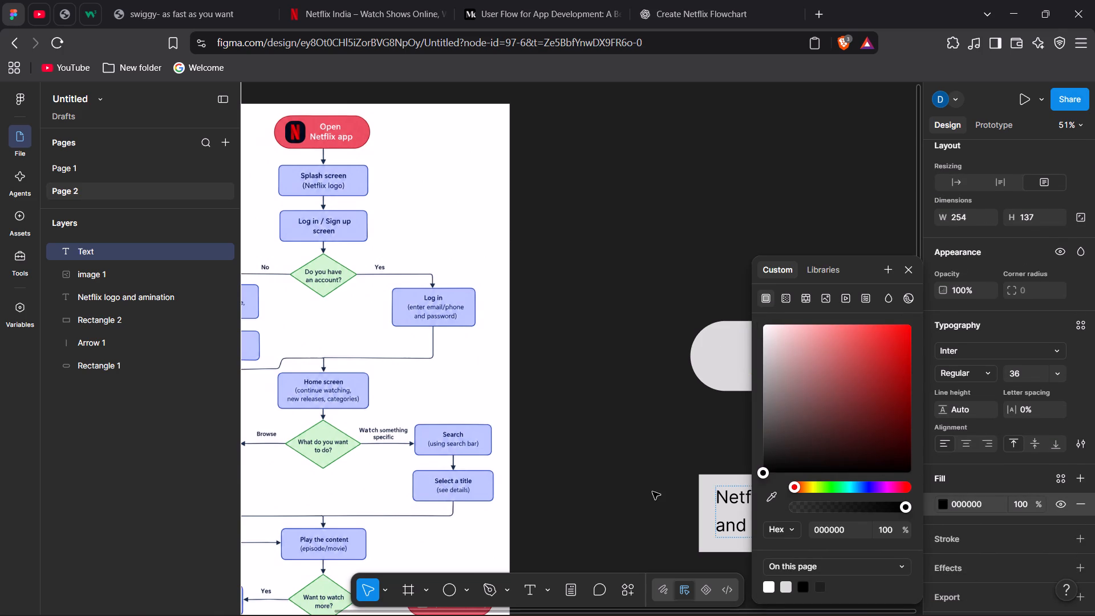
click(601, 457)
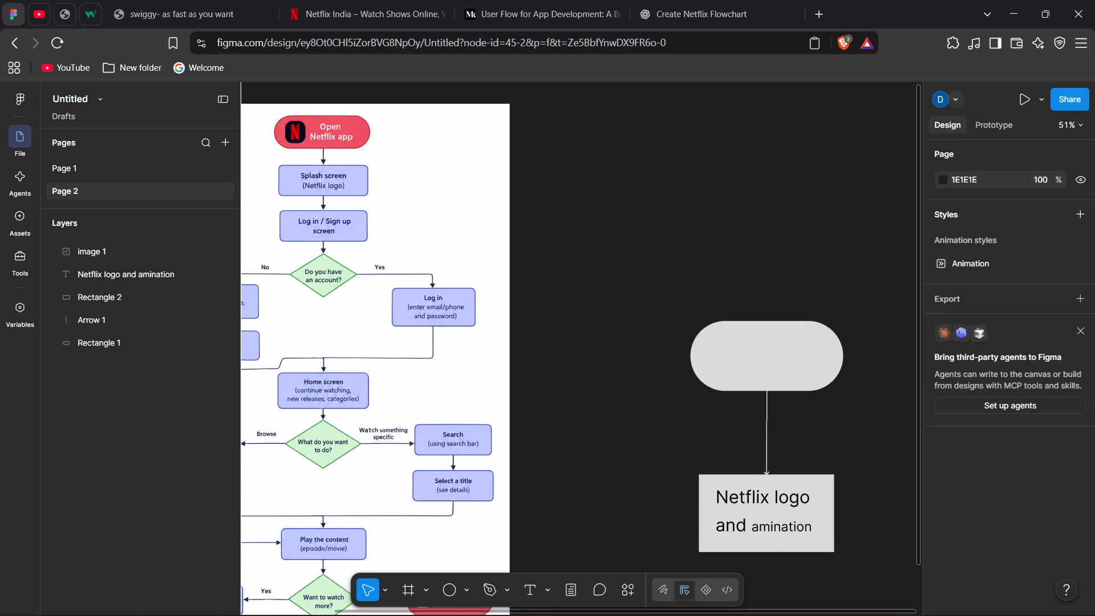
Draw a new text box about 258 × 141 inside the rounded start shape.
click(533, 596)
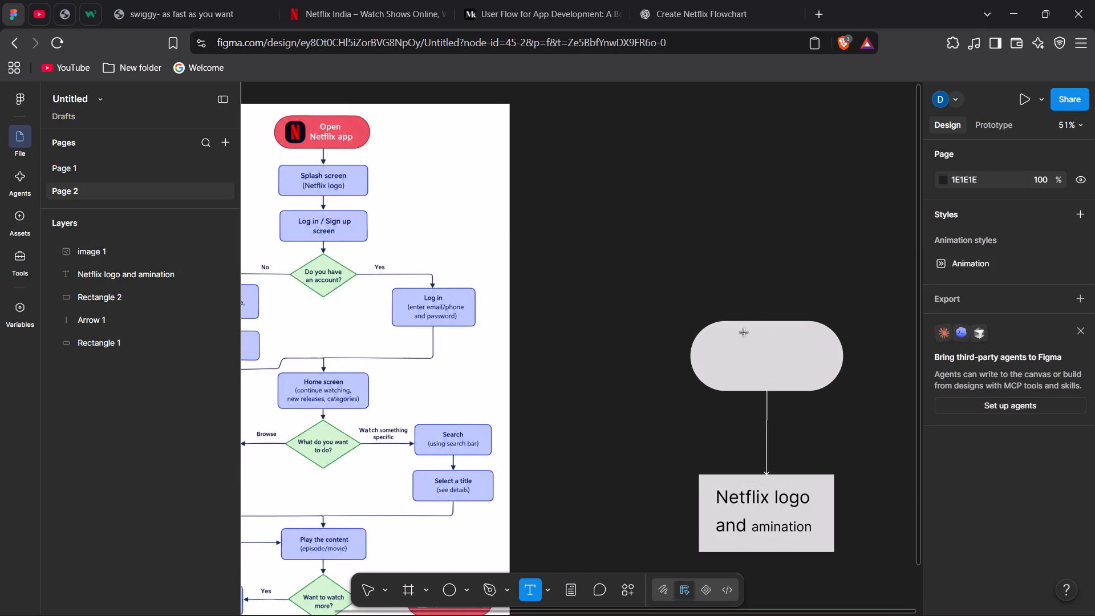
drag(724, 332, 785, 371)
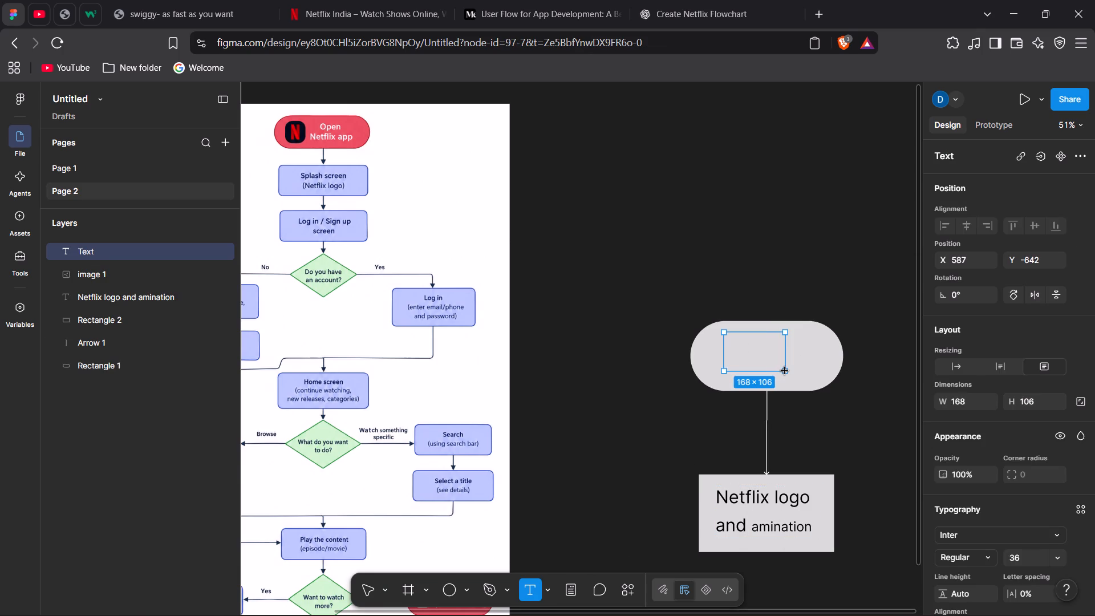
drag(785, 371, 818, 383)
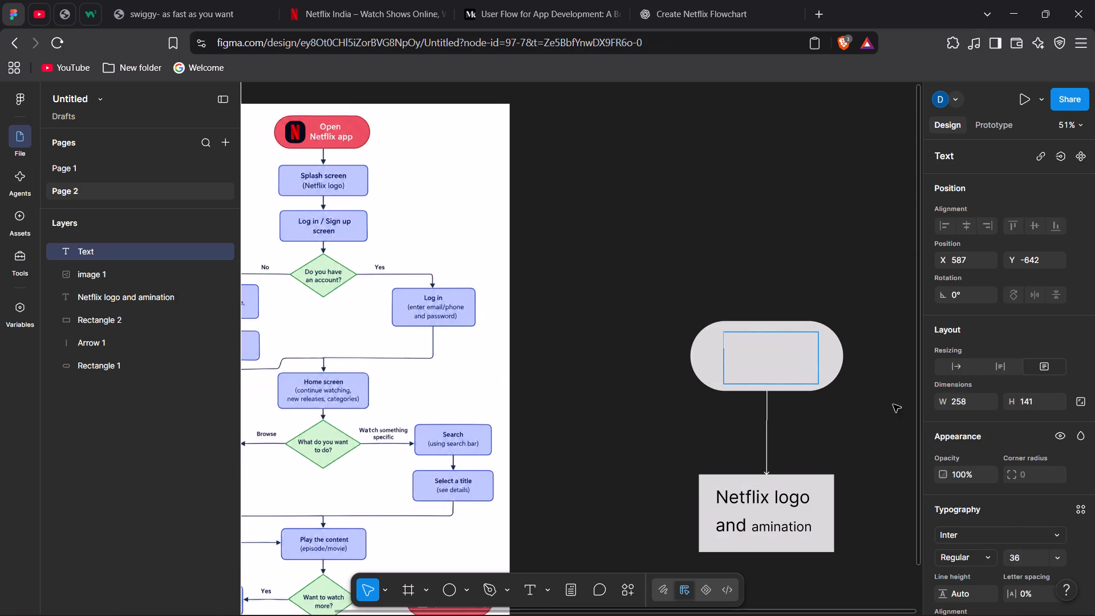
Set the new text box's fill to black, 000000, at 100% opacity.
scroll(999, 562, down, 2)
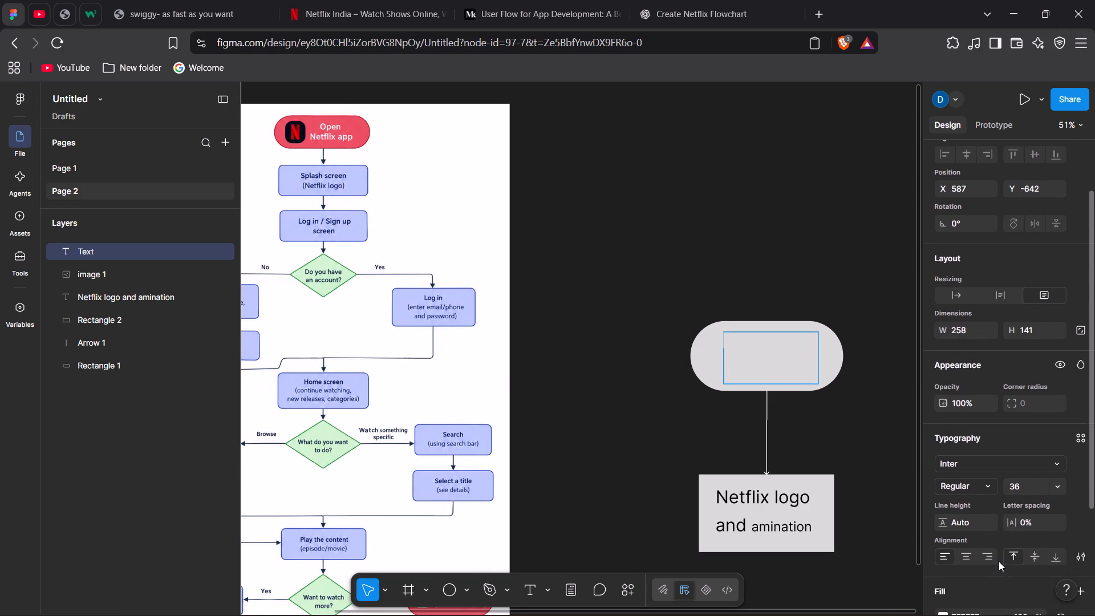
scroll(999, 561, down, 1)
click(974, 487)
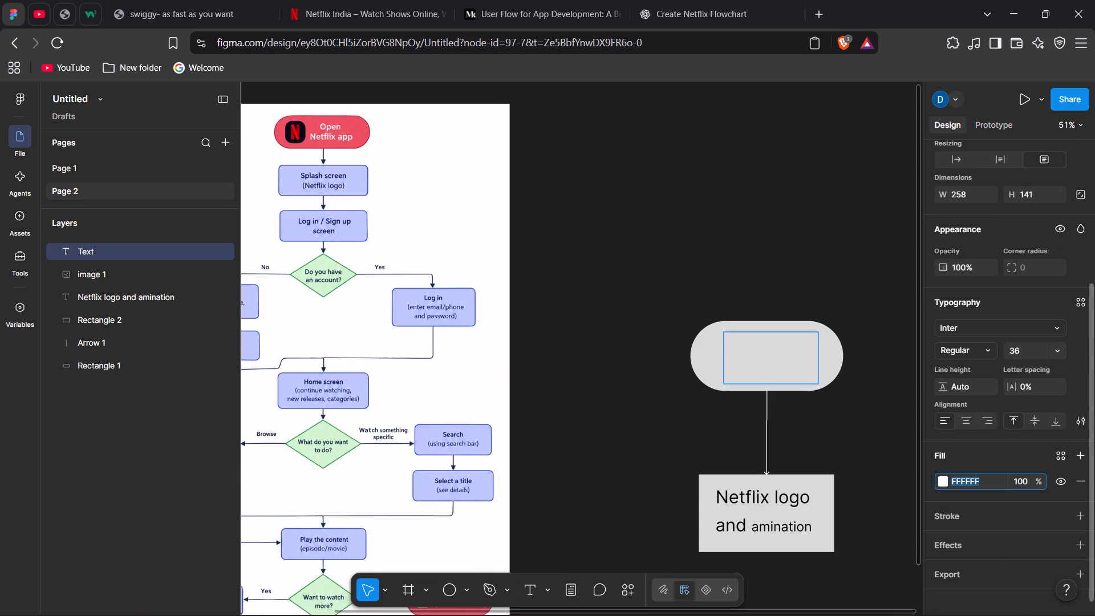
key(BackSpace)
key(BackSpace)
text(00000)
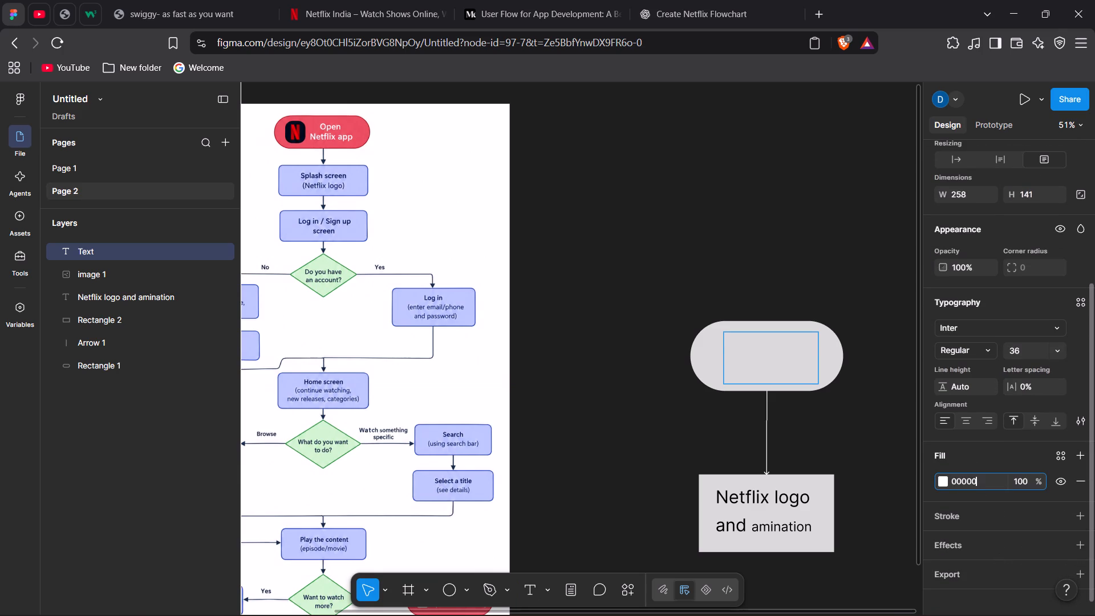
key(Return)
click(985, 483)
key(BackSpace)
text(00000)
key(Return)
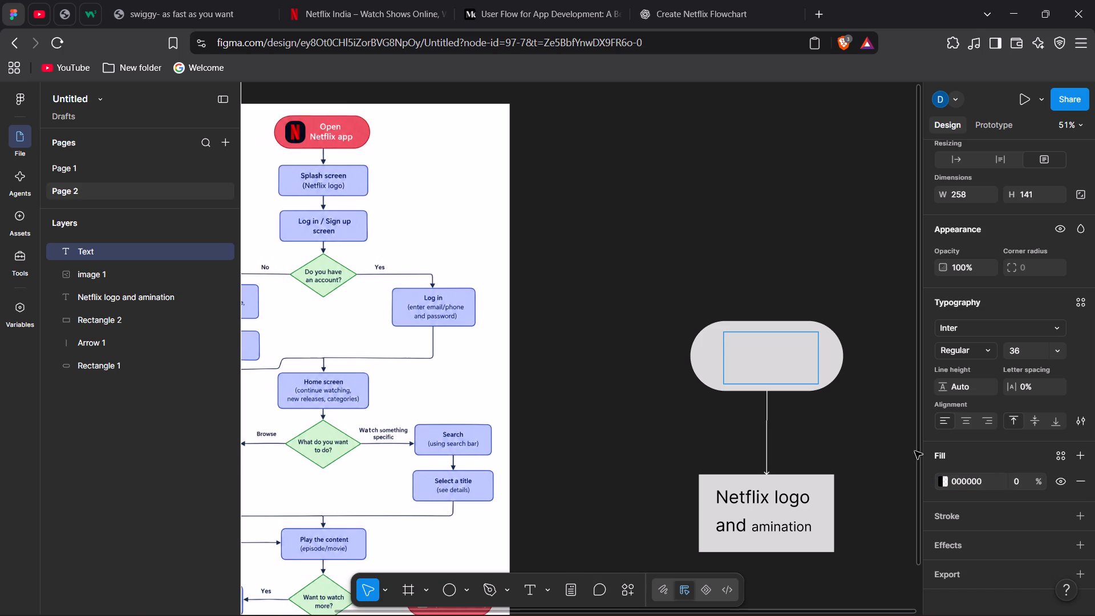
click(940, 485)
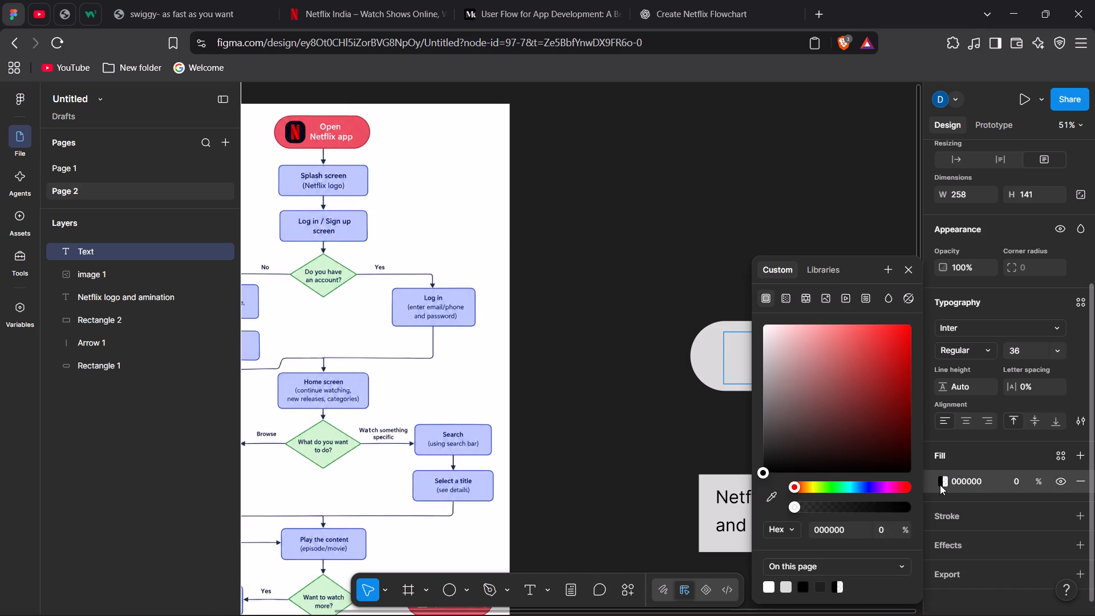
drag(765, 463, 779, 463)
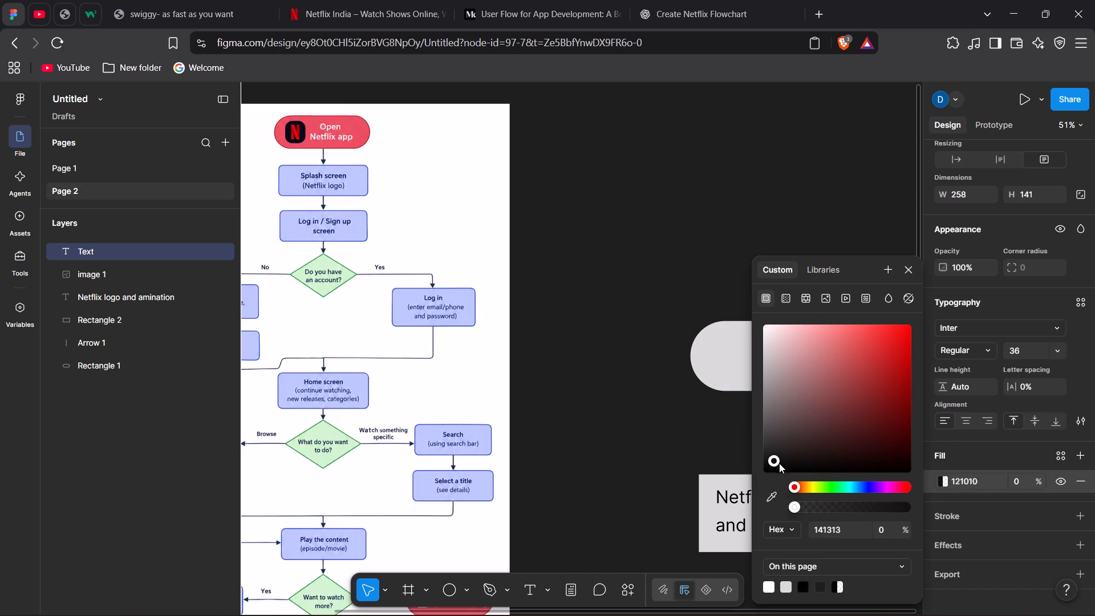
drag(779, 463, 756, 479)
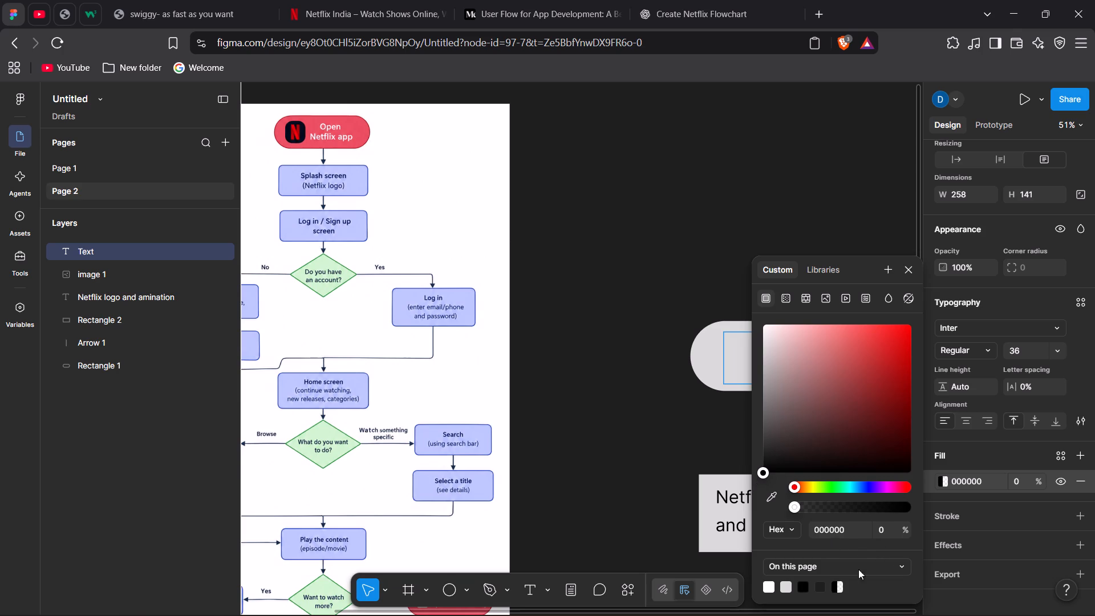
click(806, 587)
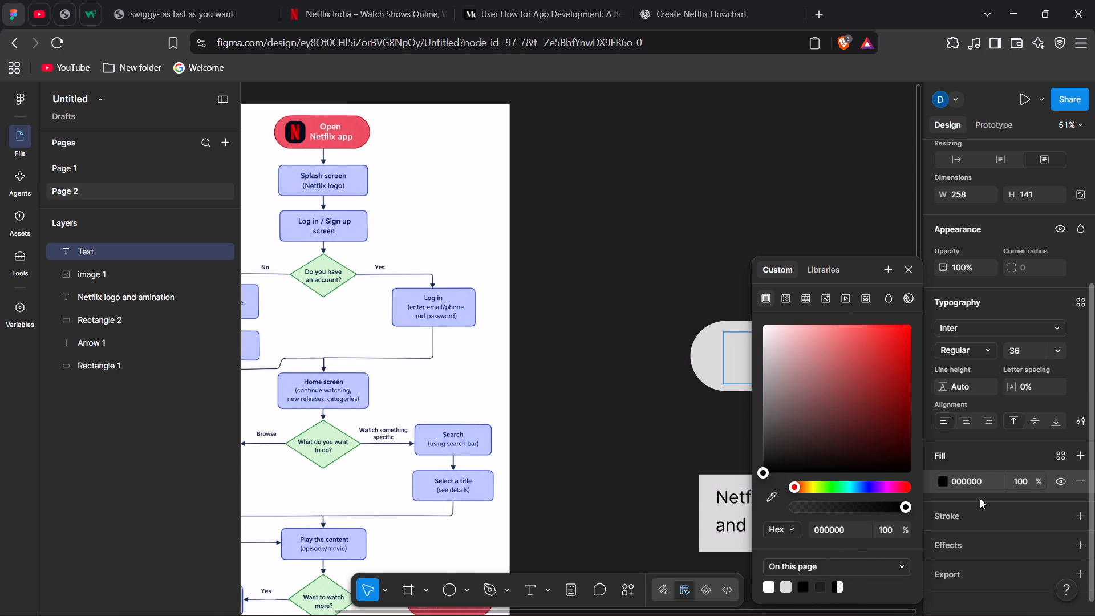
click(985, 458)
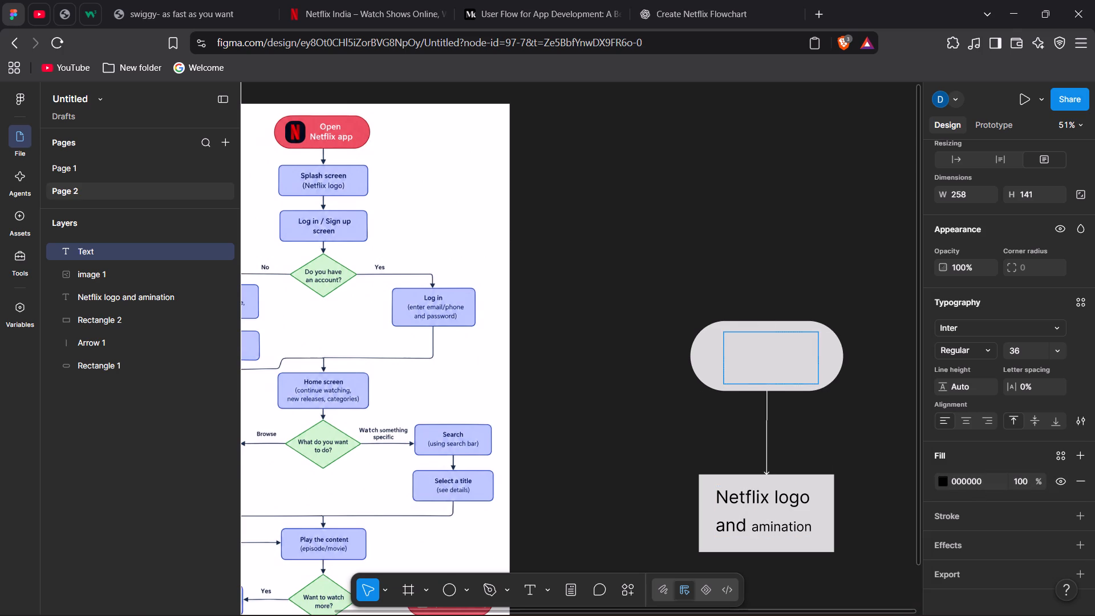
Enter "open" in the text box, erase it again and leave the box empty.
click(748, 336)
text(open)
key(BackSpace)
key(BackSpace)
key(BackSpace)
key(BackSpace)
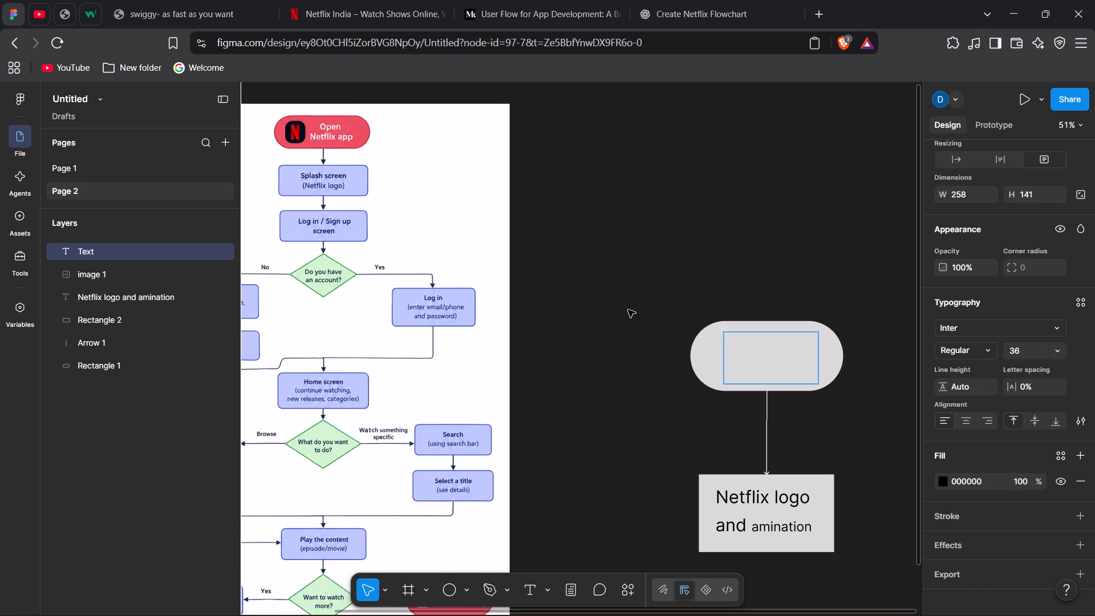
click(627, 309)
Change the rounded start shape's fill to a light red like the reference chart's start node.
click(750, 351)
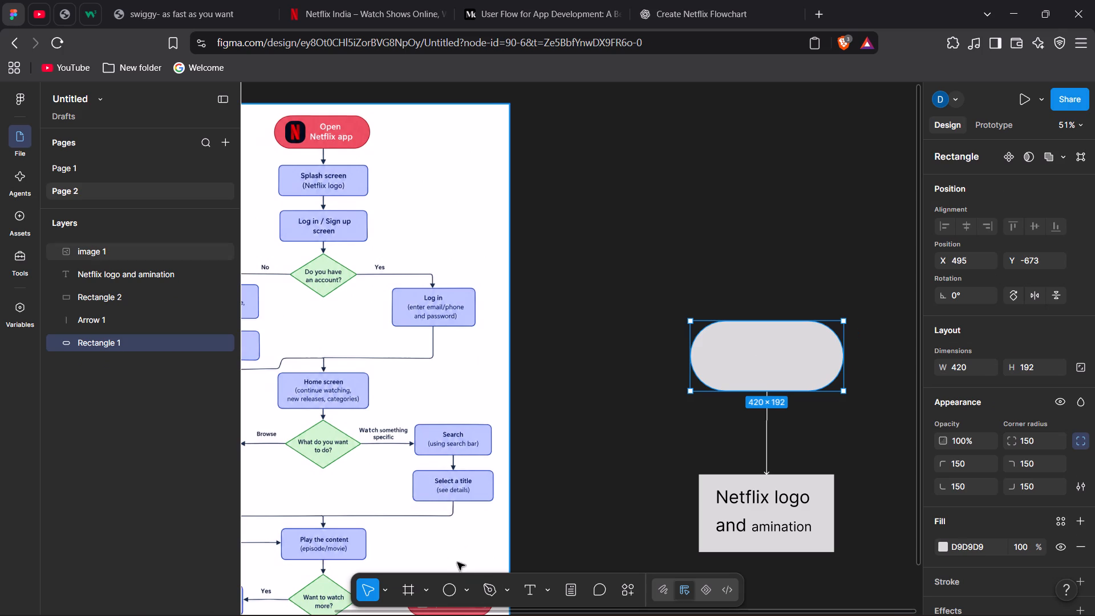
scroll(1018, 515, down, 2)
click(988, 471)
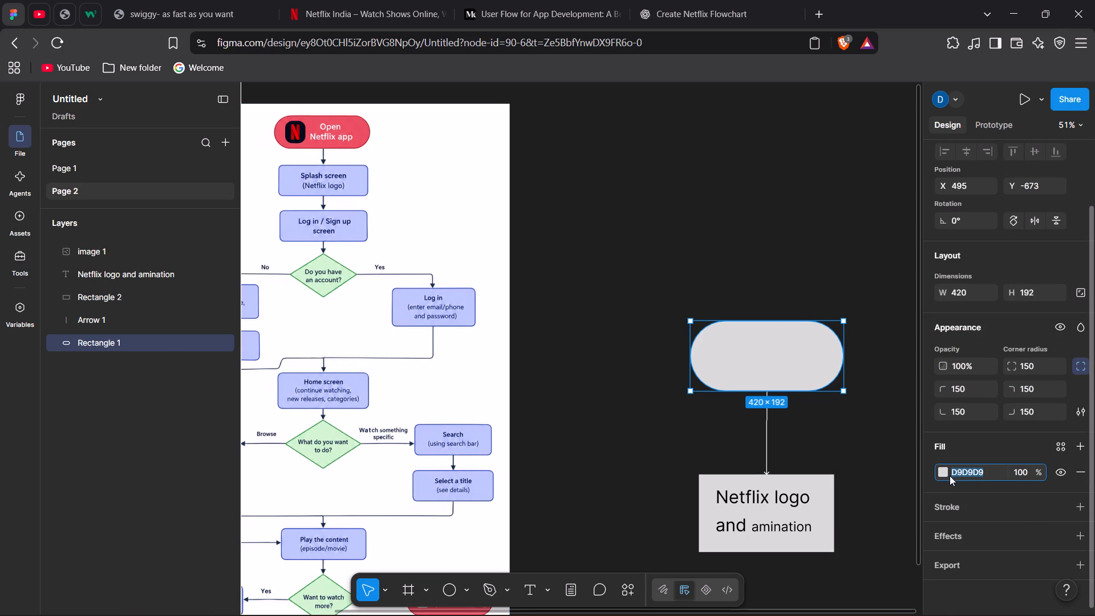
click(943, 474)
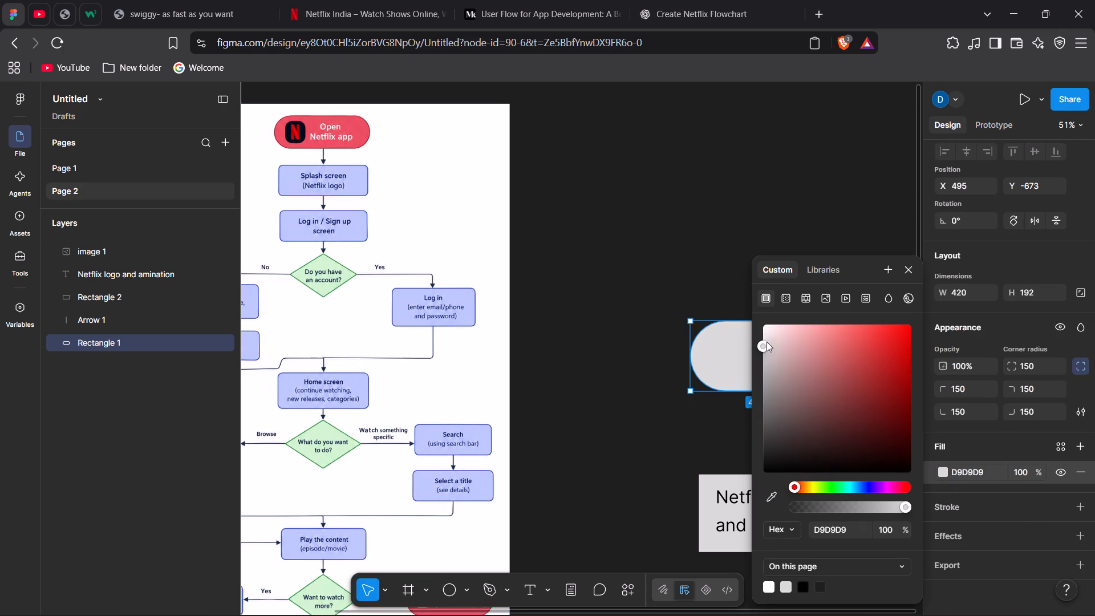
drag(761, 342, 862, 338)
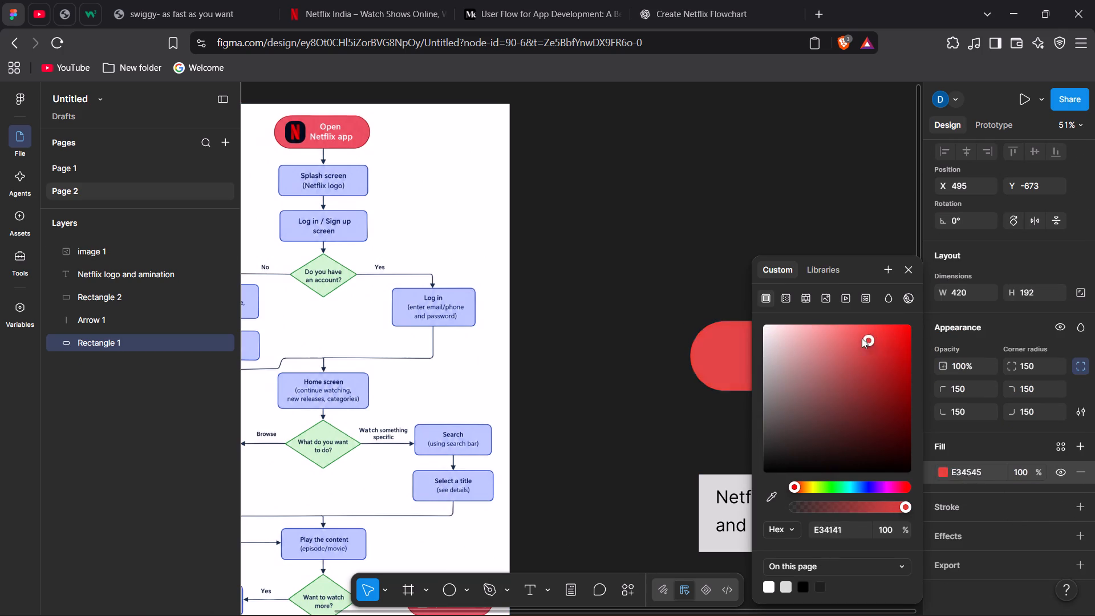
drag(862, 338, 859, 329)
click(660, 374)
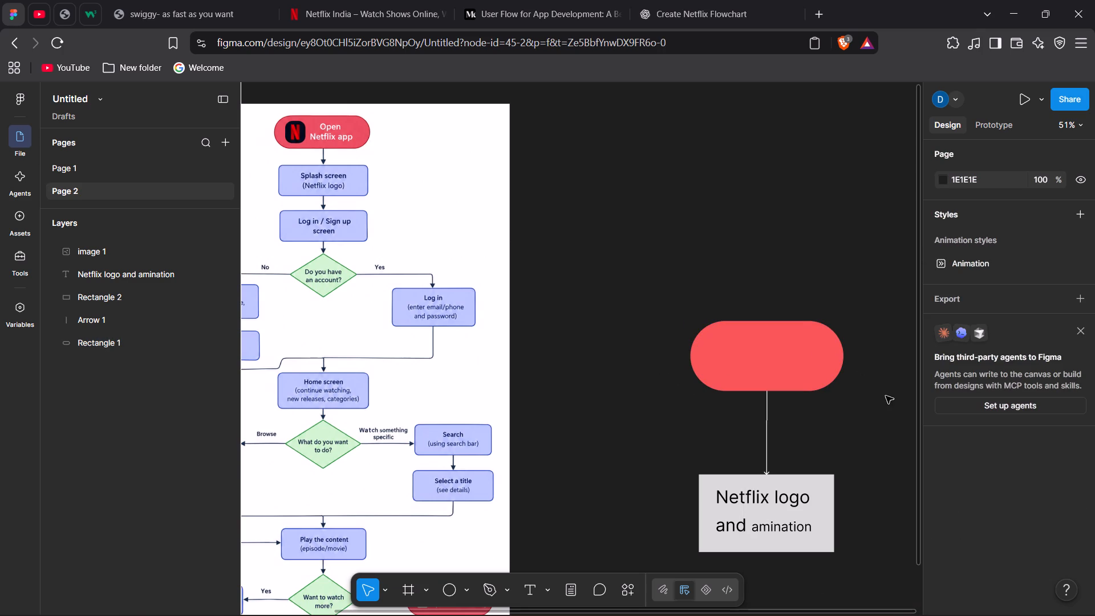
Draw a text box about 296 × 150 inside the red rounded shape and enter "open" indented by six spaces.
click(530, 593)
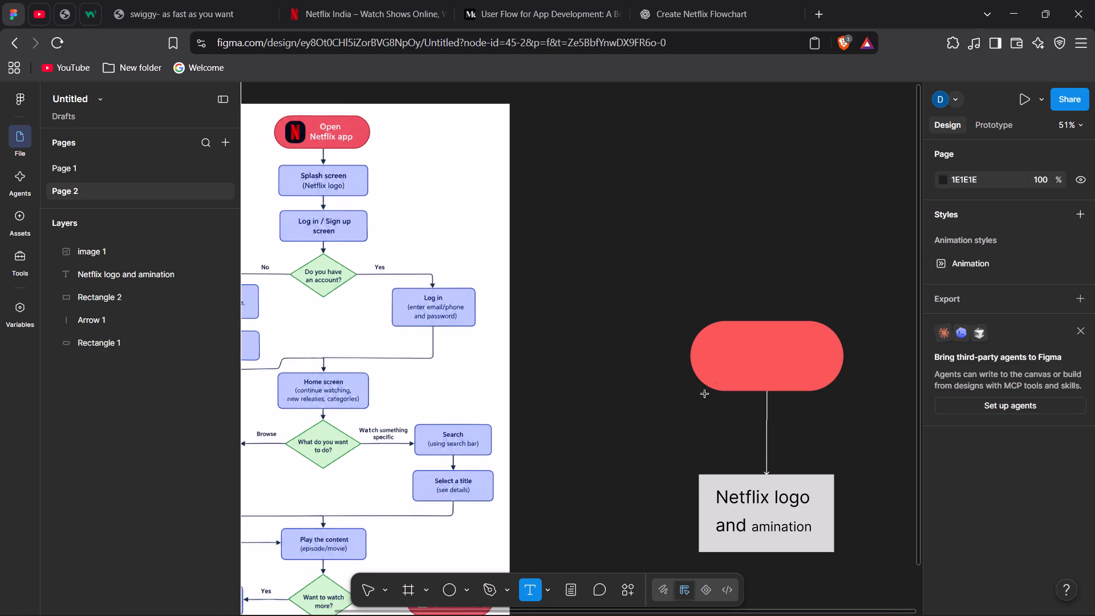
drag(719, 329, 800, 371)
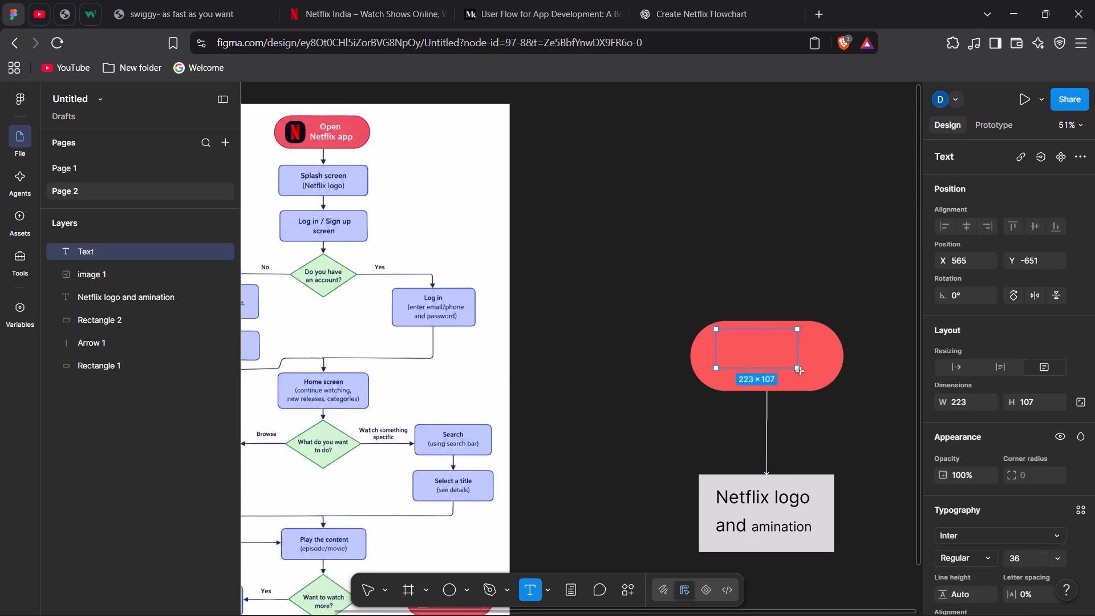
drag(800, 371, 822, 383)
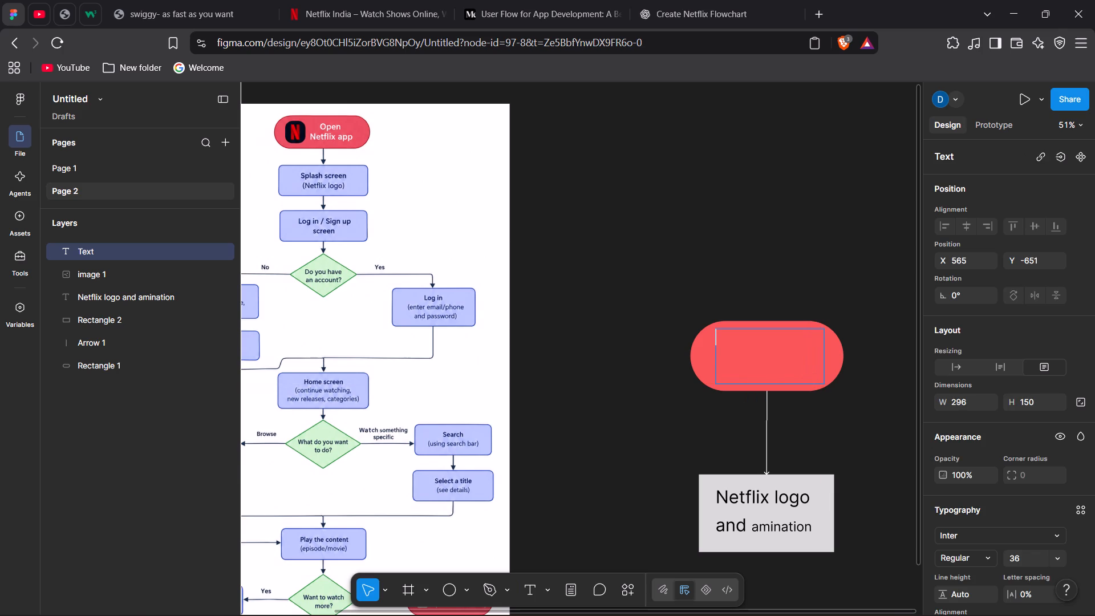
key(space)
key(space)
key(space)
key(space)
key(space)
key(space)
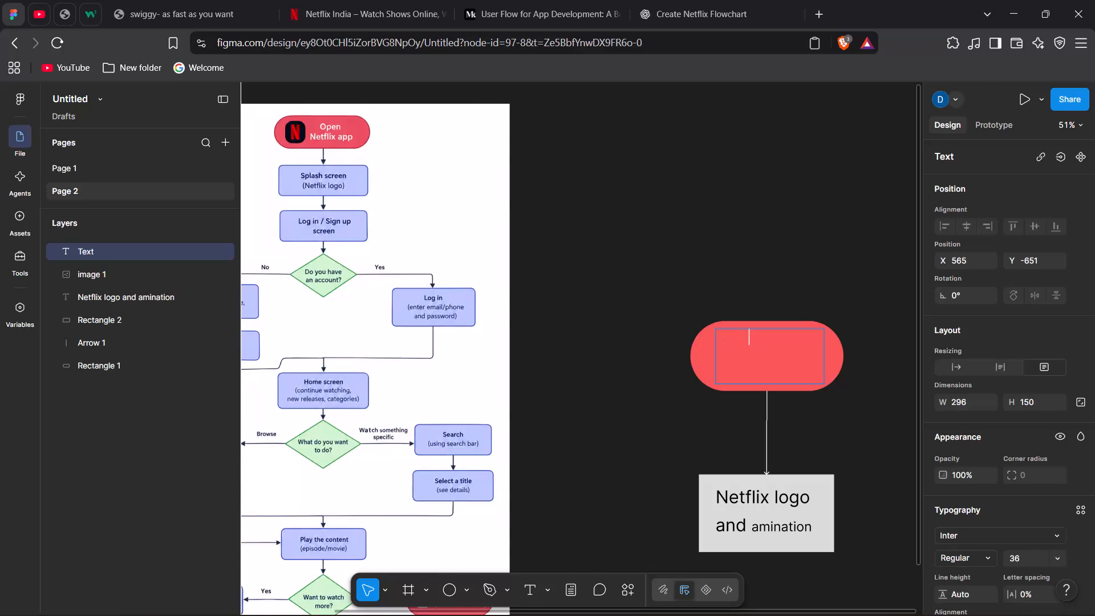
text(open)
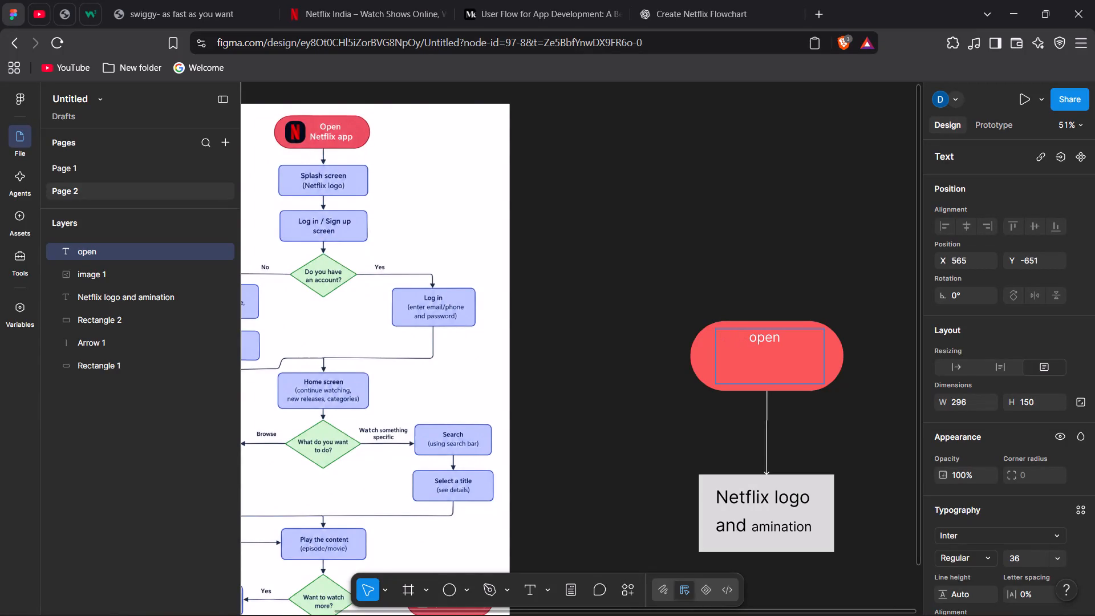
Add a second line reading "netflix app" below "open" in the red shape's text box, indented with spaces.
key(Return)
key(space)
key(space)
key(space)
key(space)
key(space)
key(space)
key(space)
text(net)
text(fli)
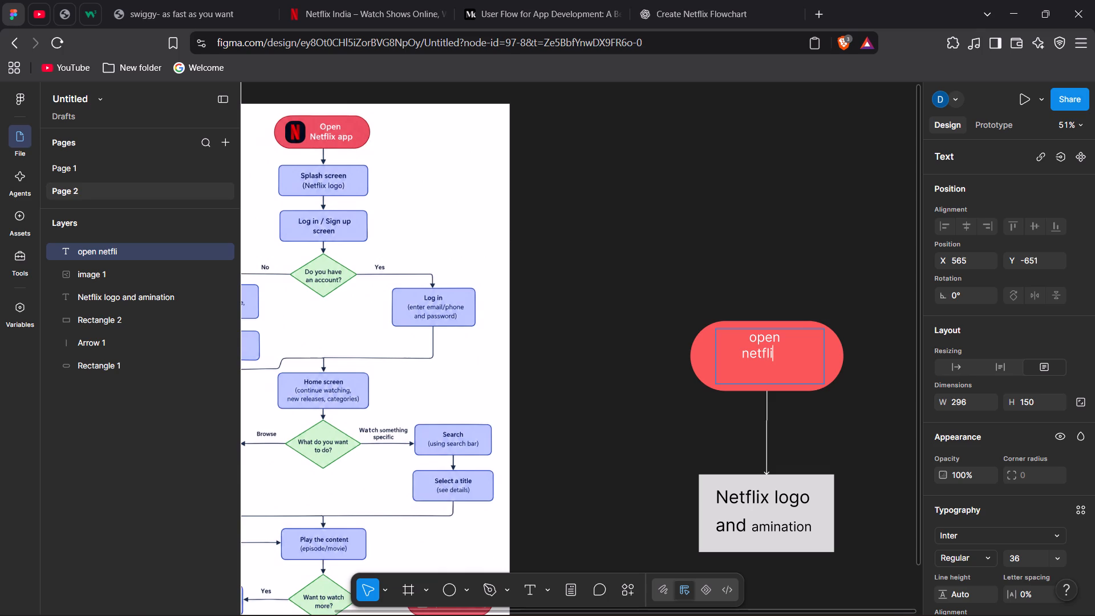
text(x app)
Capitalize the first letters of "netflix" and "open" so the red shape's label reads "Open Netflix app".
key(Left)
key(Left)
key(Left)
key(Left)
key(Left)
key(Left)
key(Left)
key(Left)
key(Left)
key(Left)
key(BackSpace)
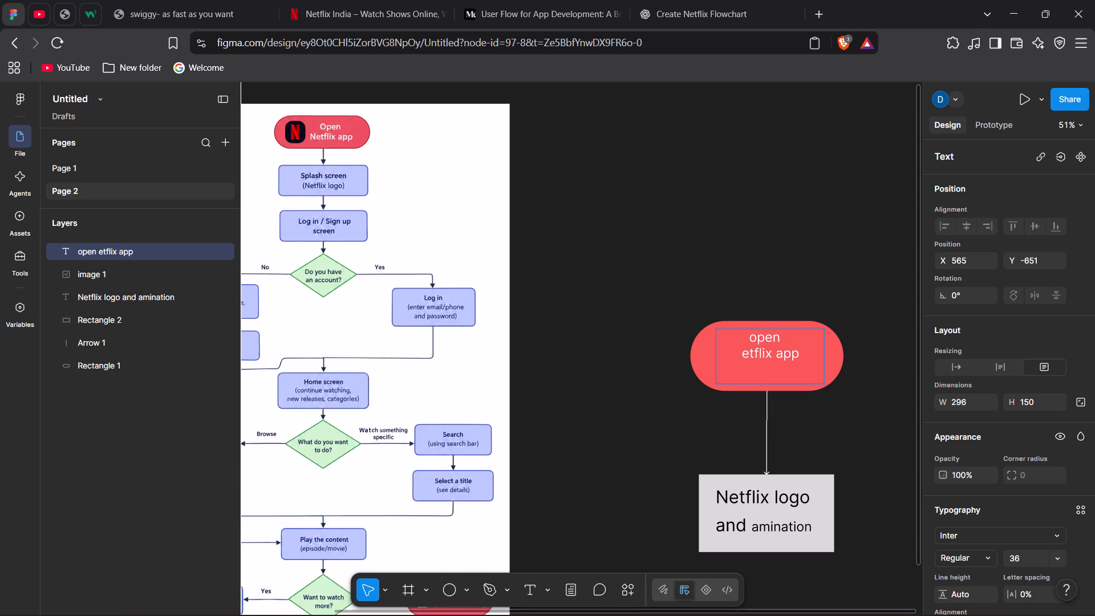
key(shift+n)
key(Up)
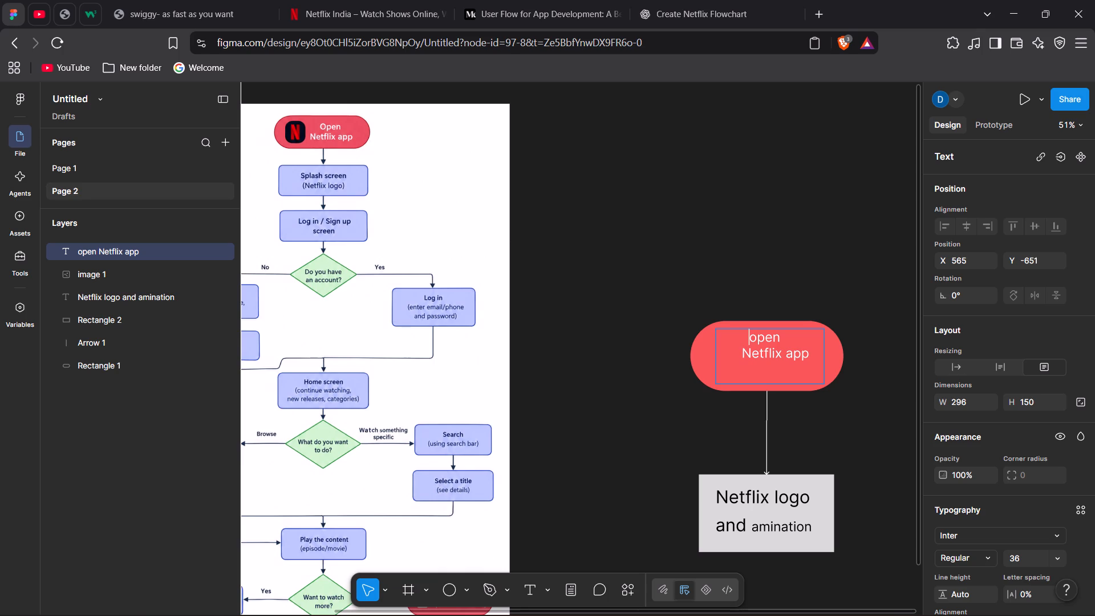
key(Right)
key(BackSpace)
key(shift+o)
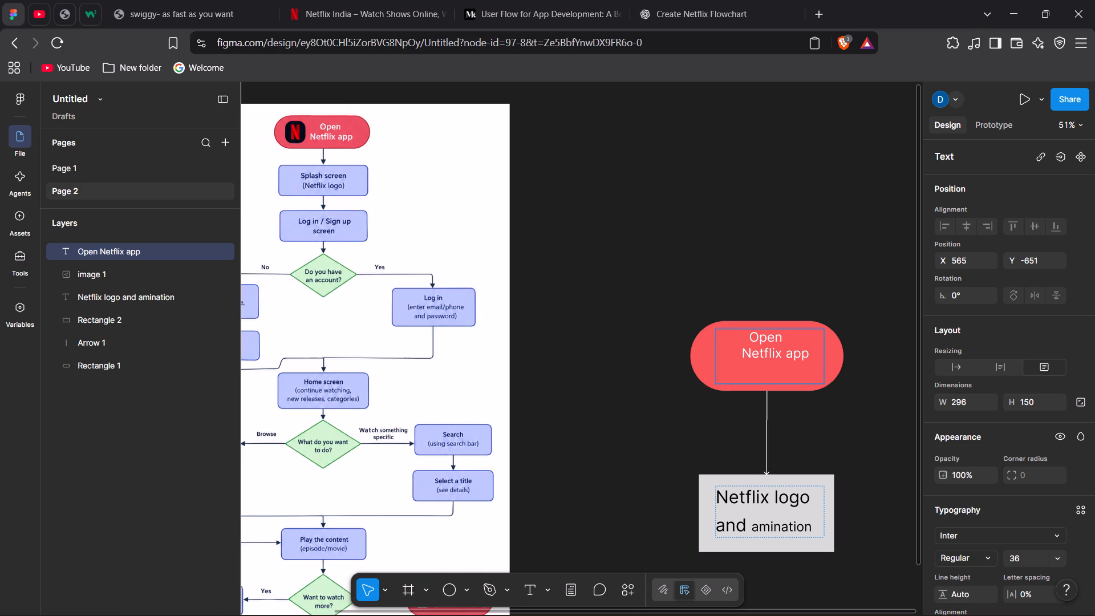
Delete the "Netflix logo and amination" text from the grey rectangle below the arrow.
drag(818, 528, 768, 494)
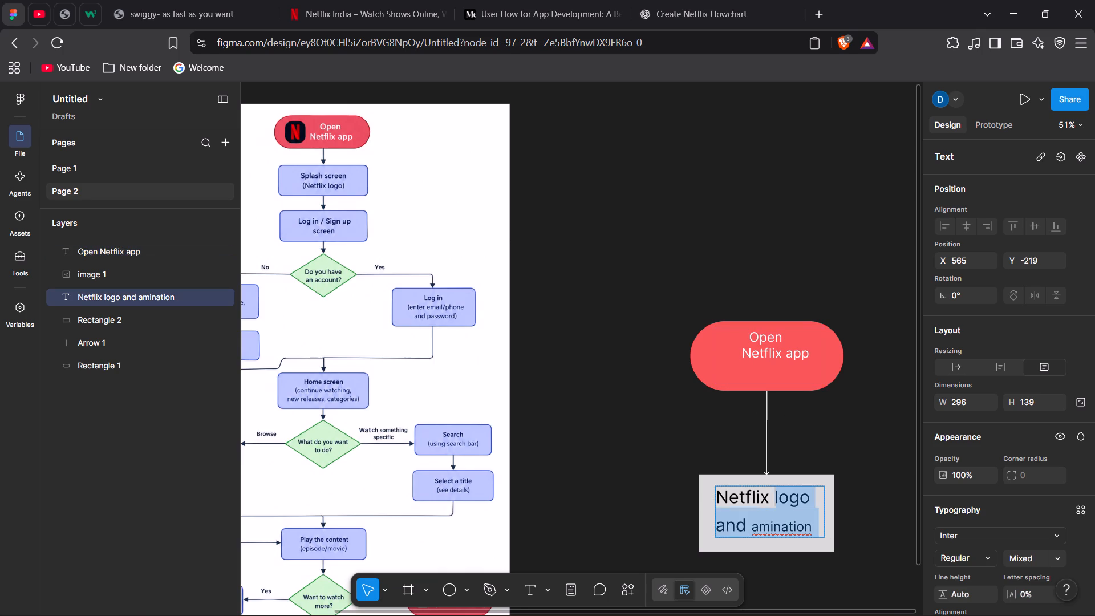
drag(768, 494, 714, 489)
key(BackSpace)
click(885, 440)
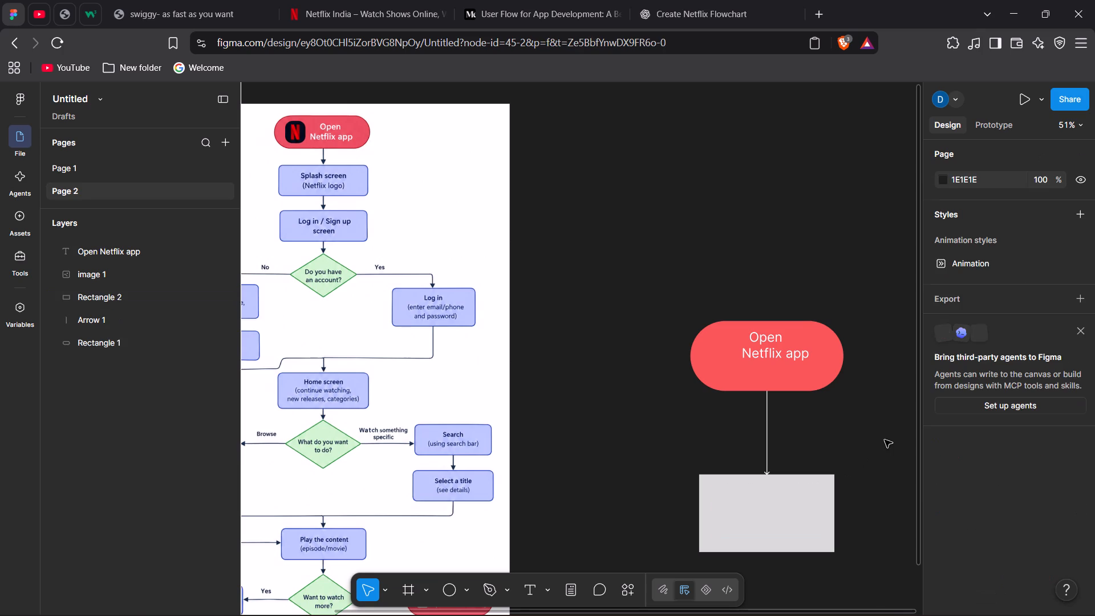
Round all corners of the grey rectangle below the arrow to a radius of about 37.
click(810, 520)
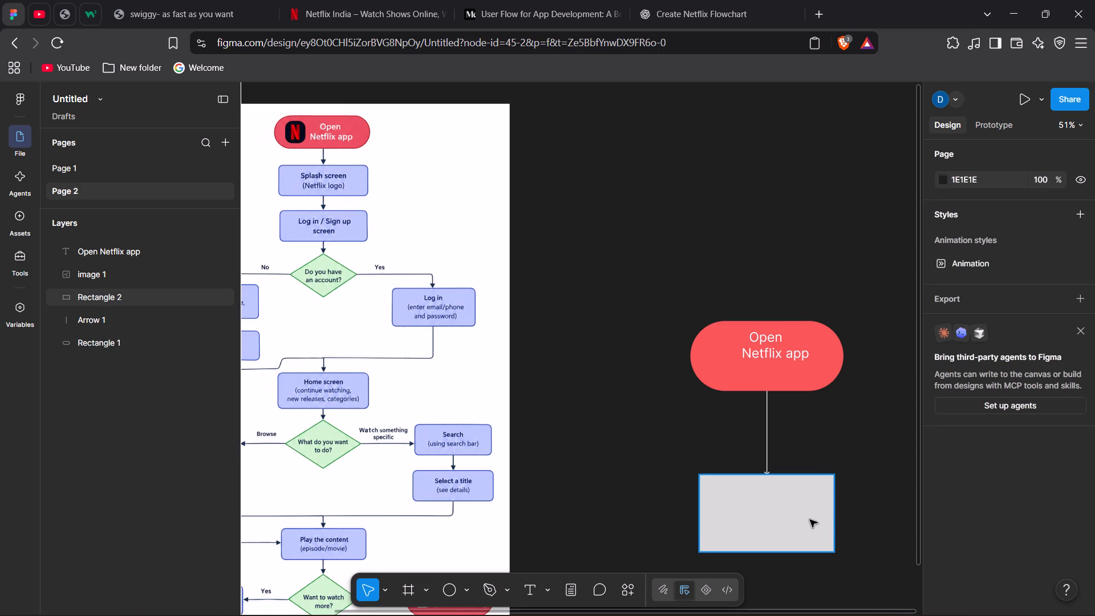
drag(826, 487, 825, 489)
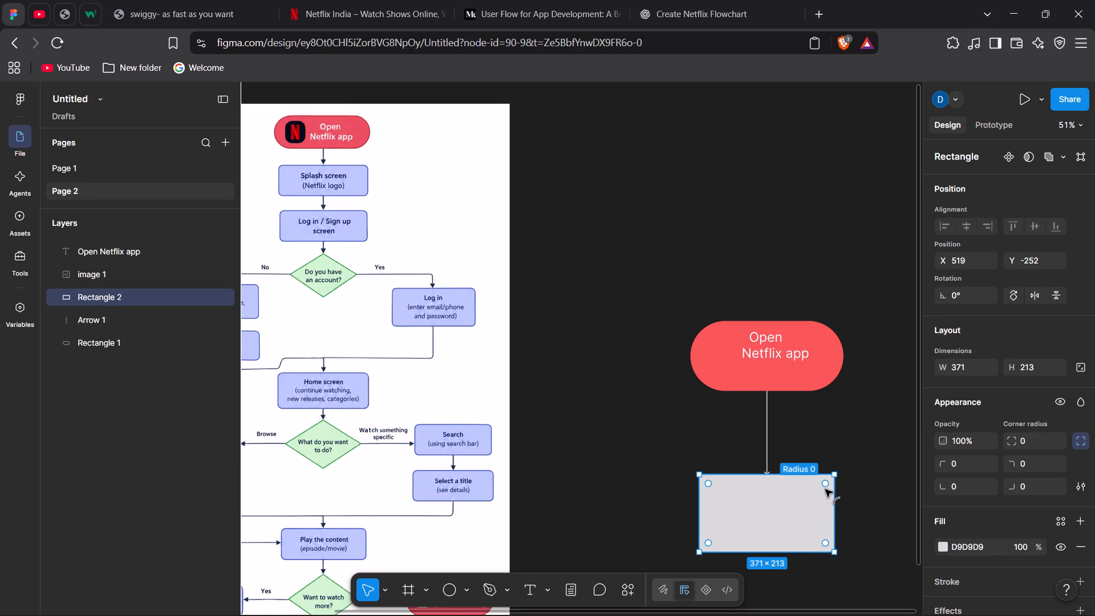
drag(825, 489, 824, 491)
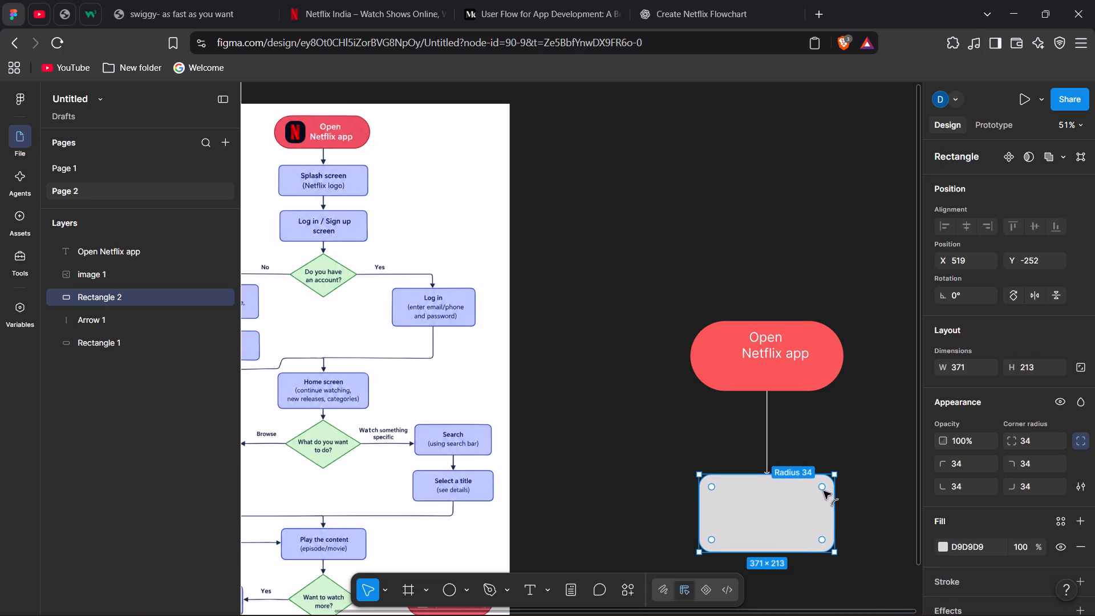
drag(824, 491, 824, 493)
click(770, 511)
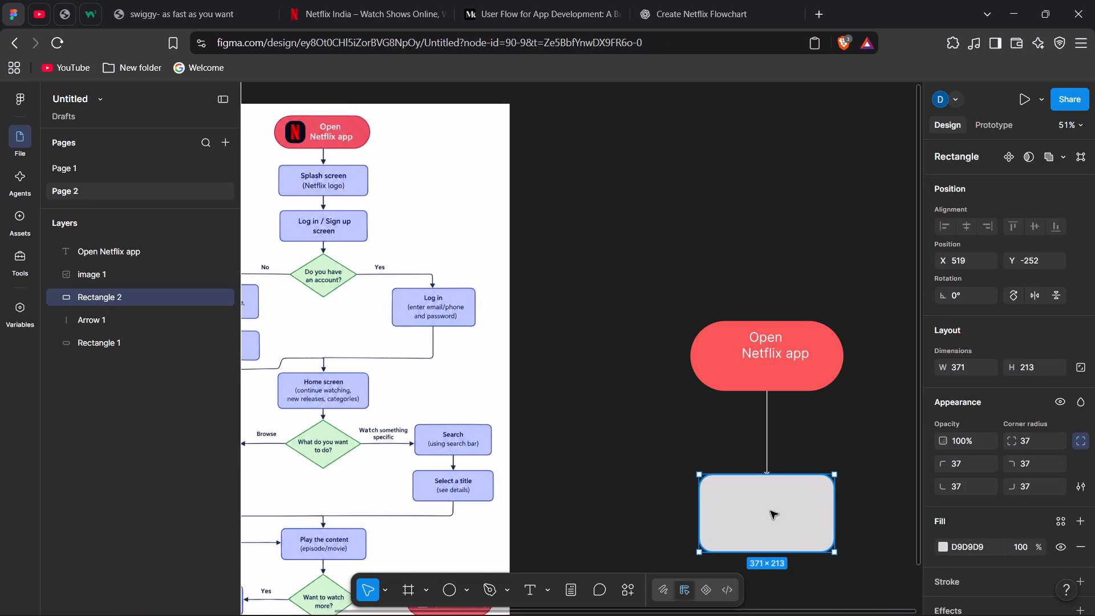
Change the rounded rectangle's fill to light blue, 98A3F5, like the reference chart's process boxes.
click(944, 551)
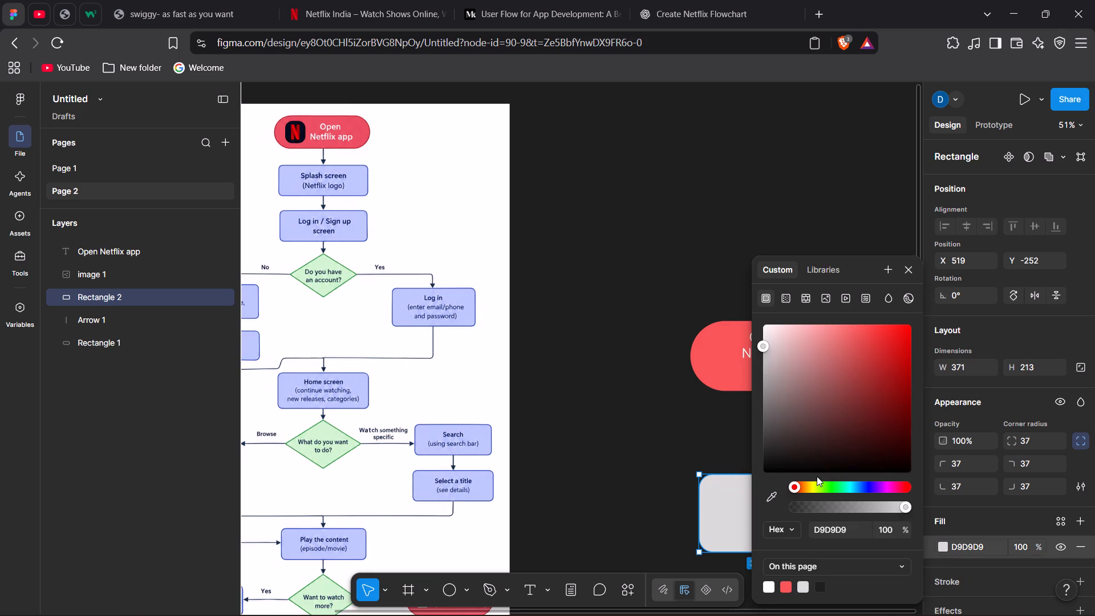
drag(794, 487, 866, 488)
drag(765, 347, 830, 341)
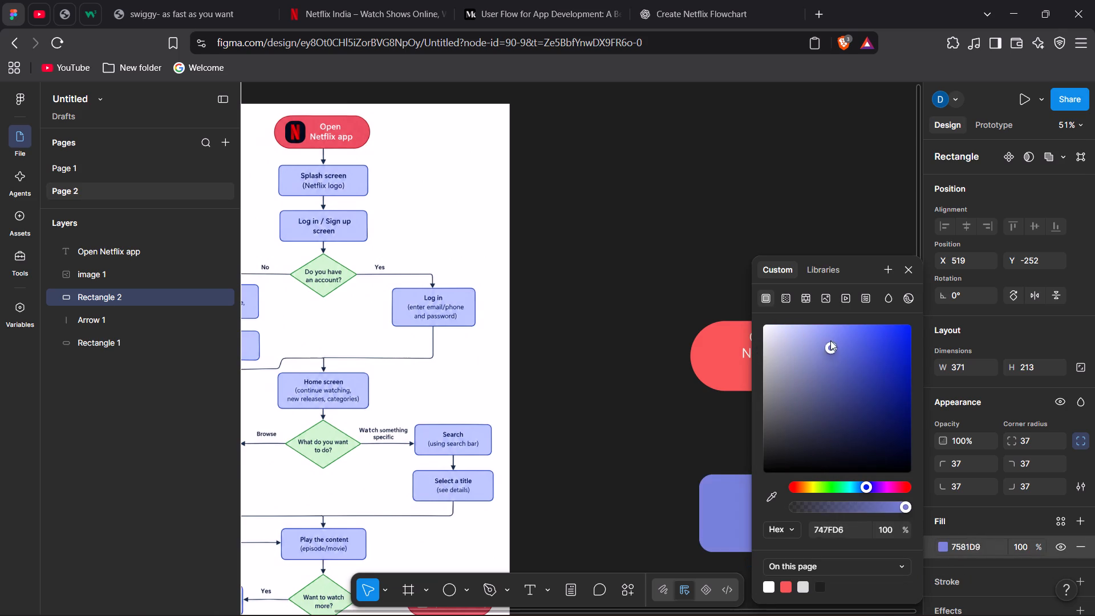
drag(830, 341, 819, 330)
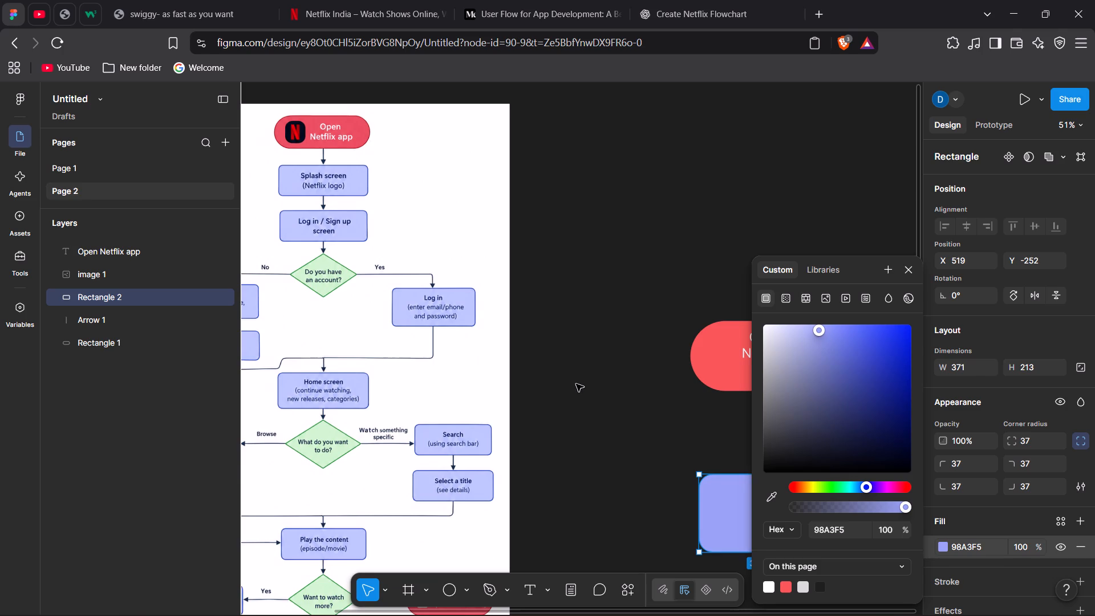
click(576, 384)
Draw a text box about 286 × 157 inside the blue rectangle and enter "splash screen" indented by three spaces.
click(527, 586)
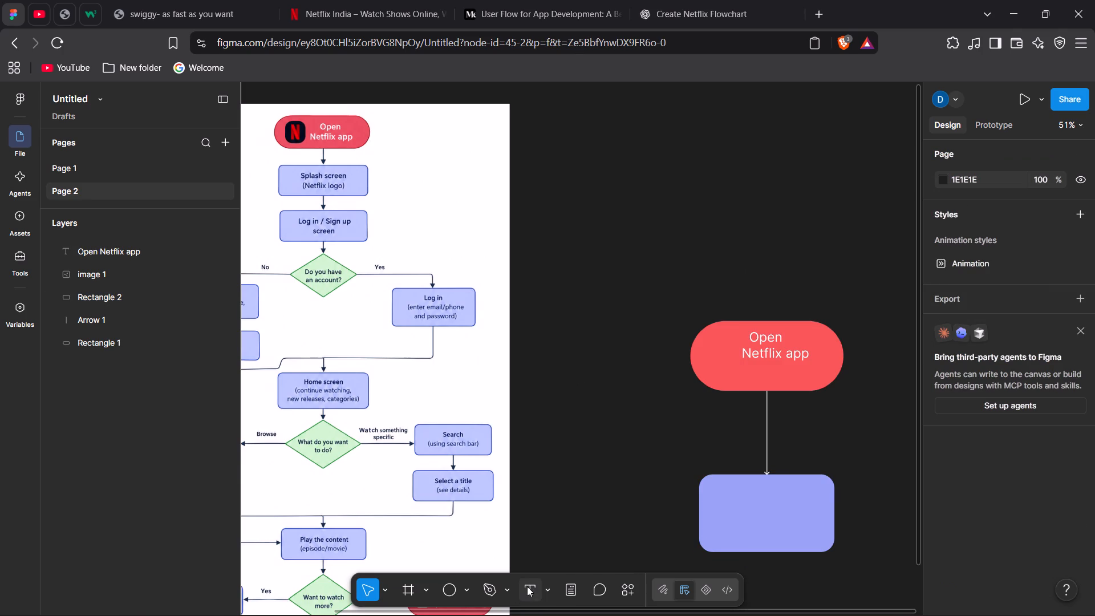
drag(716, 483, 802, 528)
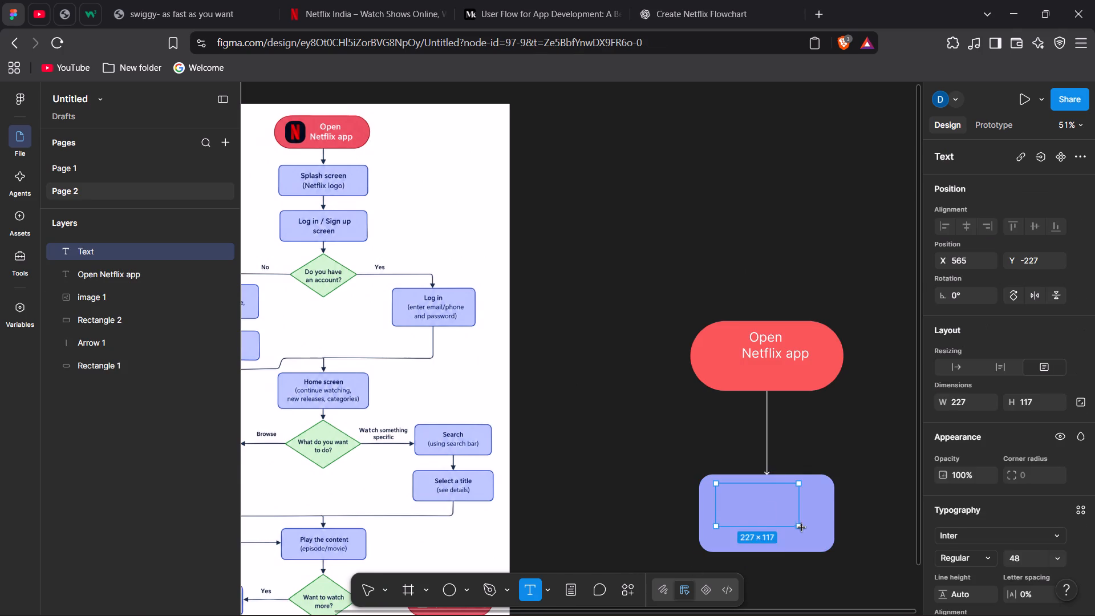
drag(802, 528, 820, 541)
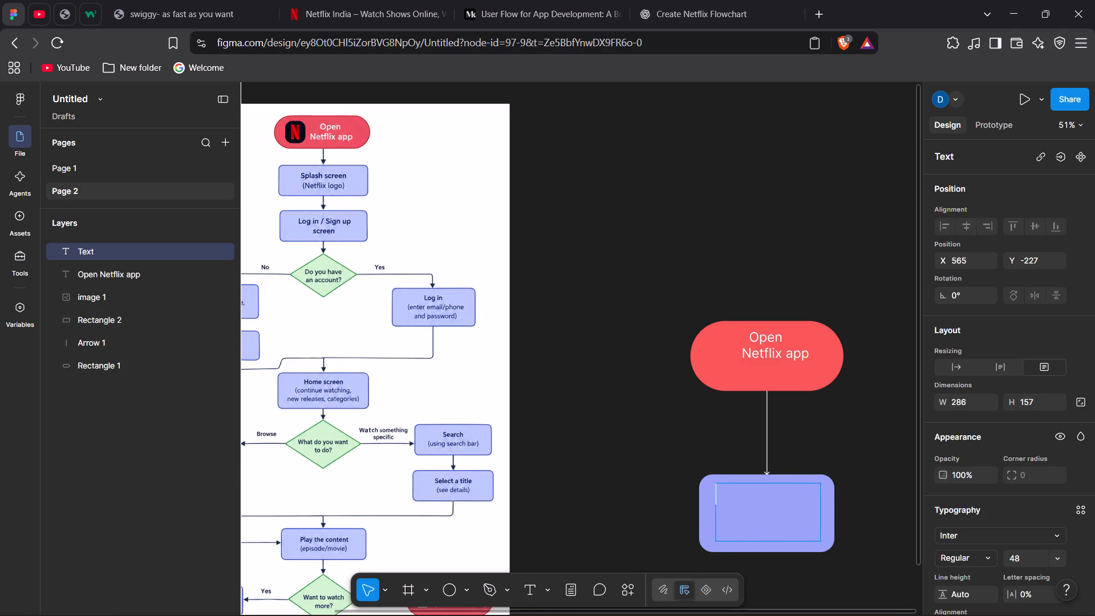
key(space)
key(space)
key(space)
text(sla)
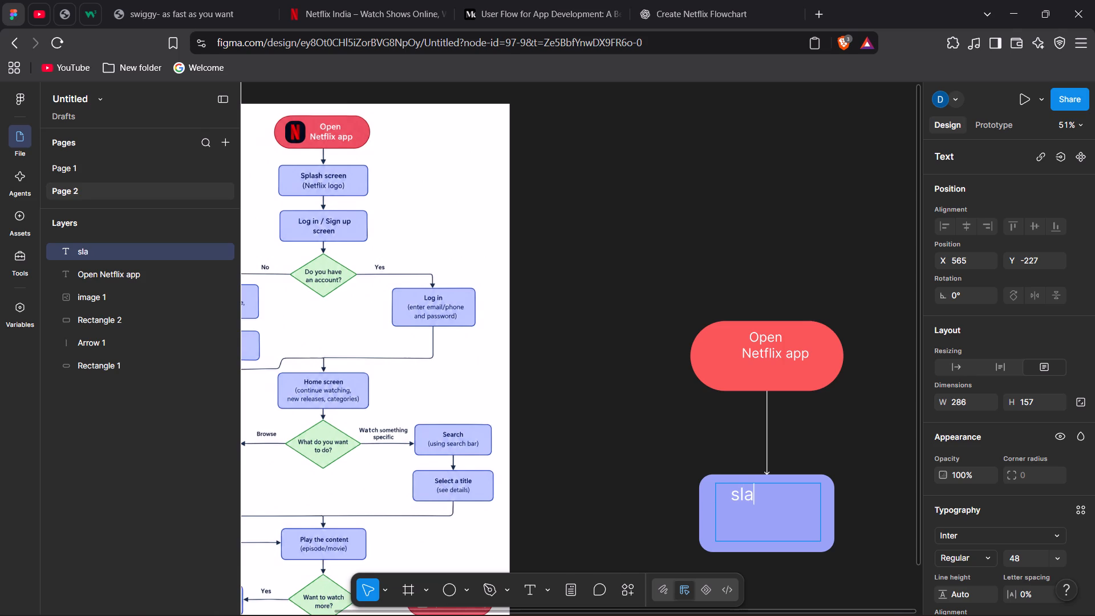
key(BackSpace)
key(BackSpace)
text(pla)
text(sh)
key(space)
text(screem)
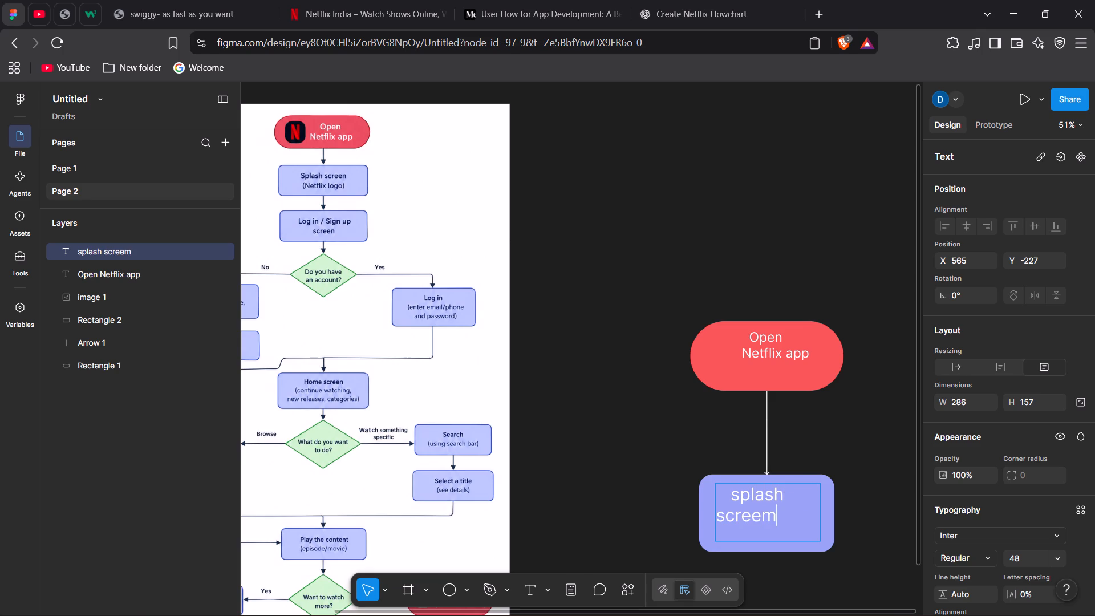
key(BackSpace)
key(n)
Set the font size of the whole "splash screen" text to 36.
scroll(873, 547, down, 1)
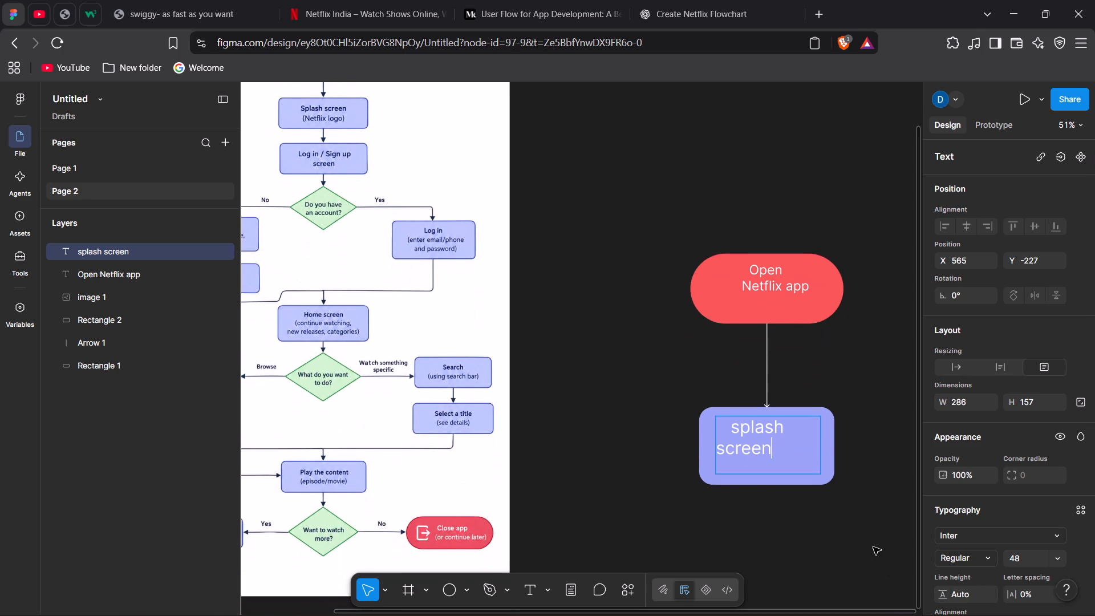
scroll(1002, 552, down, 1)
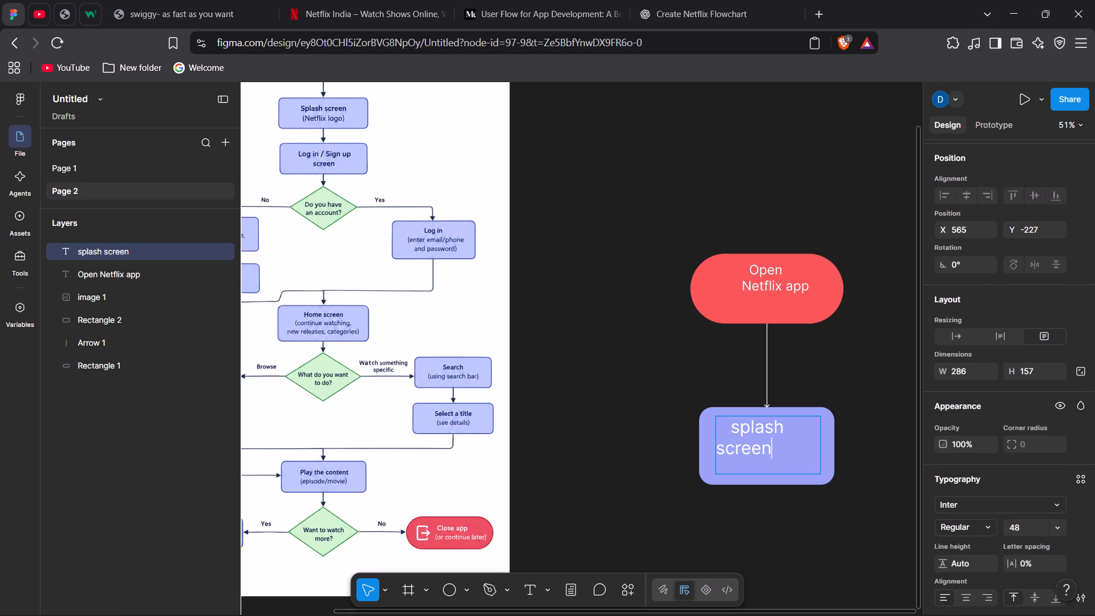
drag(773, 445, 731, 428)
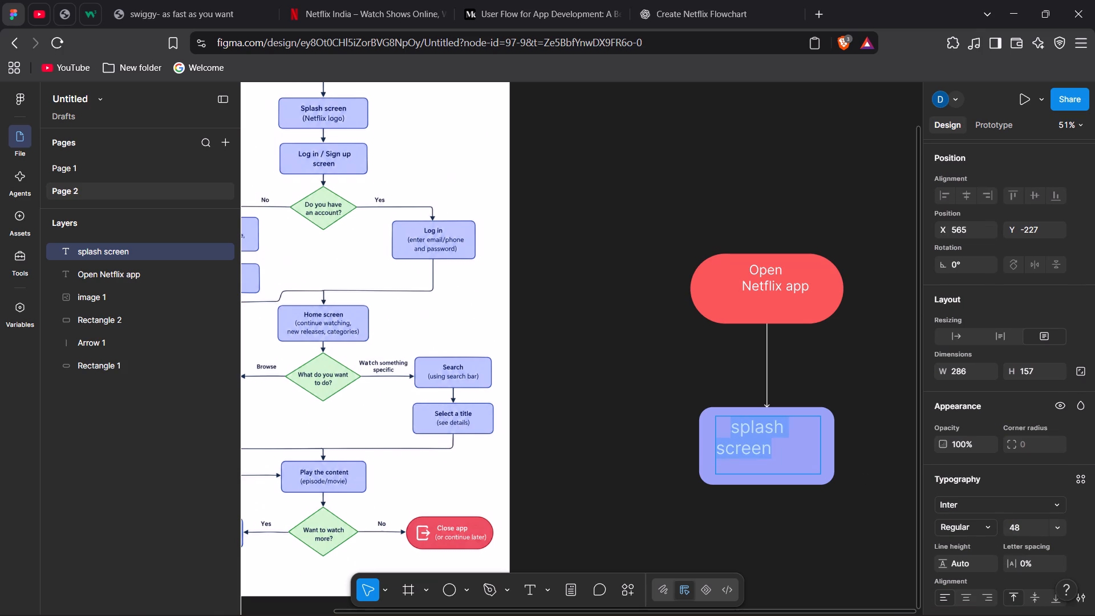
click(1060, 528)
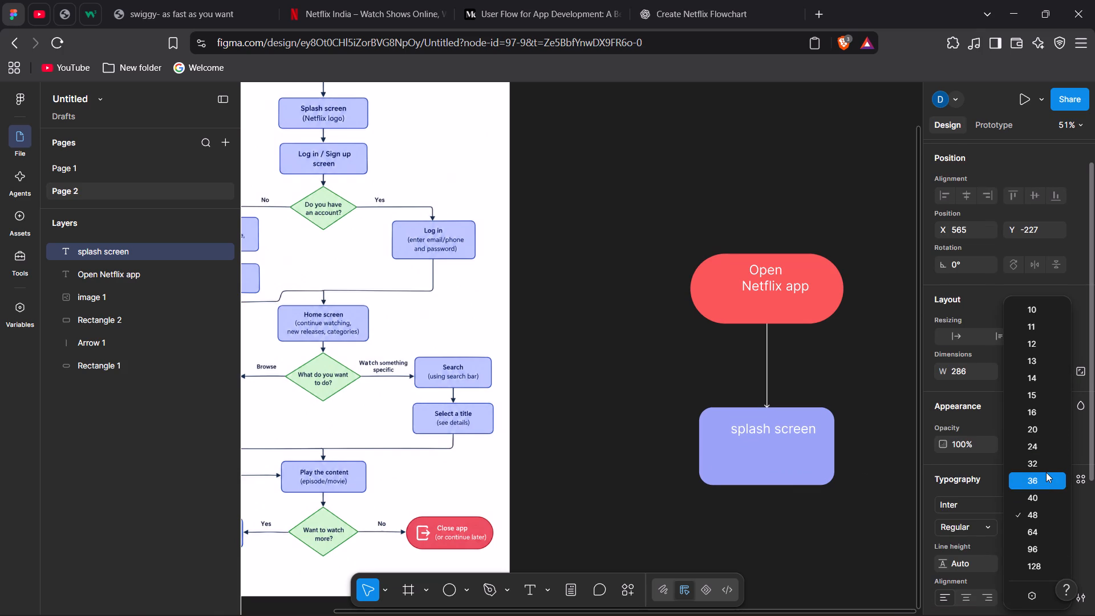
click(1046, 472)
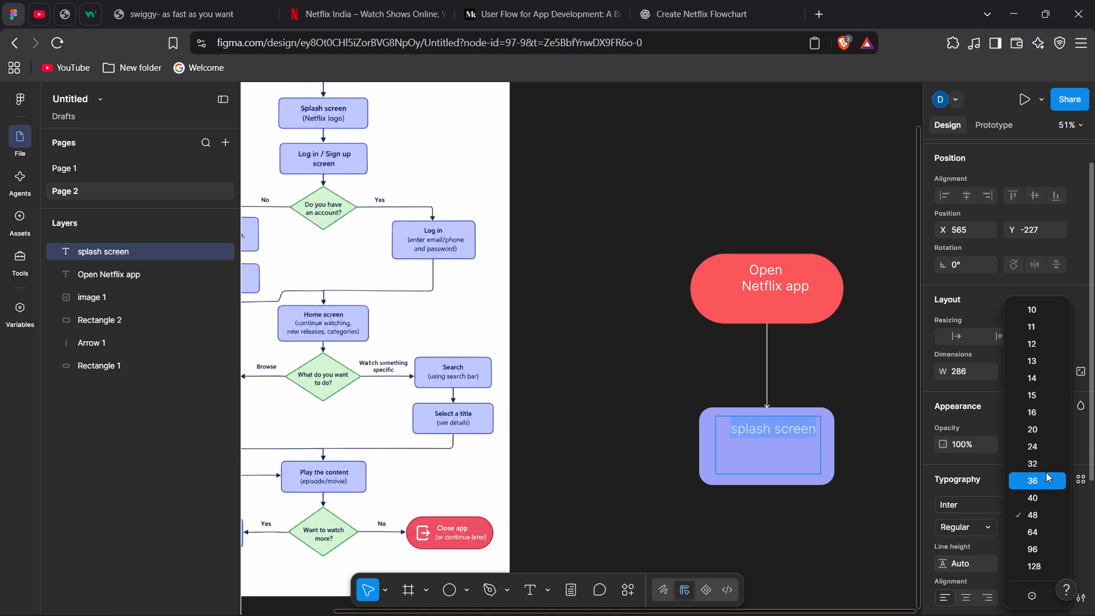
Remove one leading space before "splash screen" in the blue rectangle's text box.
click(731, 433)
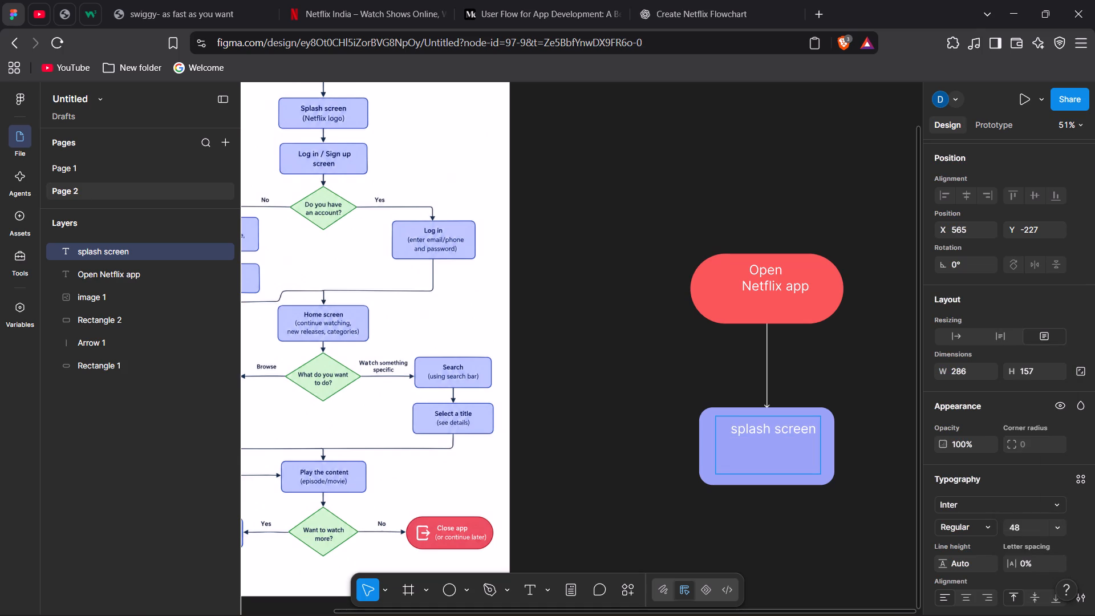
key(BackSpace)
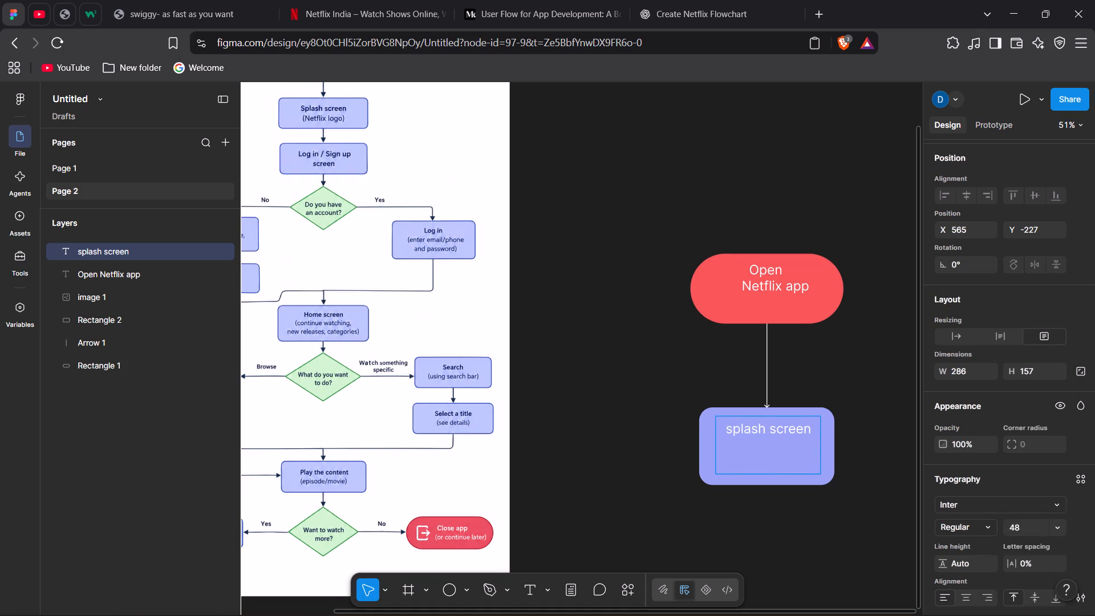
Add a second line reading "( Netflix logo)" below "splash screen" in the blue rectangle's text box.
click(812, 429)
key(Return)
key(space)
key(space)
key(space)
key(space)
key(BackSpace)
key(shift+parenleft)
key(space)
text(Netflixx)
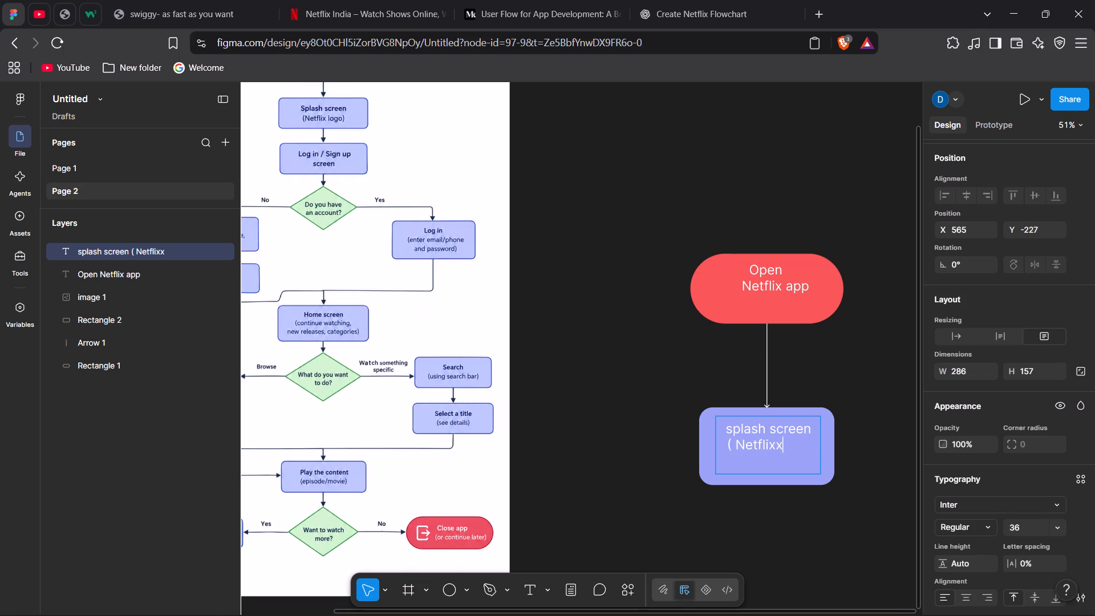
key(BackSpace)
key(space)
text(logo)
key(shift+parenright)
Set the font size of the "( Netflix logo)" line to 32.
drag(808, 448, 790, 451)
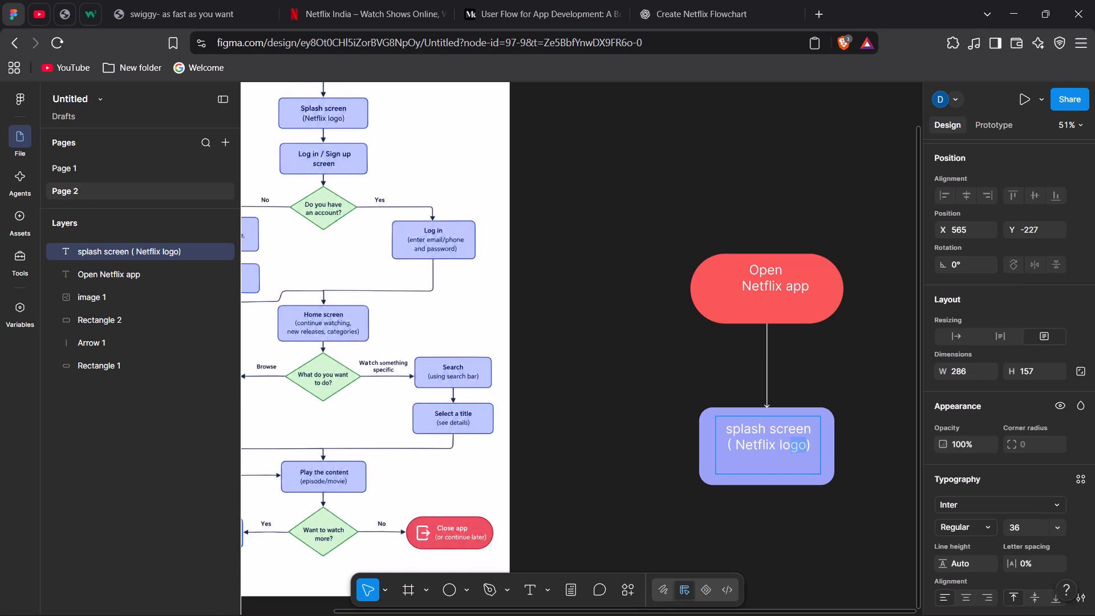
drag(812, 447, 727, 451)
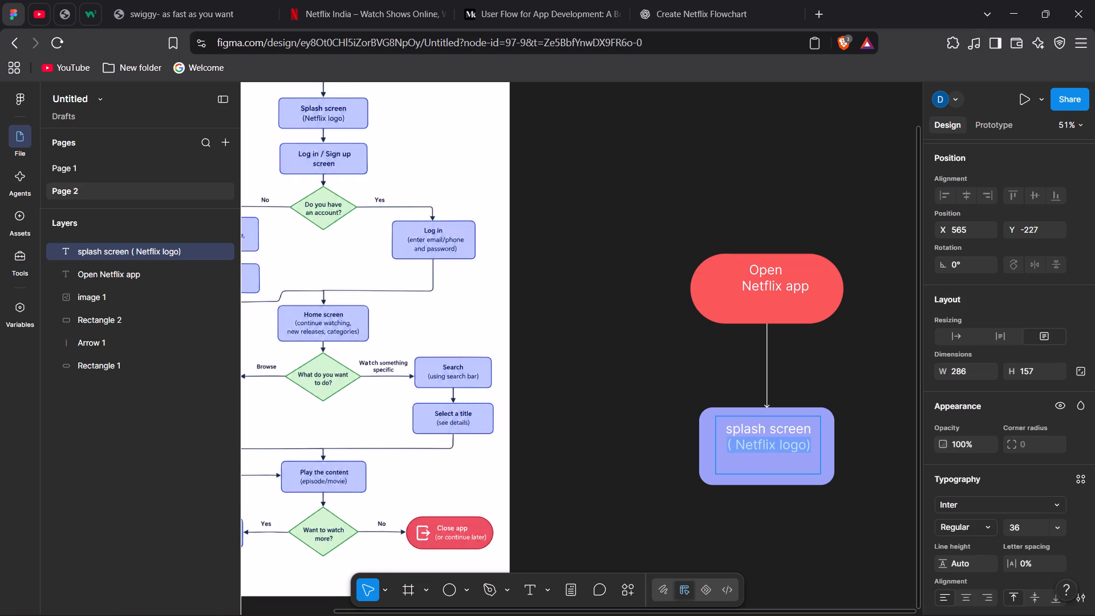
click(1053, 526)
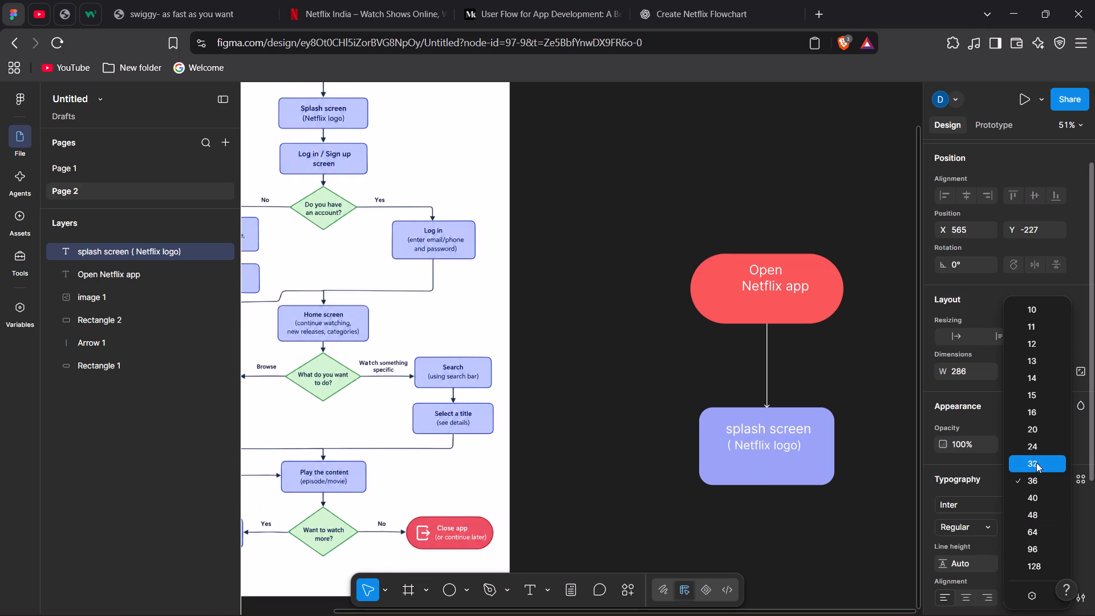
click(1035, 459)
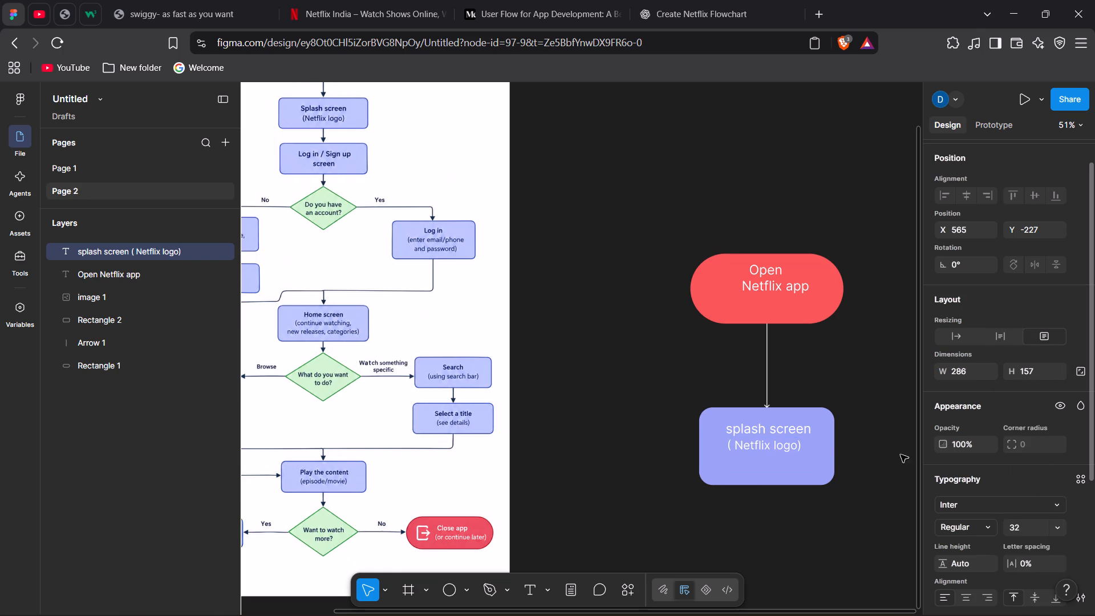
Remove the space after the opening parenthesis in "( Netflix logo)" and indent that line by one more space.
click(735, 443)
key(BackSpace)
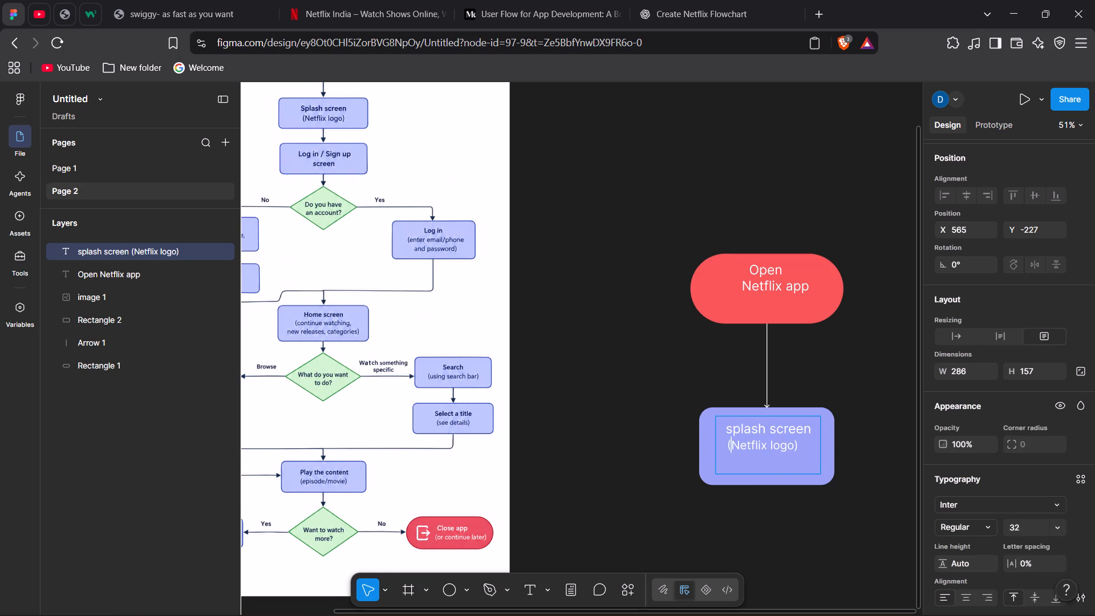
click(725, 446)
key(space)
click(846, 504)
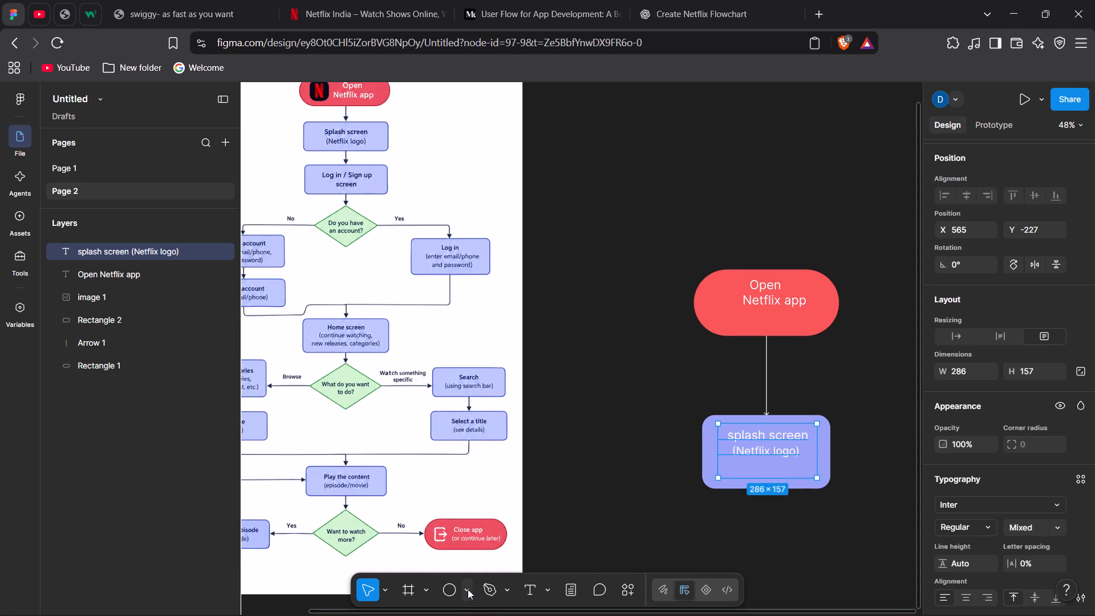
Draw a vertical arrow about 105 long down from the splash screen box's bottom edge, aligned with the arrow above it.
click(467, 589)
click(520, 487)
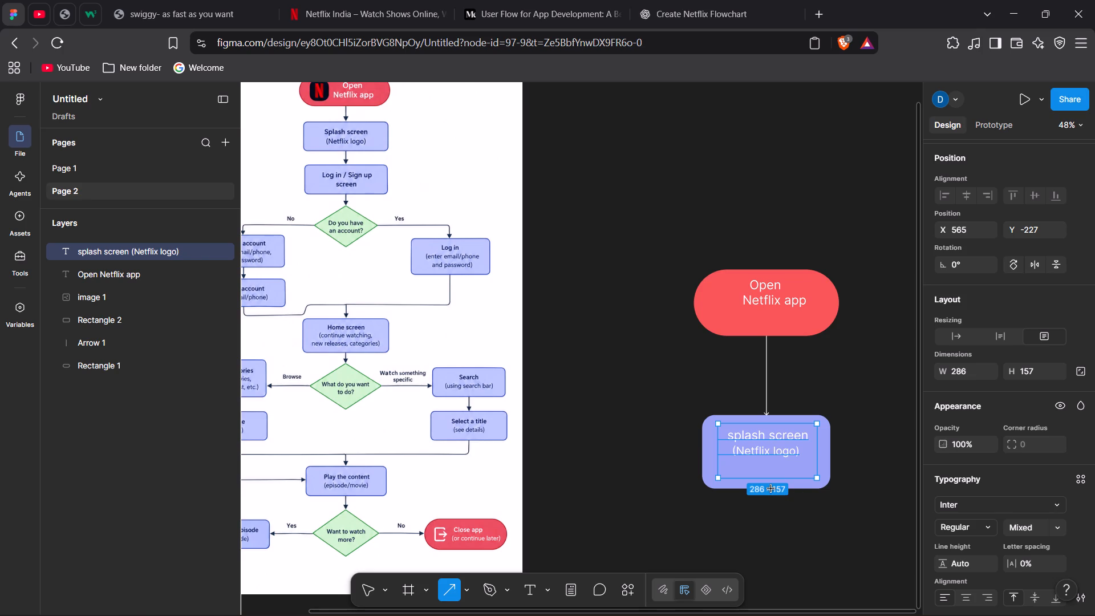
drag(771, 489, 772, 524)
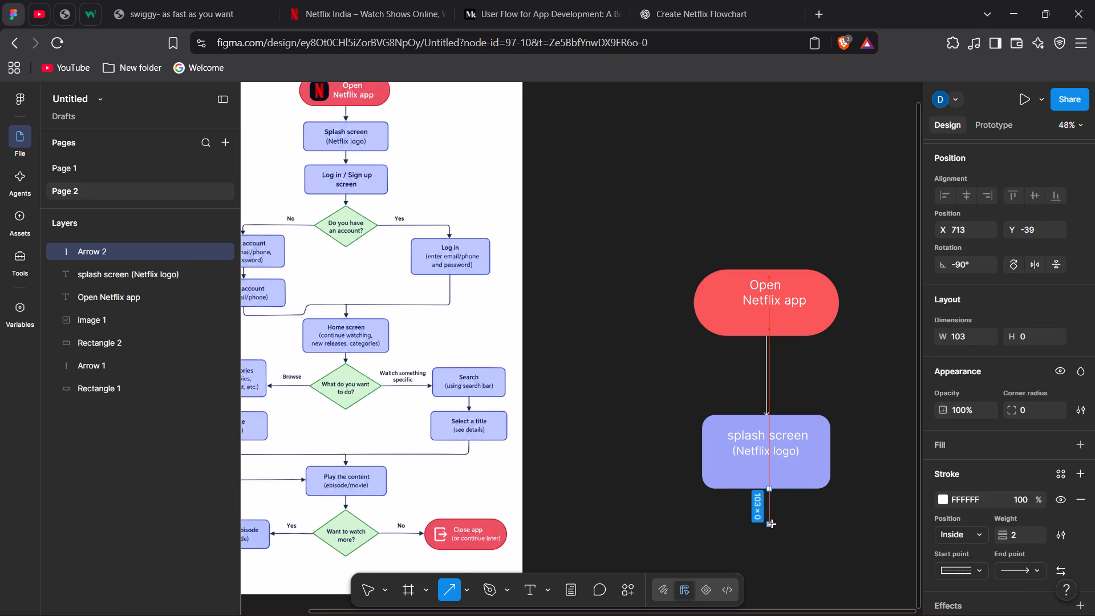
drag(772, 524, 770, 519)
drag(770, 519, 770, 525)
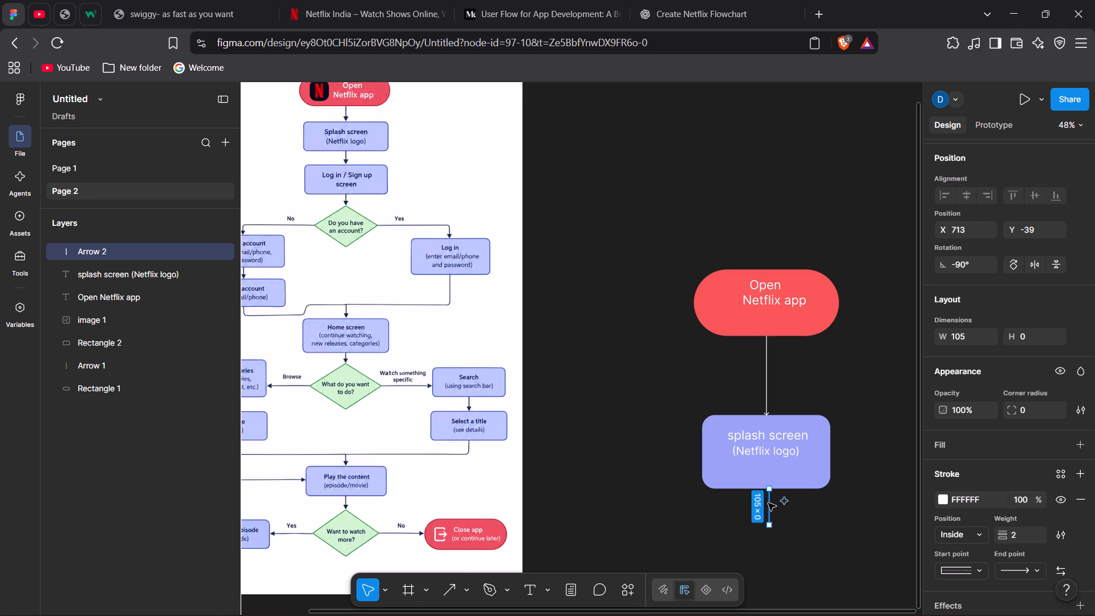
click(769, 504)
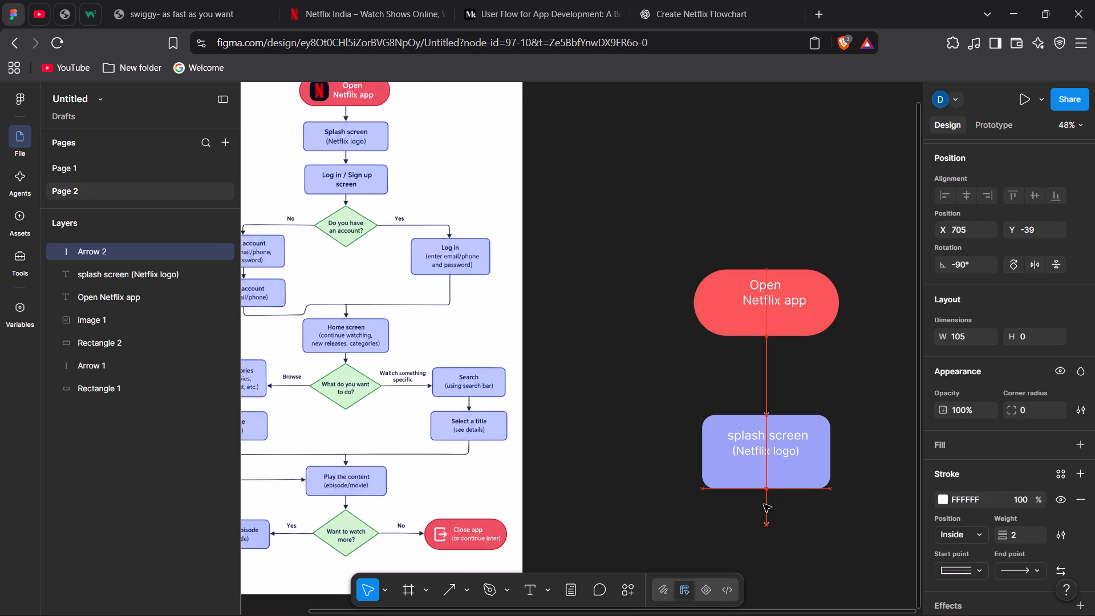
click(656, 513)
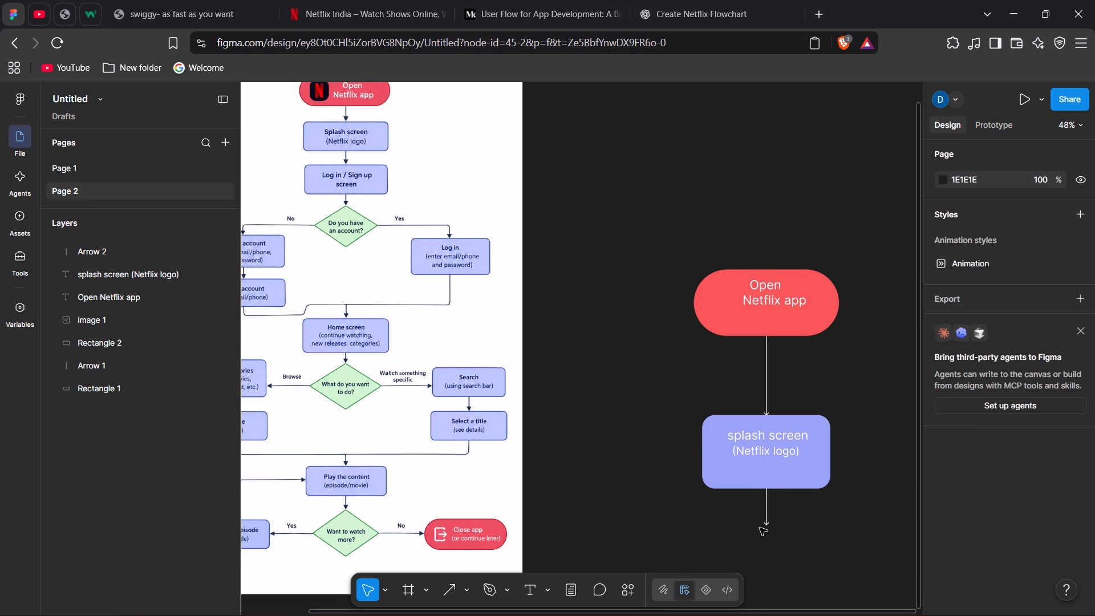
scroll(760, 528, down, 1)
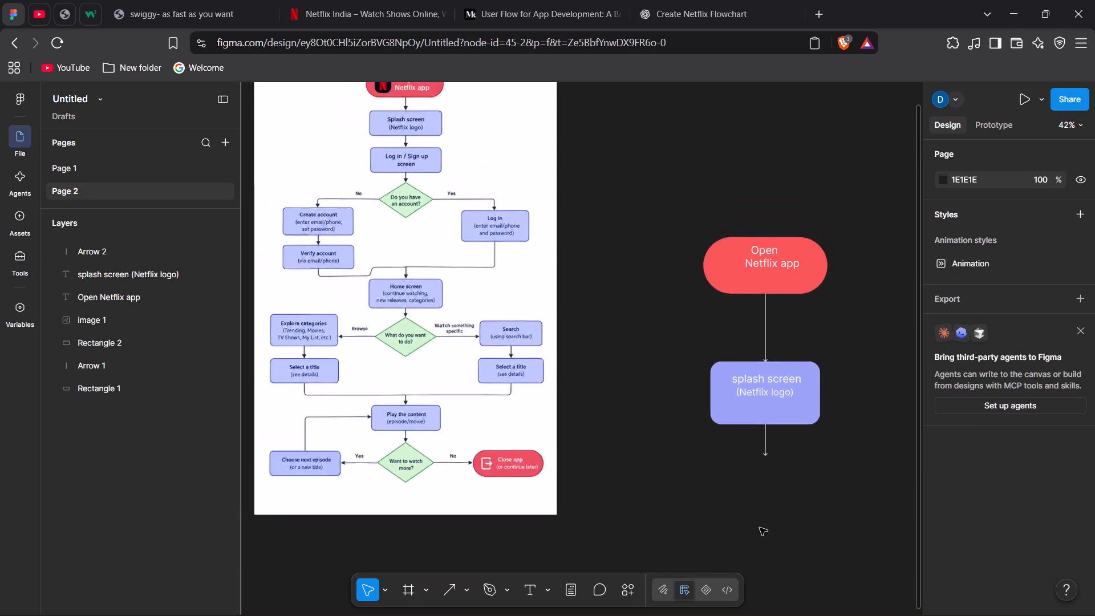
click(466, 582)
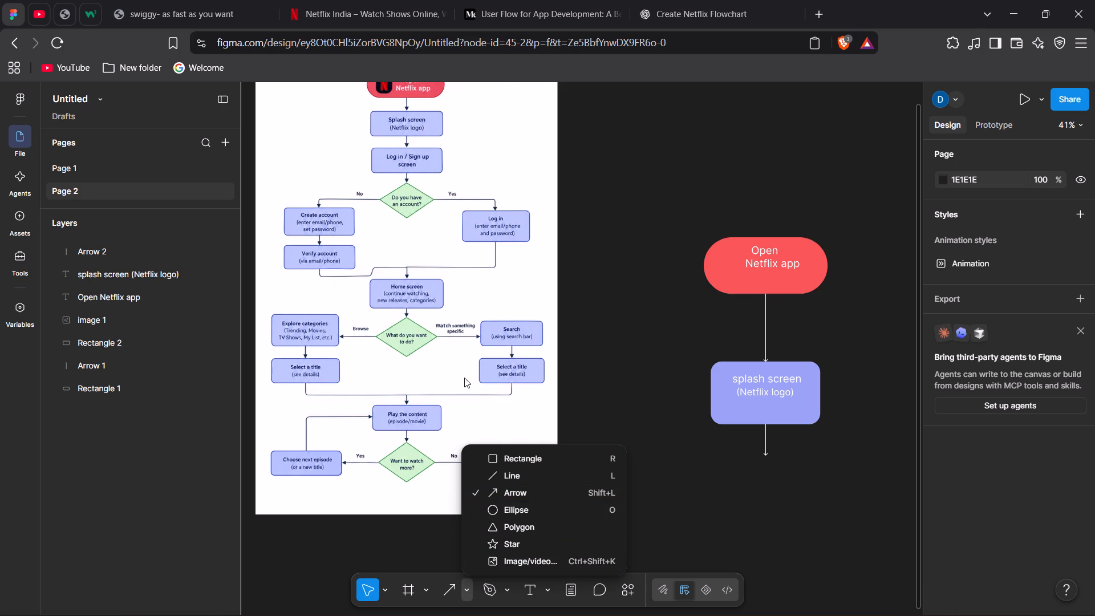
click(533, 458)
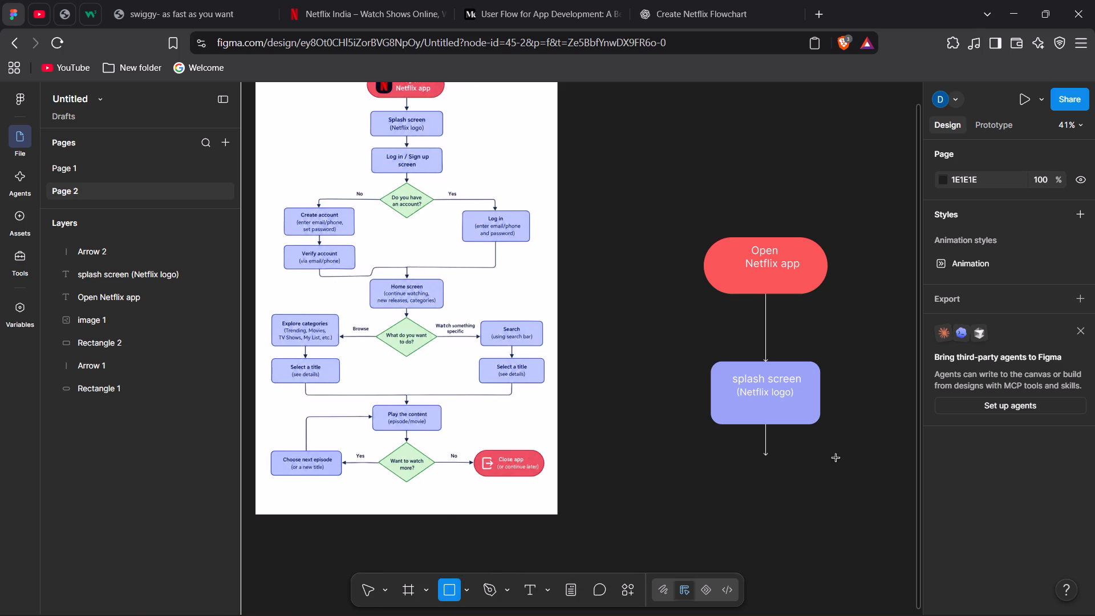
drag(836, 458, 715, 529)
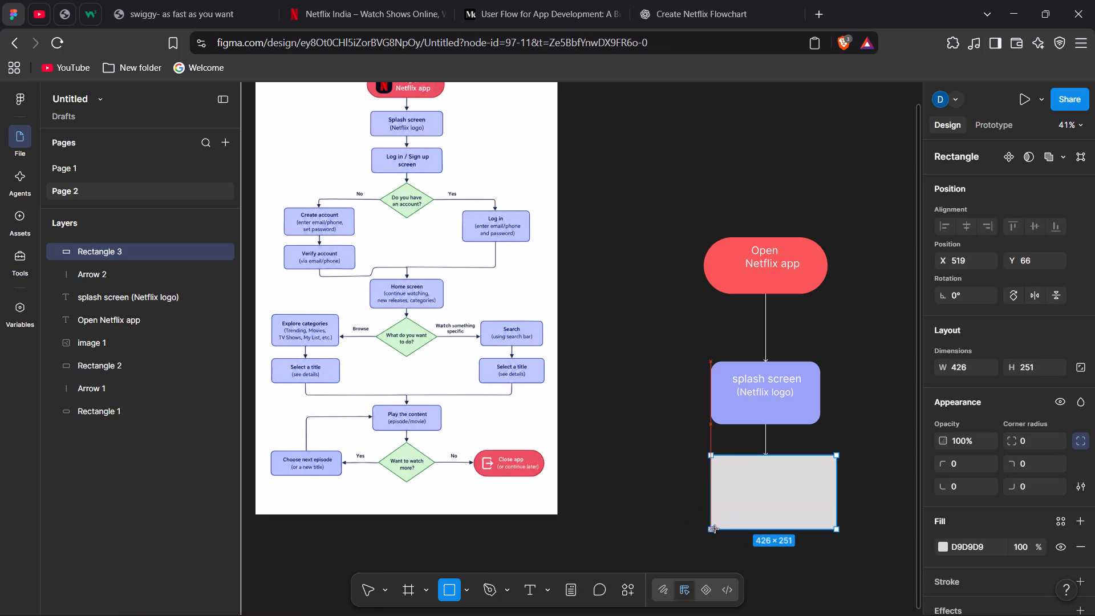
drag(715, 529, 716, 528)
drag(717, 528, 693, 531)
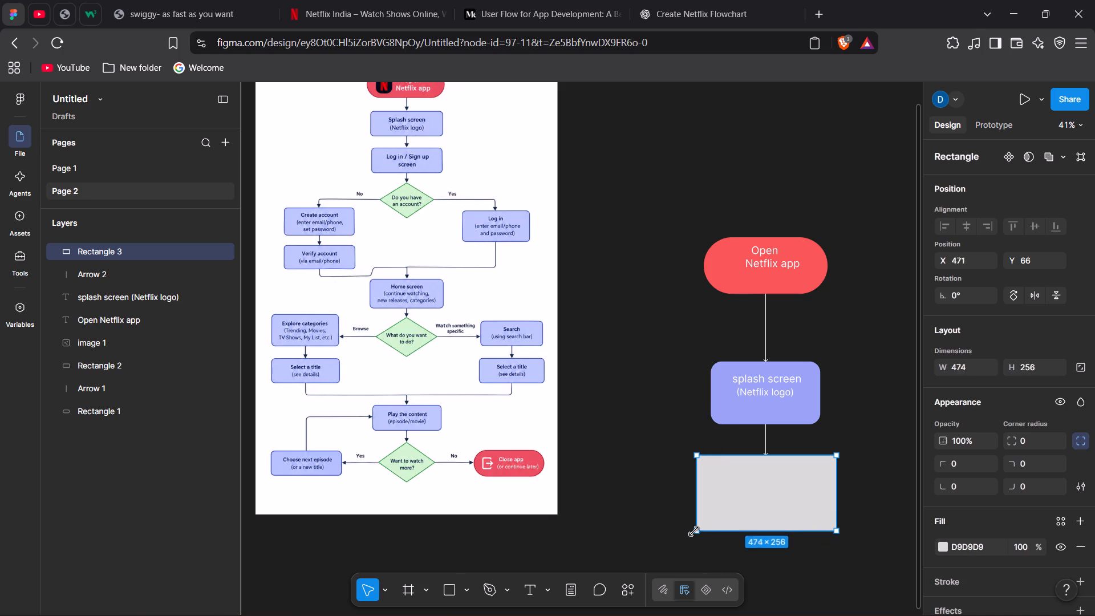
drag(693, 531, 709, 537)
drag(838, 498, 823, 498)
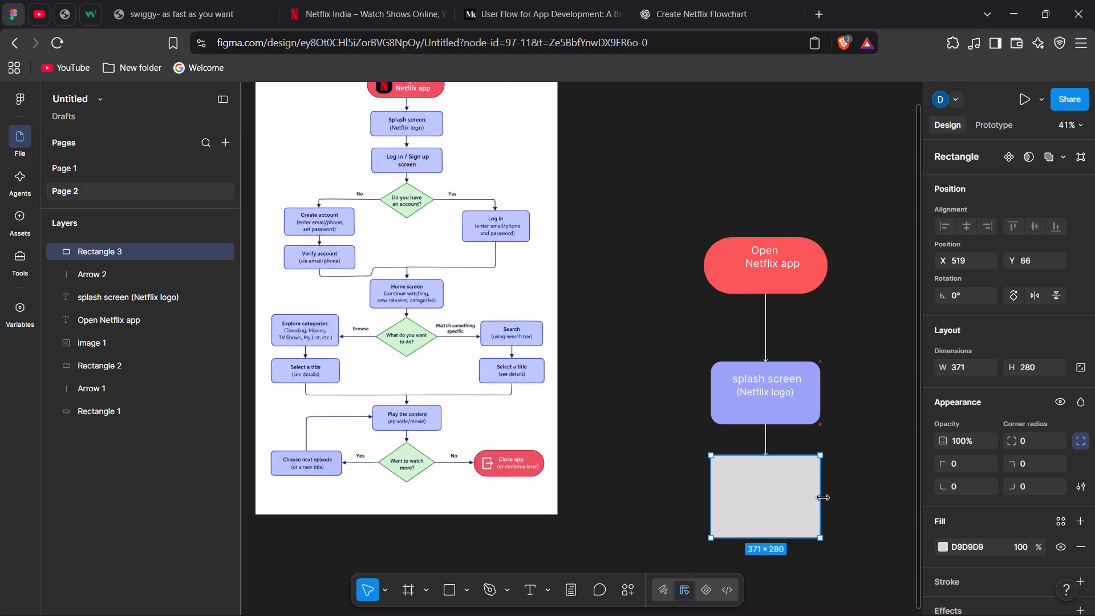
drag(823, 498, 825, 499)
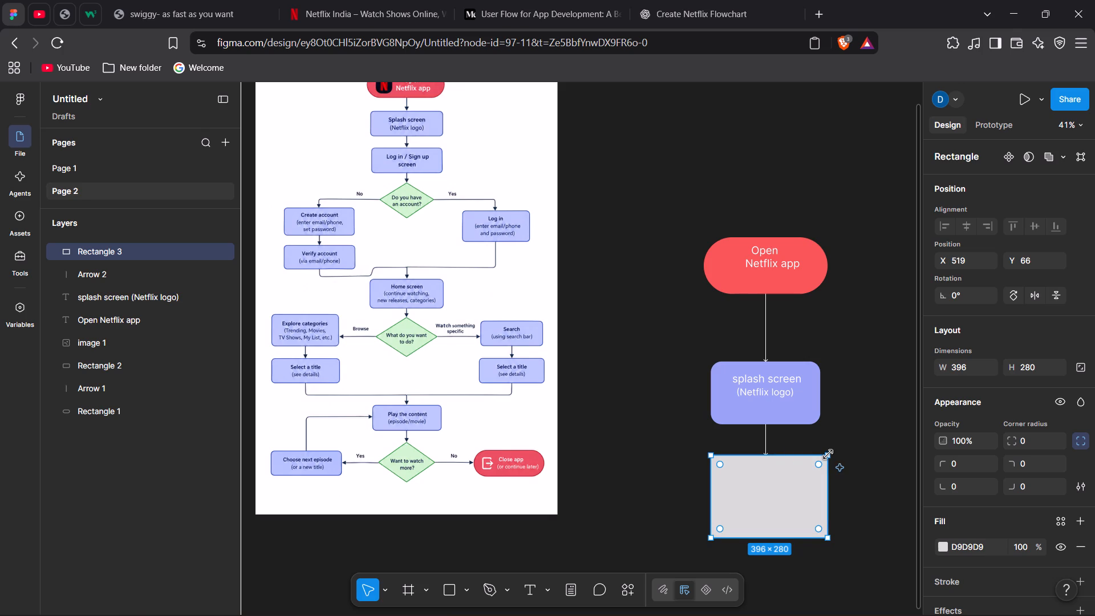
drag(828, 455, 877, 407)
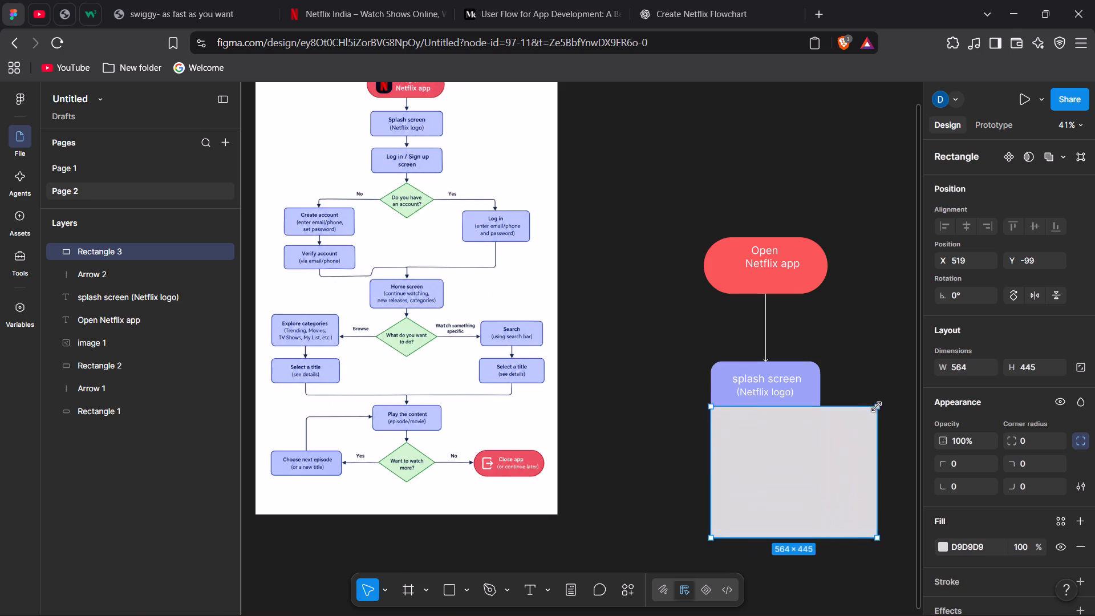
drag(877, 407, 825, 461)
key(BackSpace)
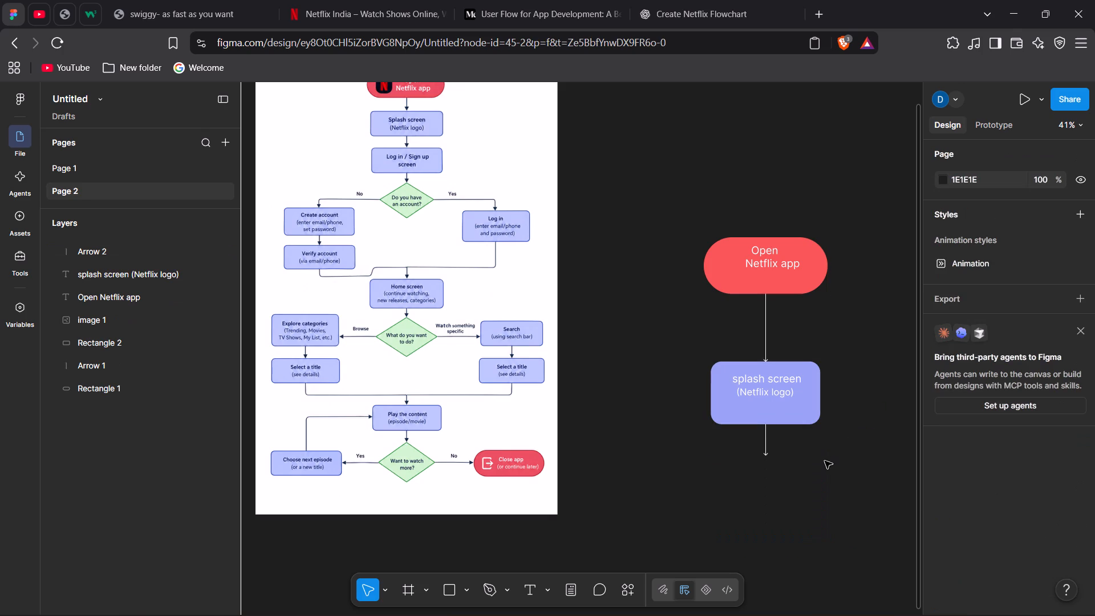
Draw a line about 193 long sloping down and left from the lower arrow's tip as a decision diamond's upper-left side.
click(465, 586)
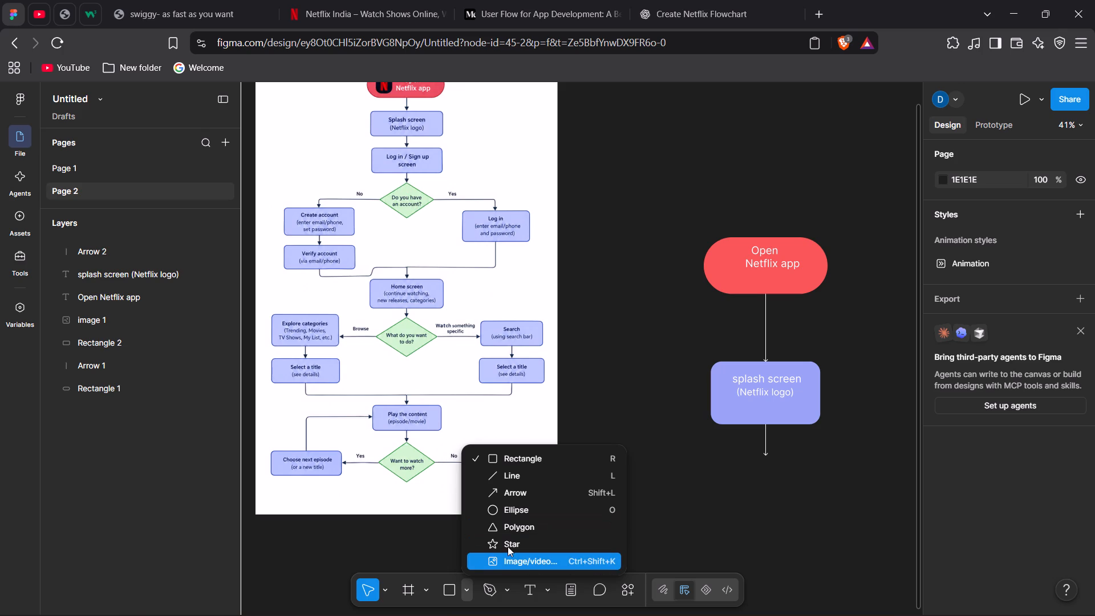
click(518, 483)
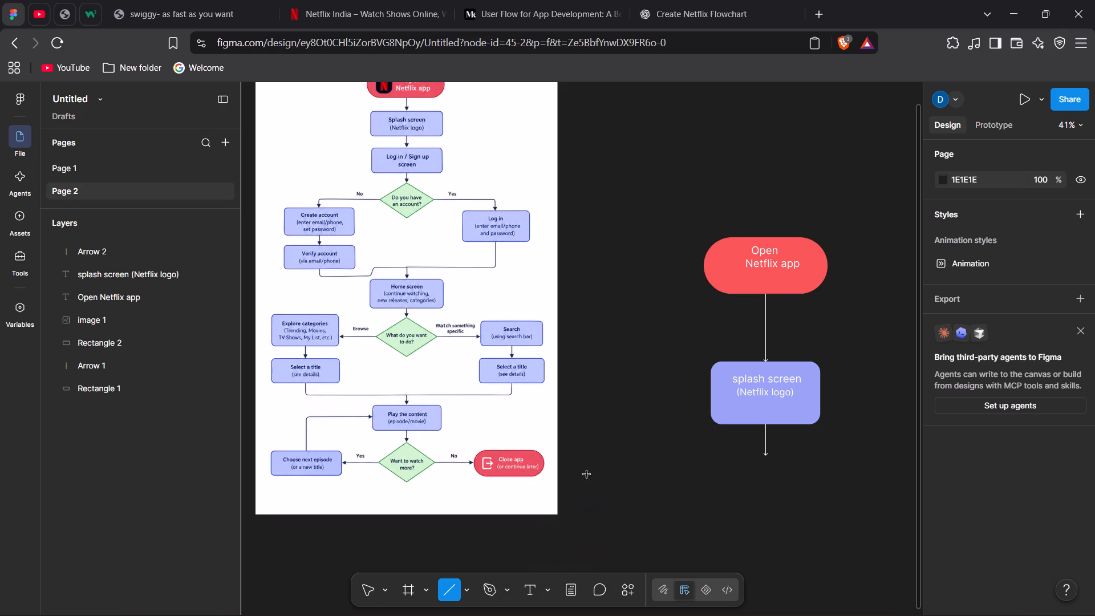
drag(767, 455, 730, 472)
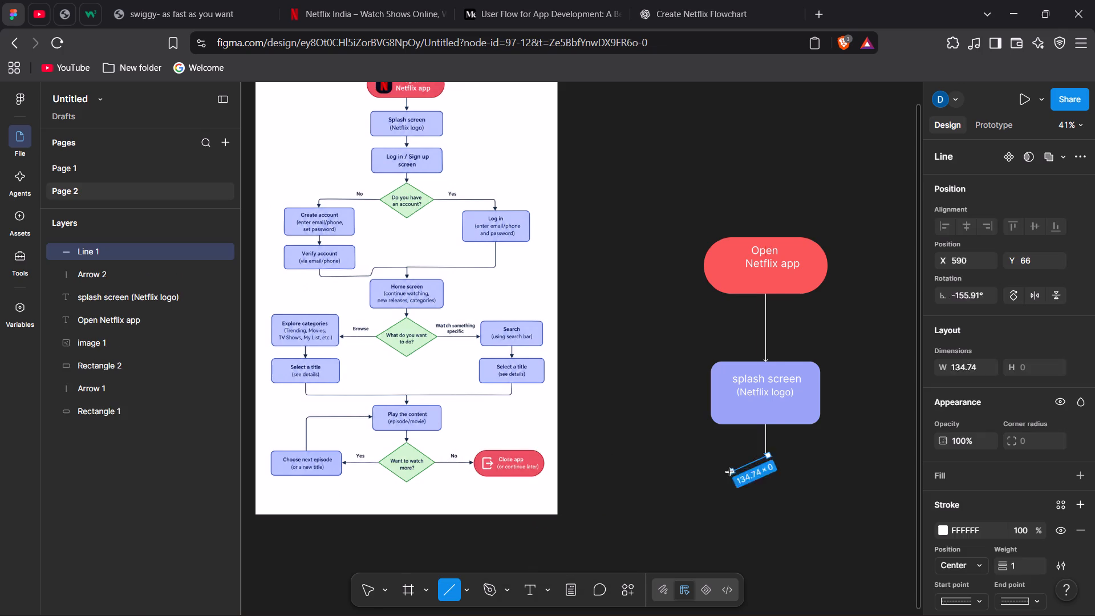
drag(730, 472, 717, 481)
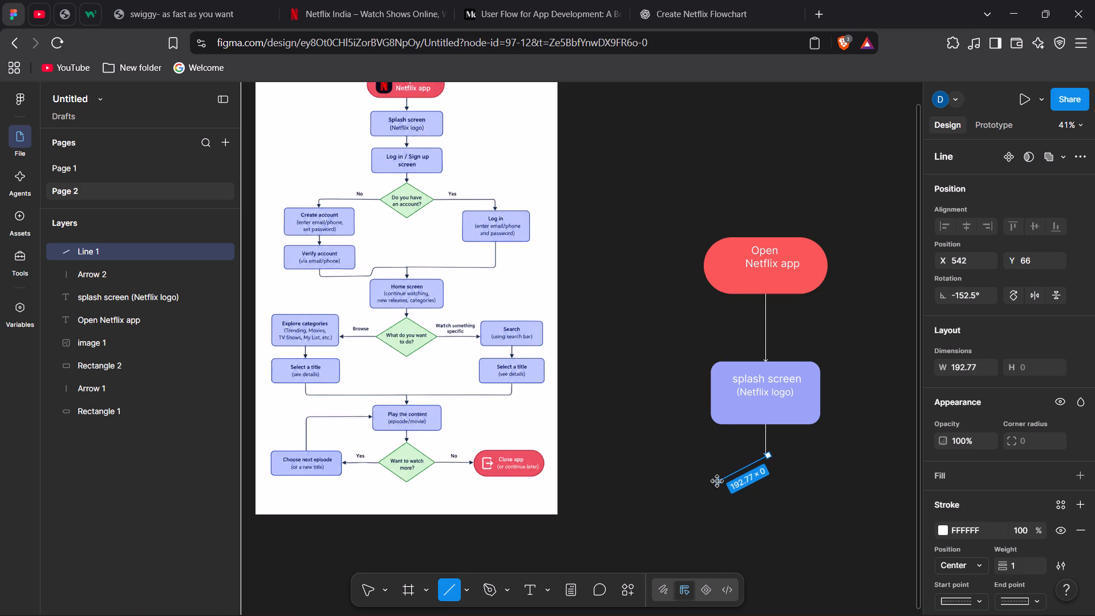
Draw a line about 204 long sloping down and right from the first line's lower end as the diamond's lower-left side.
click(439, 596)
drag(717, 483, 739, 492)
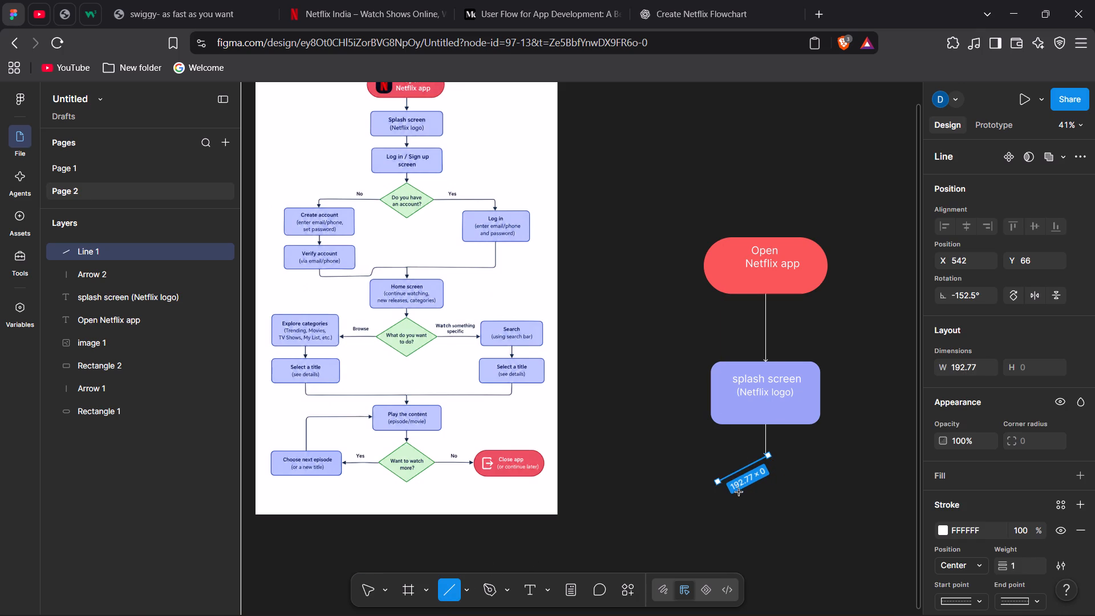
drag(739, 492, 772, 514)
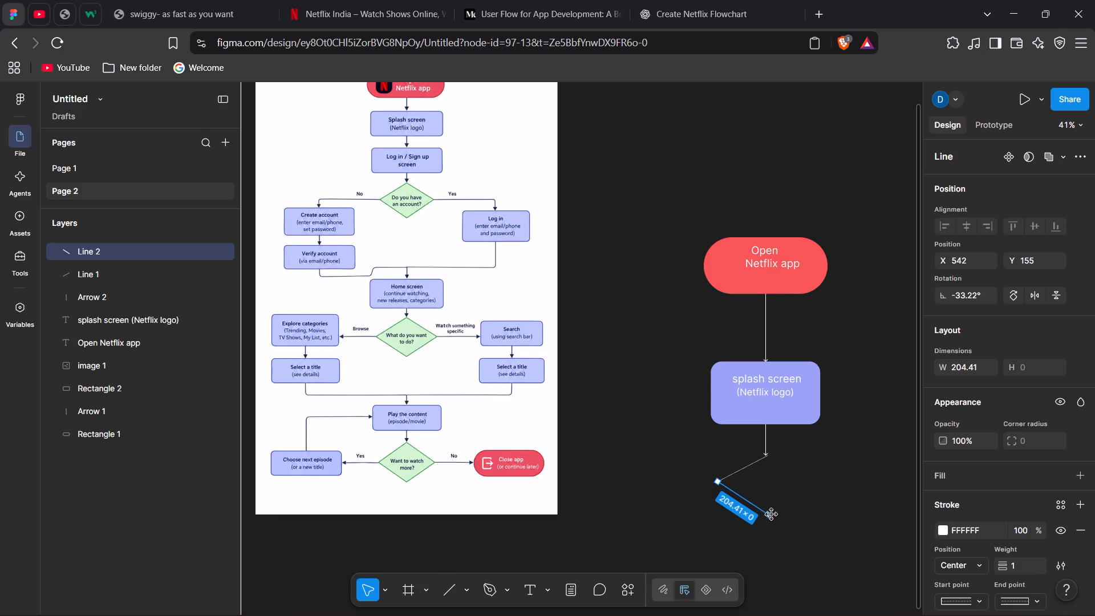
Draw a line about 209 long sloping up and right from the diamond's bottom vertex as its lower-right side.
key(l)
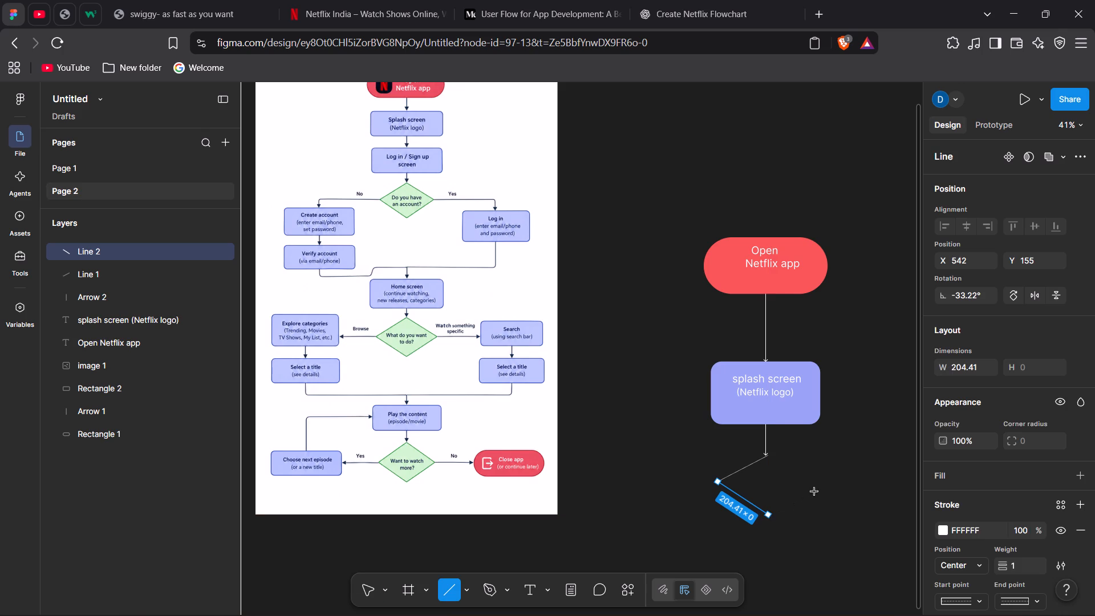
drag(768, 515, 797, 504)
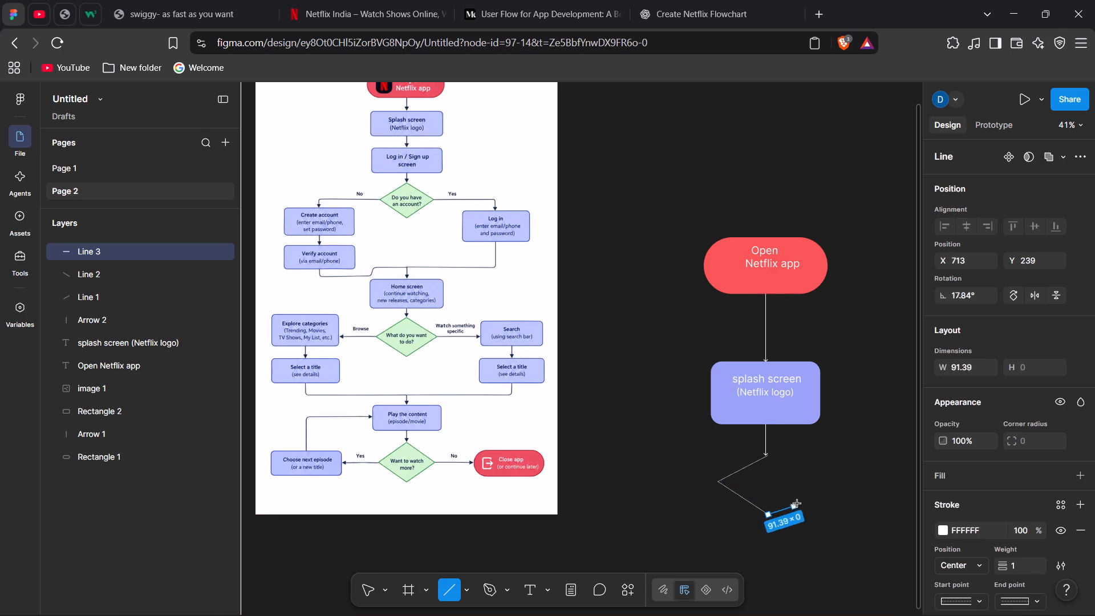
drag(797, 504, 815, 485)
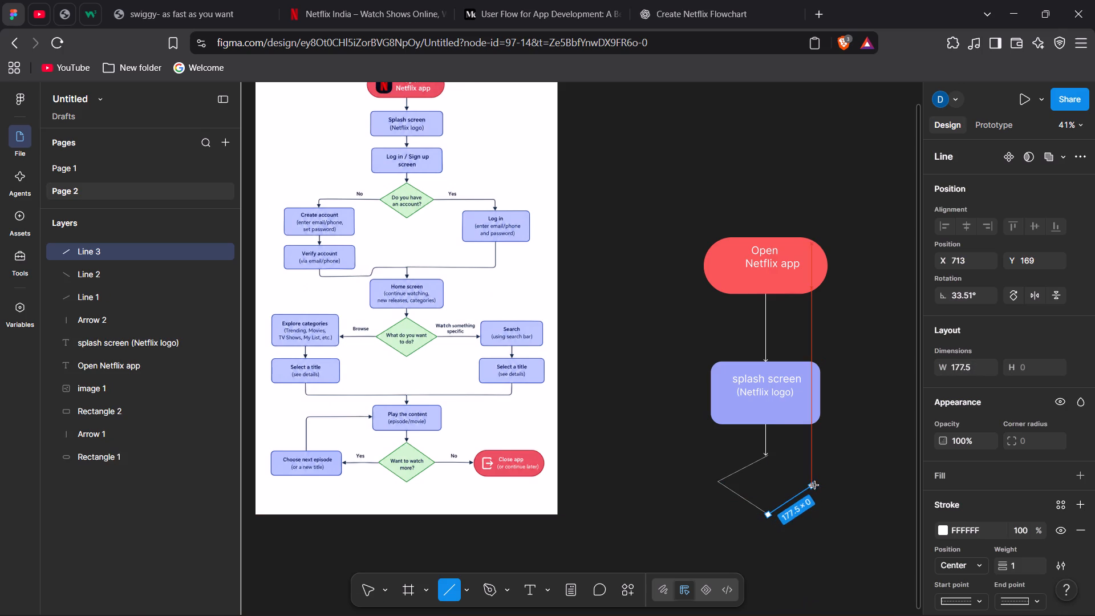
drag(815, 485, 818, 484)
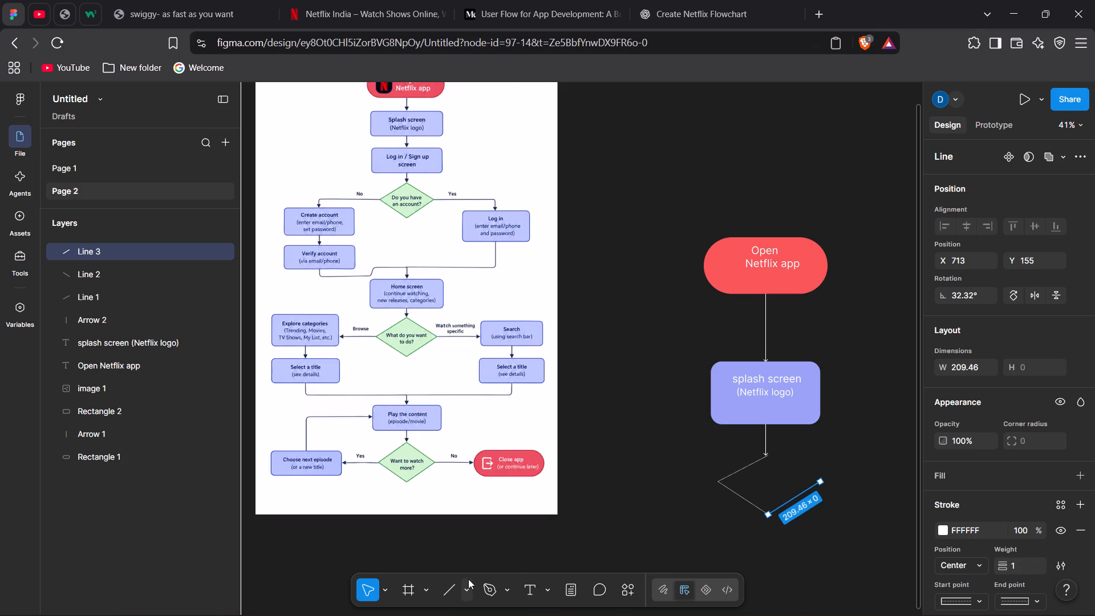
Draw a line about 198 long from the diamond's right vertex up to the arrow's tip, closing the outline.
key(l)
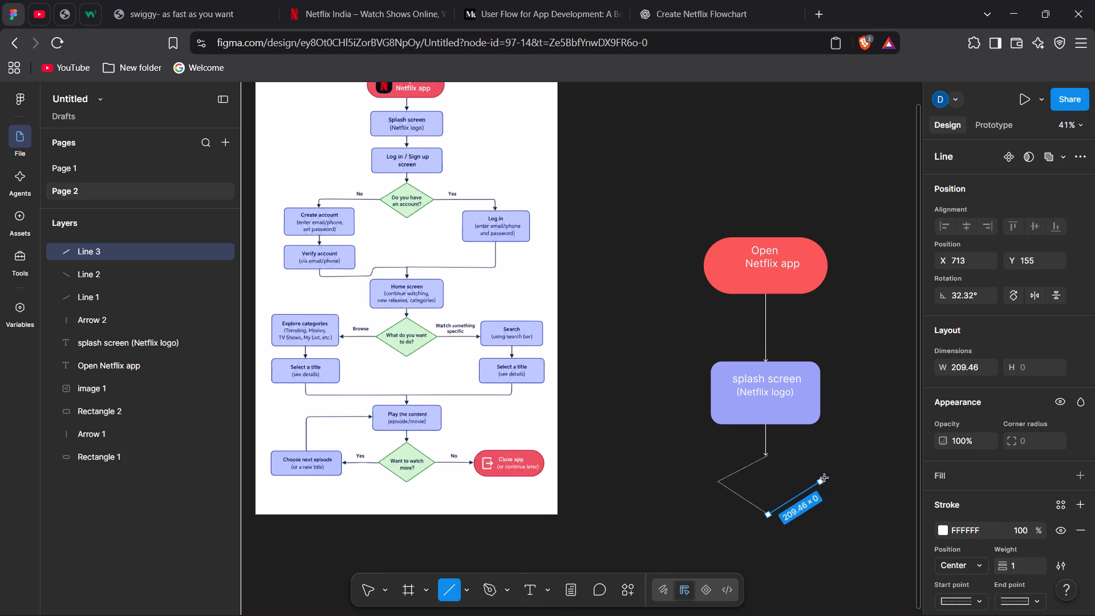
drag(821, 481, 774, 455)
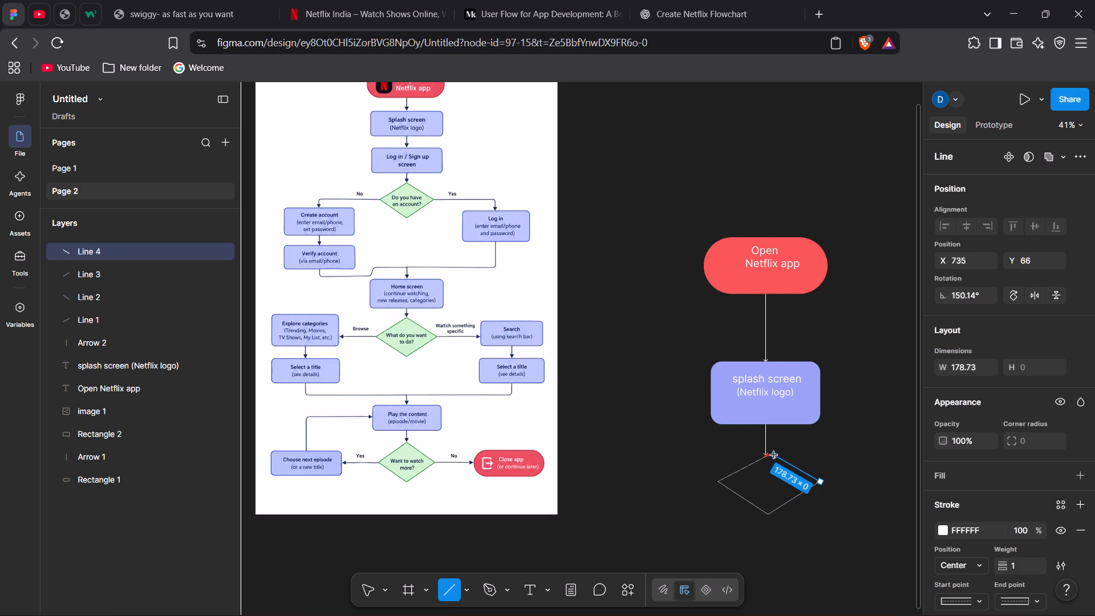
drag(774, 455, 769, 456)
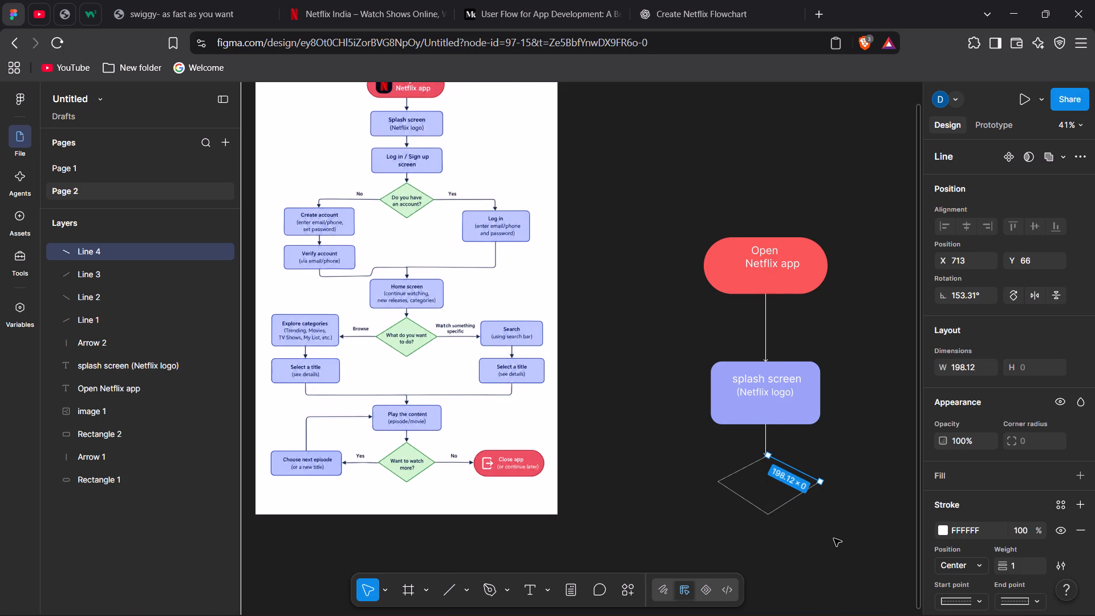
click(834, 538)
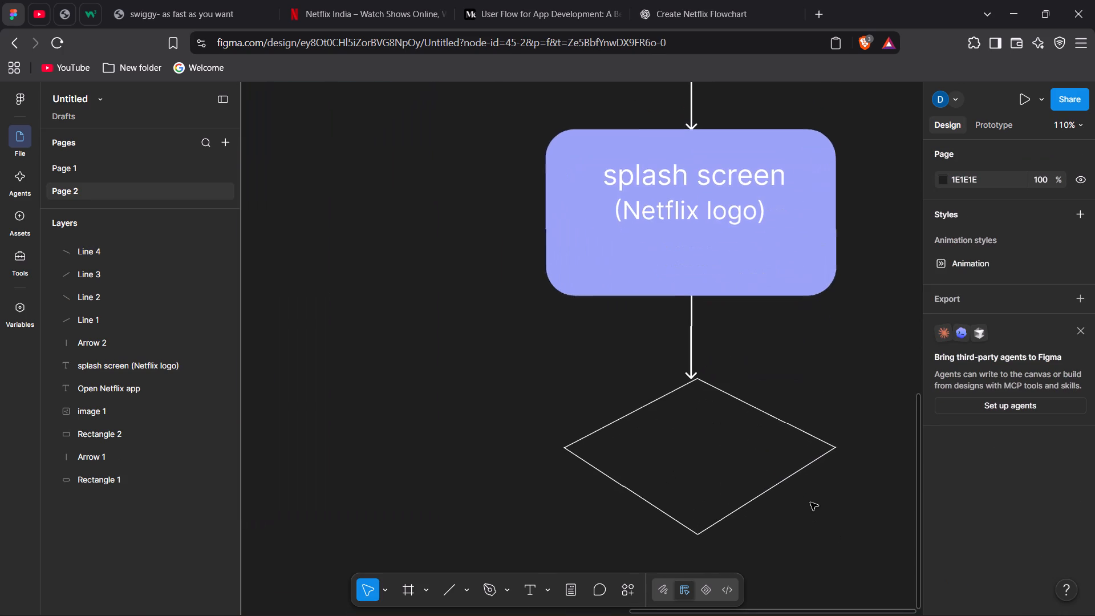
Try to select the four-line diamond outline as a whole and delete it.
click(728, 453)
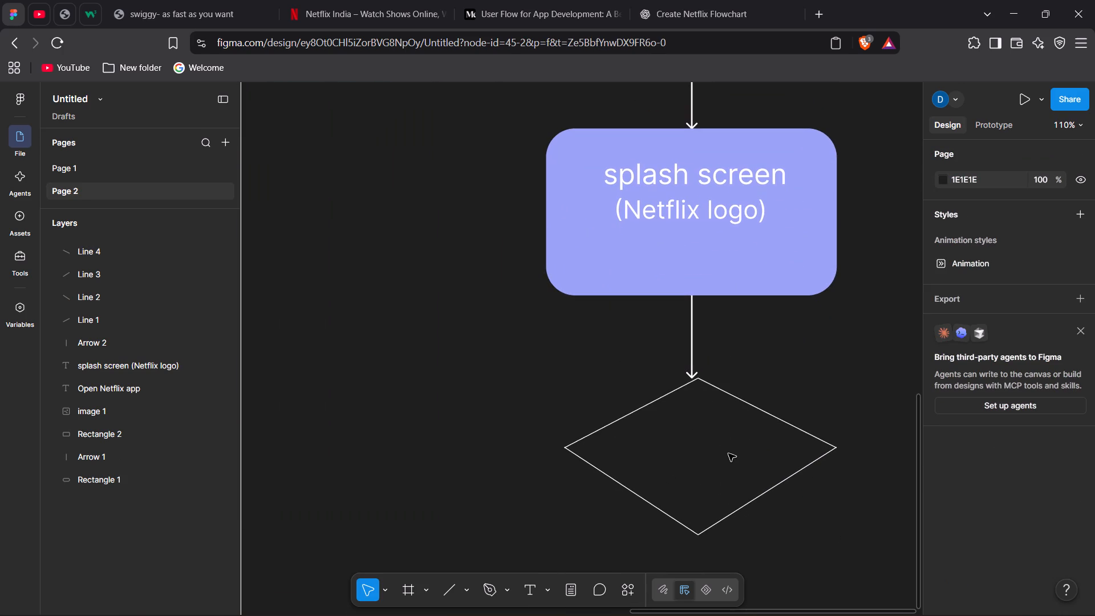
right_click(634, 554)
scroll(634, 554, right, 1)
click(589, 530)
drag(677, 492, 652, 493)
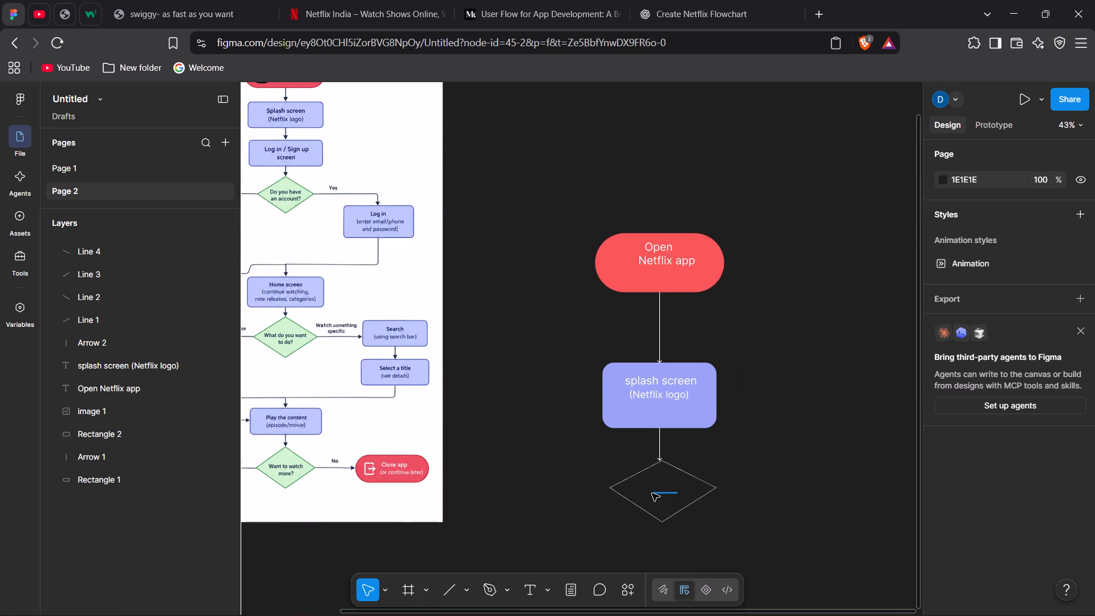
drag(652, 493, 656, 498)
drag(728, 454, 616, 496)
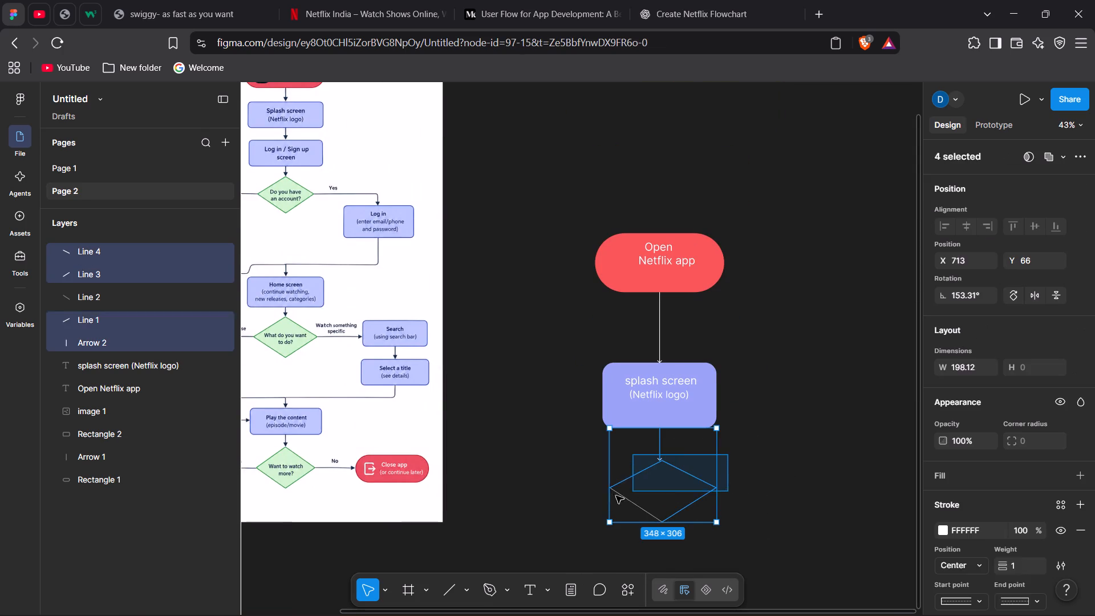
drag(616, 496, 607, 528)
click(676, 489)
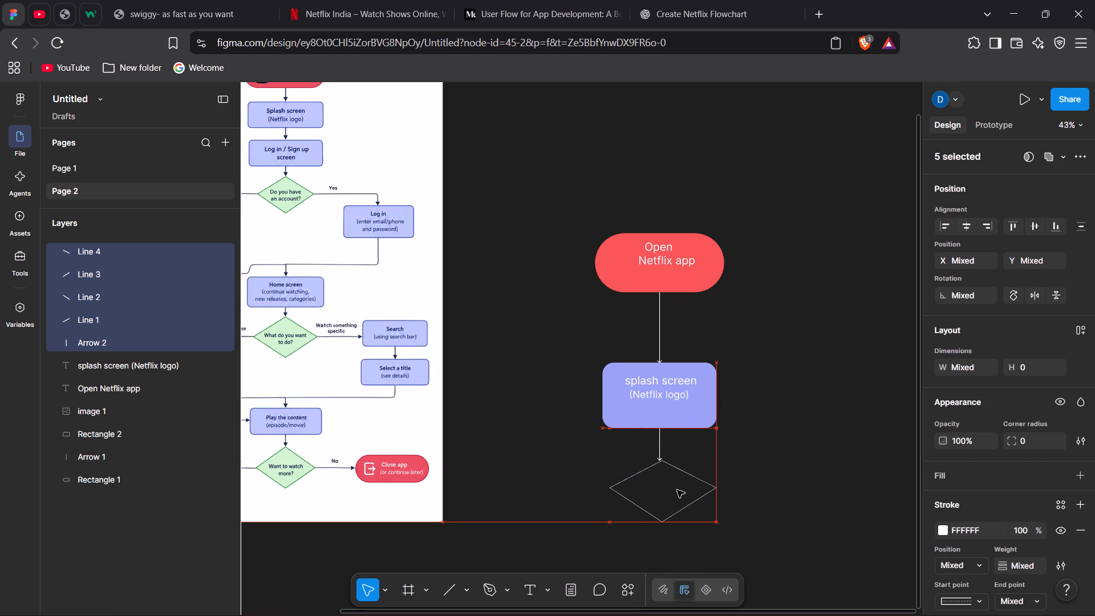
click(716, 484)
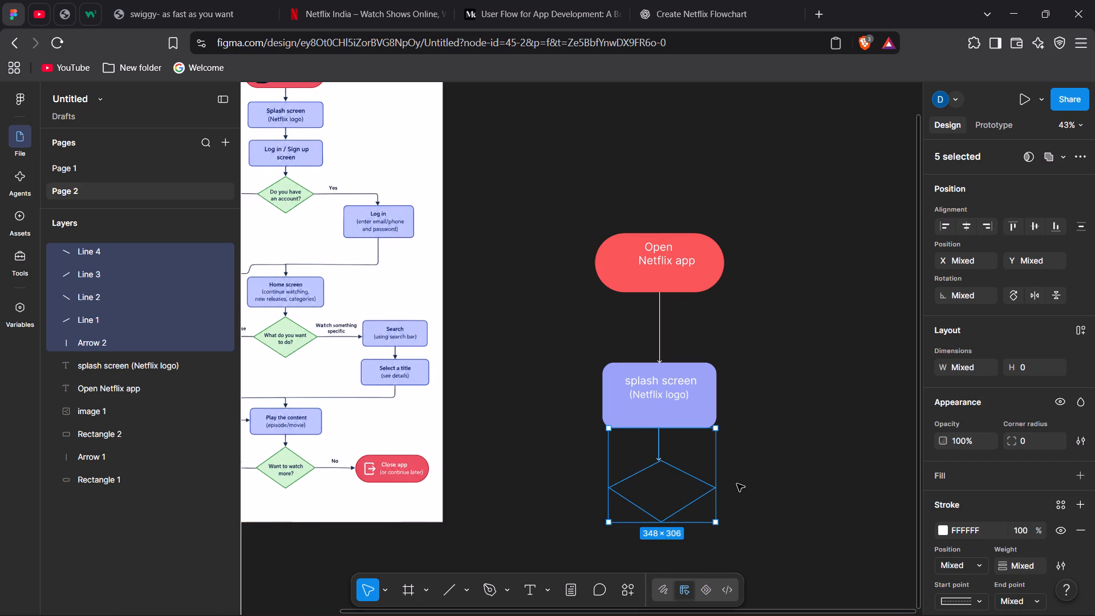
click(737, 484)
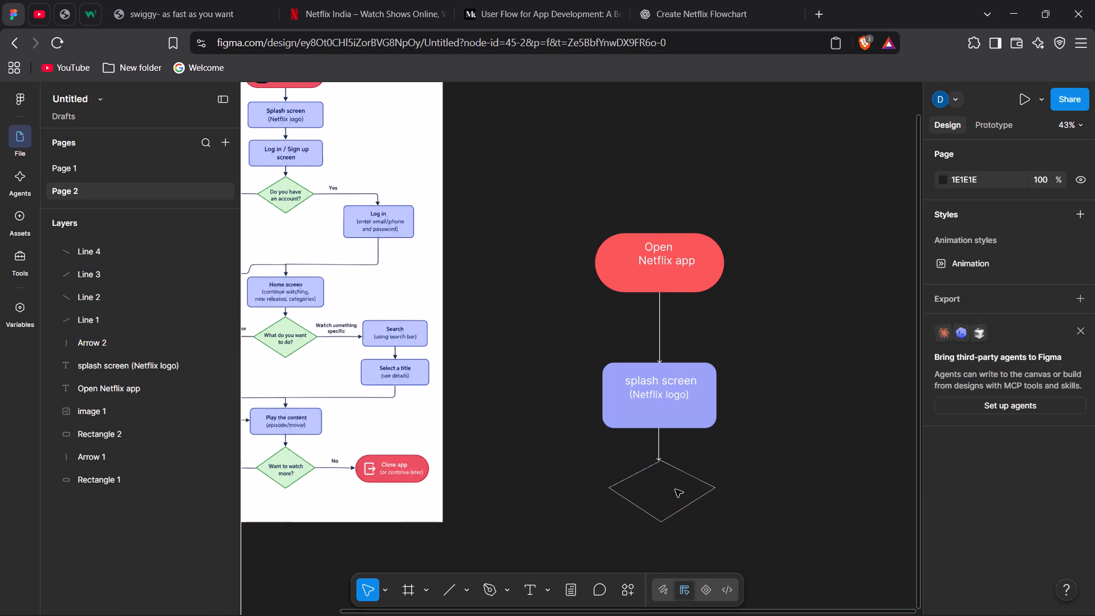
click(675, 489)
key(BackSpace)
Undo the recent edits back through all four diamond lines, keeping the arrow below the splash screen box.
key(ctrl+z)
key(ctrl+z)
key(ctrl+z)
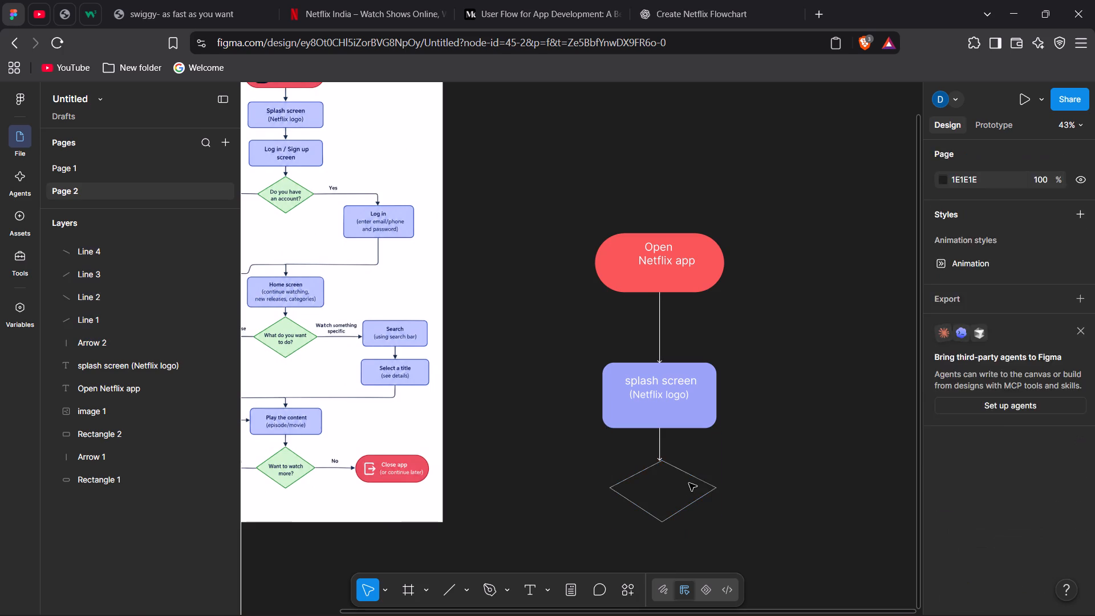
key(ctrl+z)
key(ctrl+z)
key(ctrl+z)
key(ctrl+z)
key(ctrl+z)
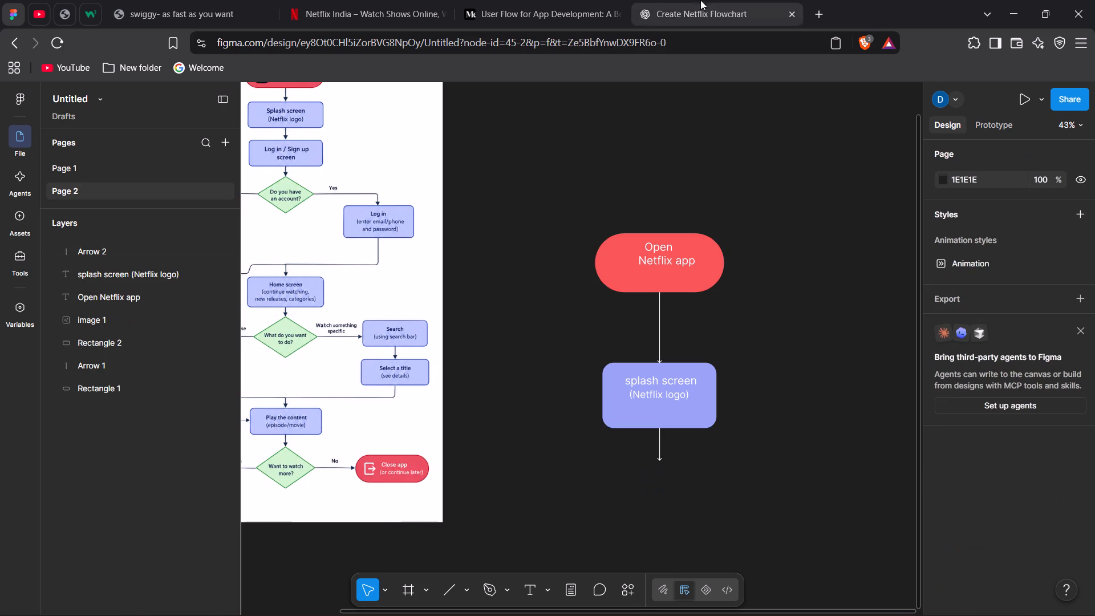
Search the web in a new browser tab for "rectangle".
click(820, 17)
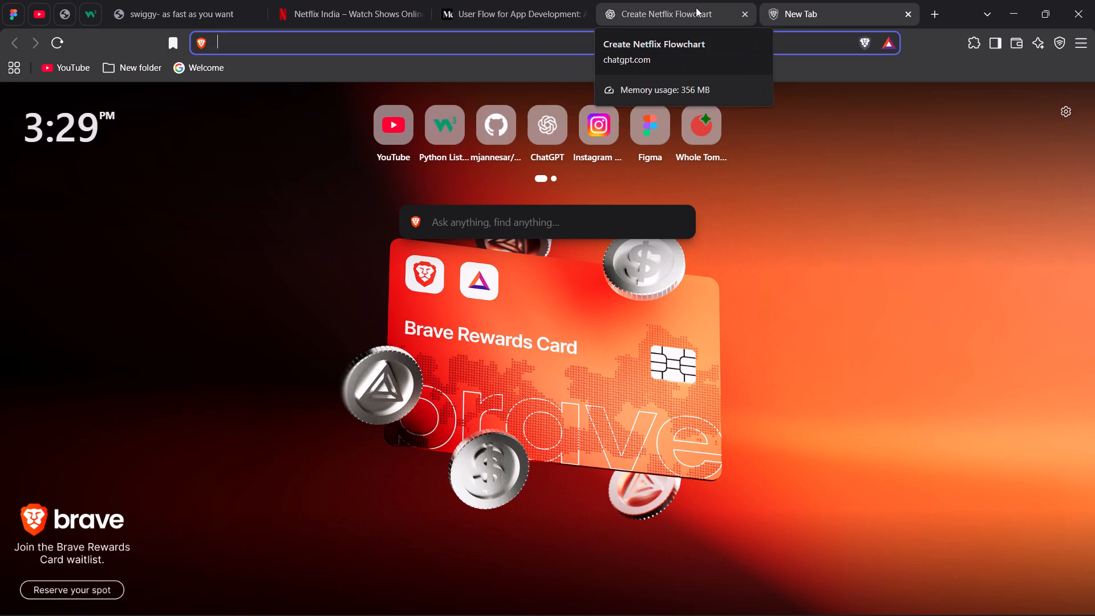
text(re)
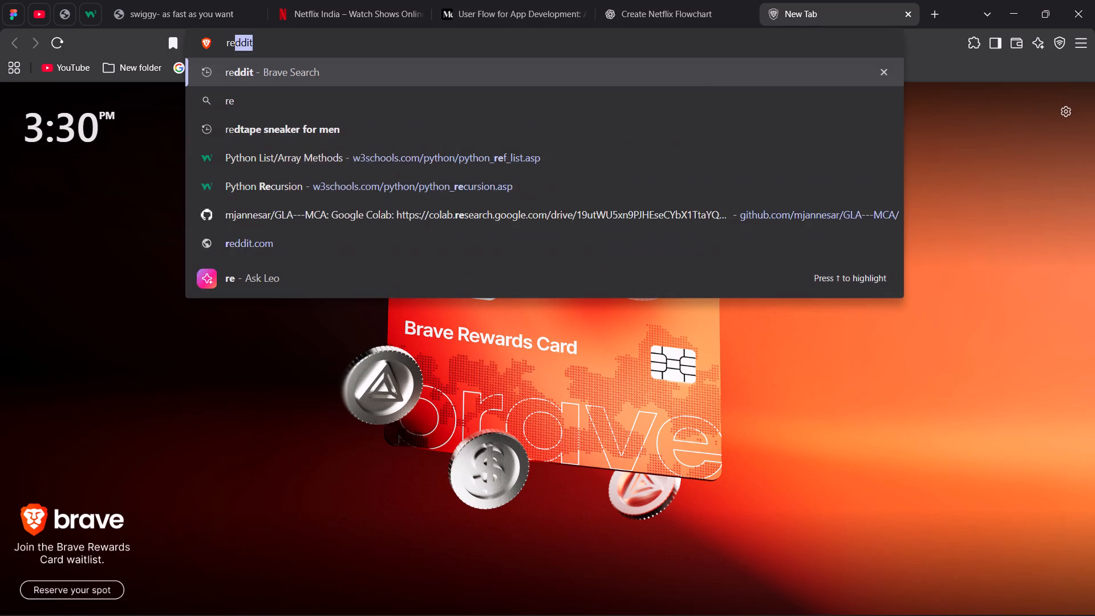
text(ctanf)
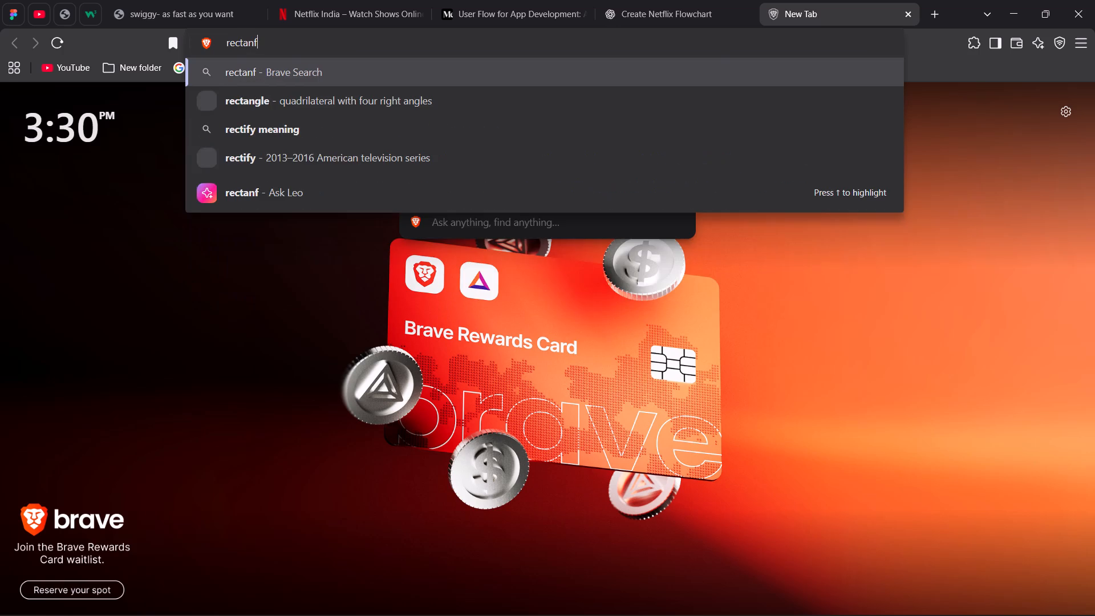
key(BackSpace)
text(gle)
key(Return)
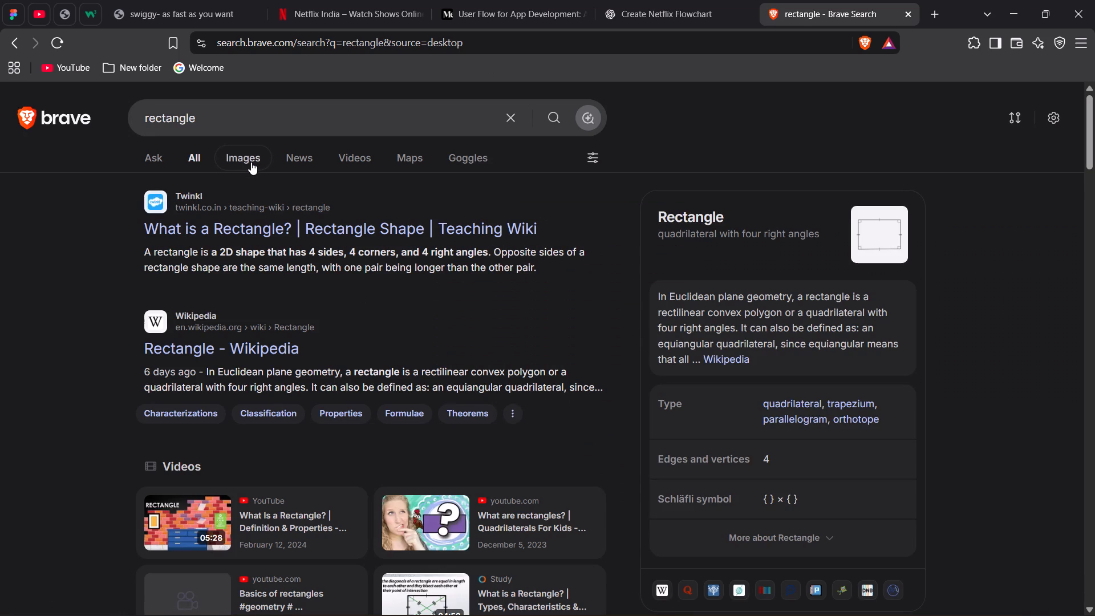
Look through the rectangle image results for a usable shape, and close the search tab.
click(251, 162)
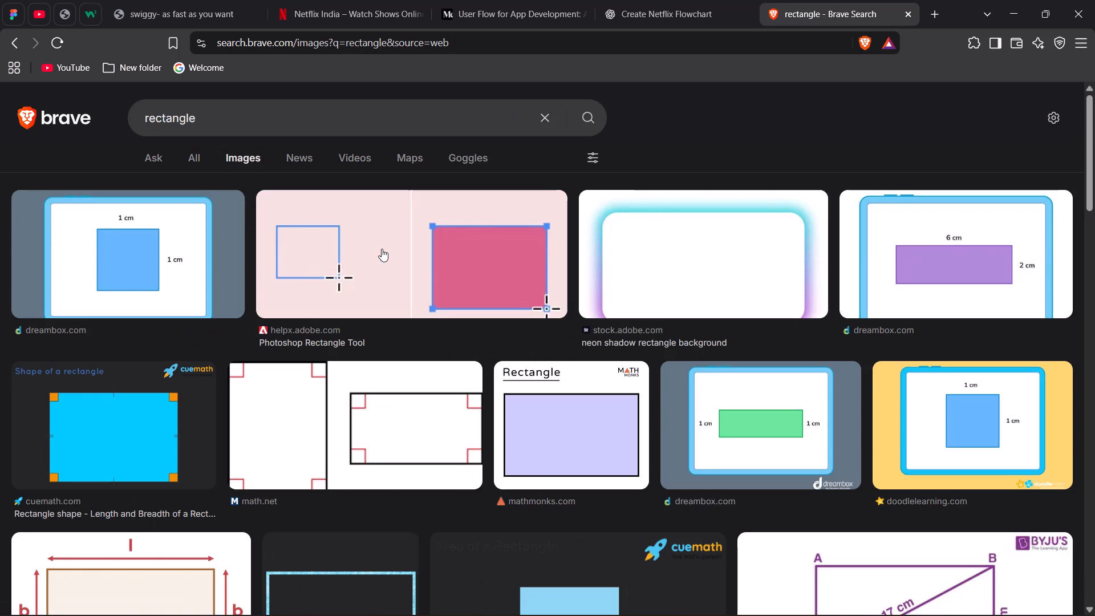
scroll(382, 249, down, 6)
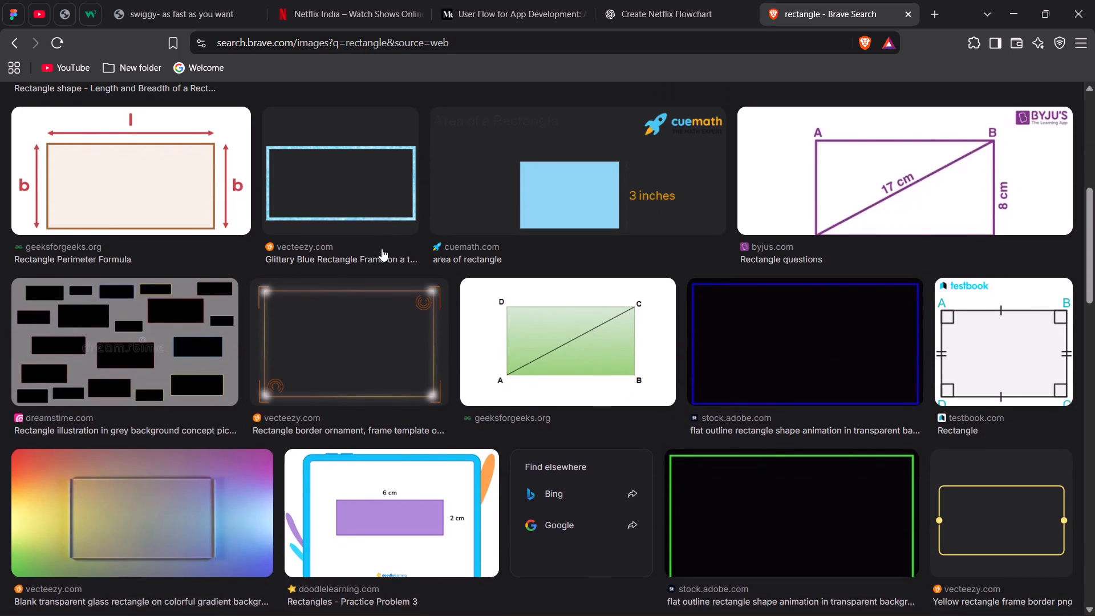
scroll(382, 249, down, 5)
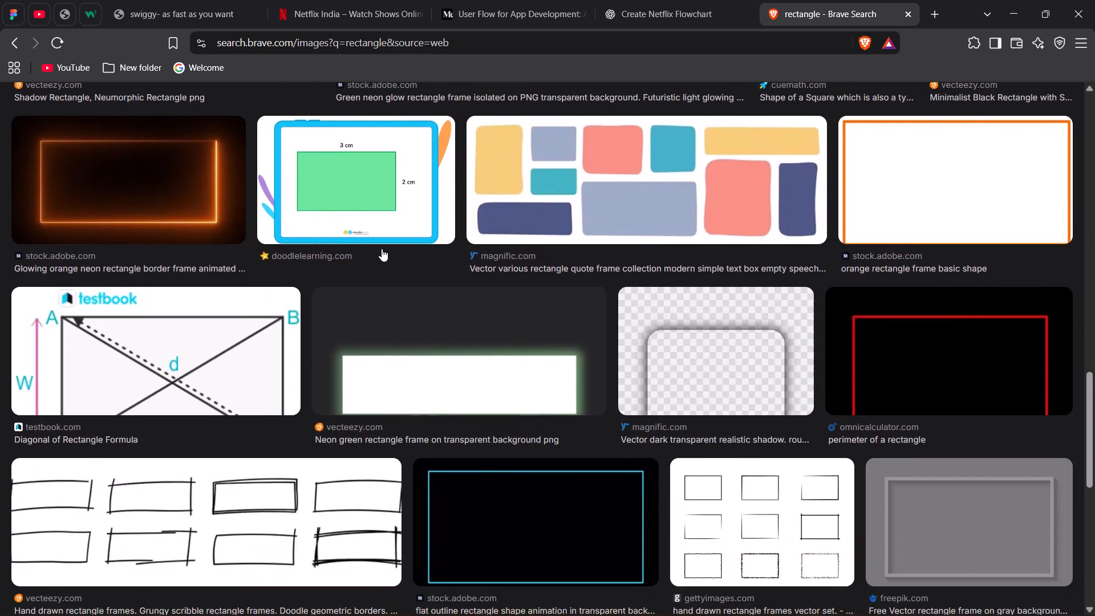
scroll(382, 249, down, 4)
scroll(382, 249, up, 18)
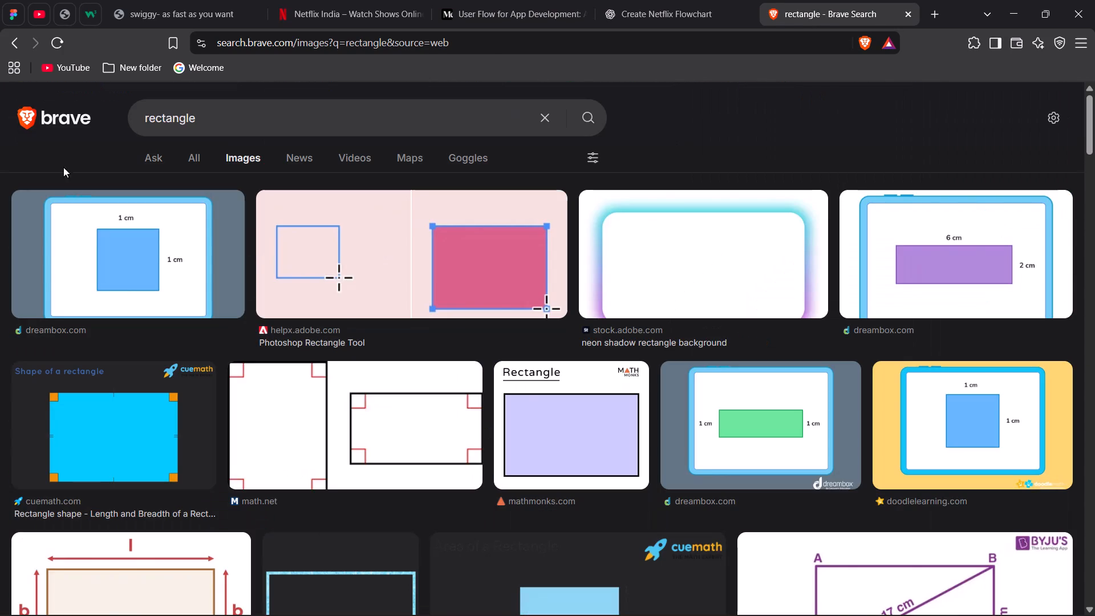
click(17, 37)
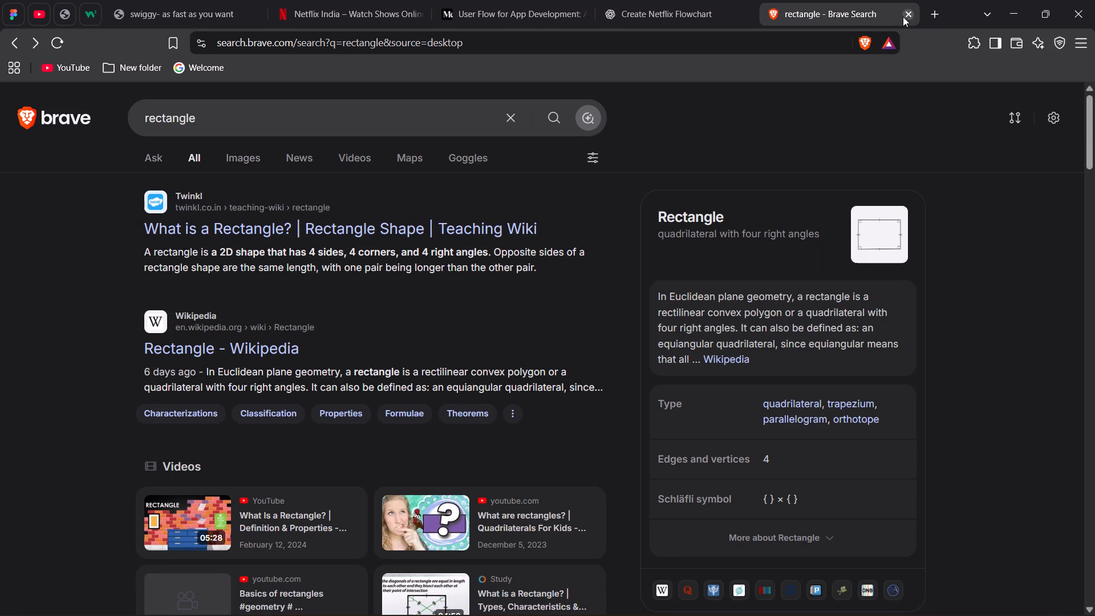
click(910, 14)
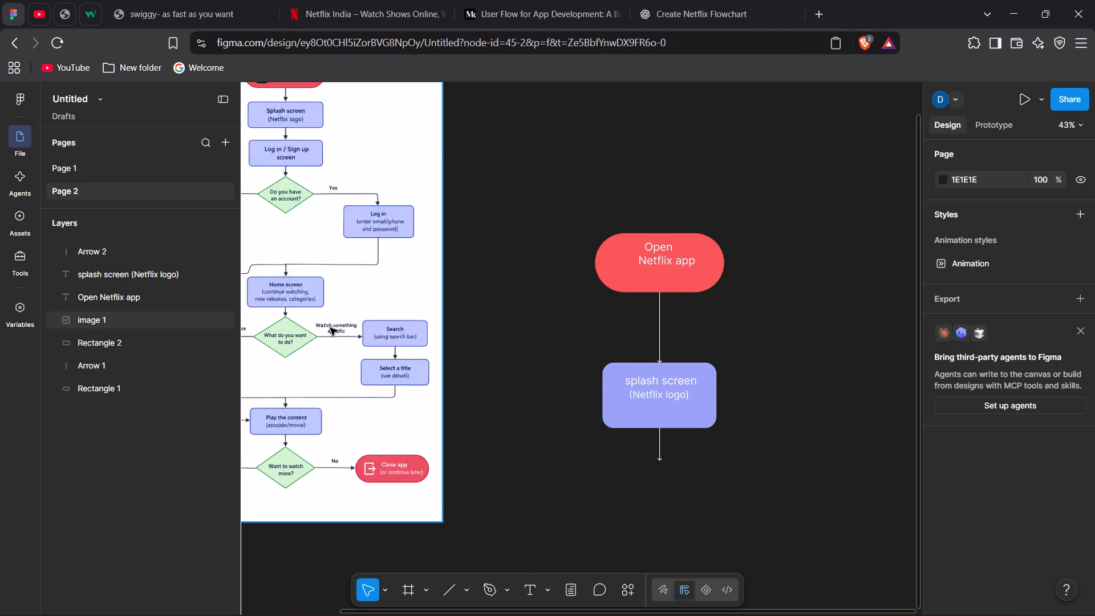
Search the web in a new browser tab for "diamond shape" and show the image results.
scroll(330, 328, right, 1)
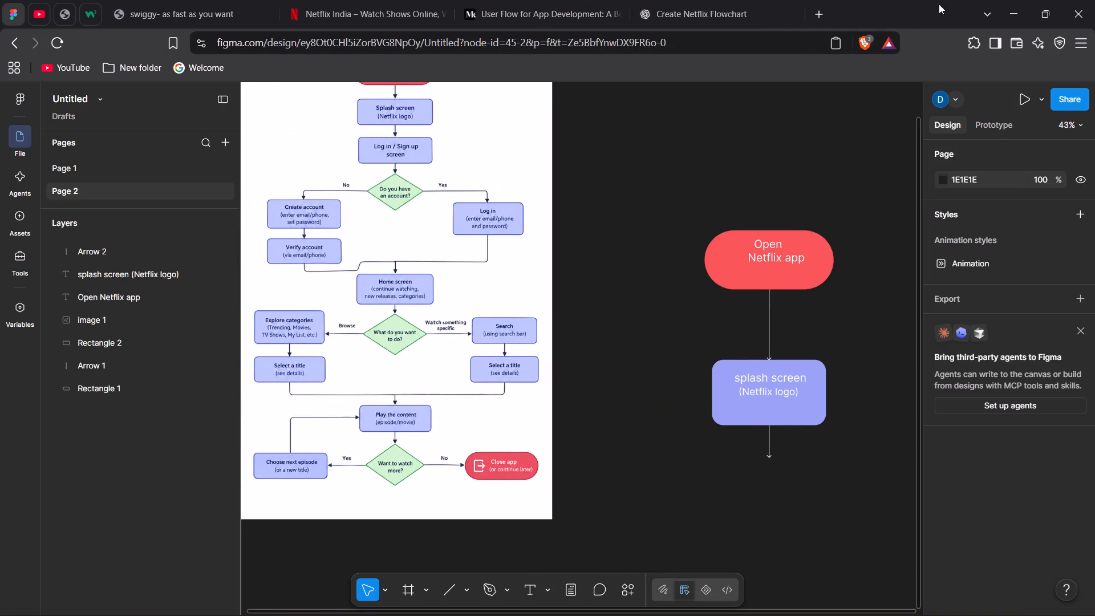
click(826, 17)
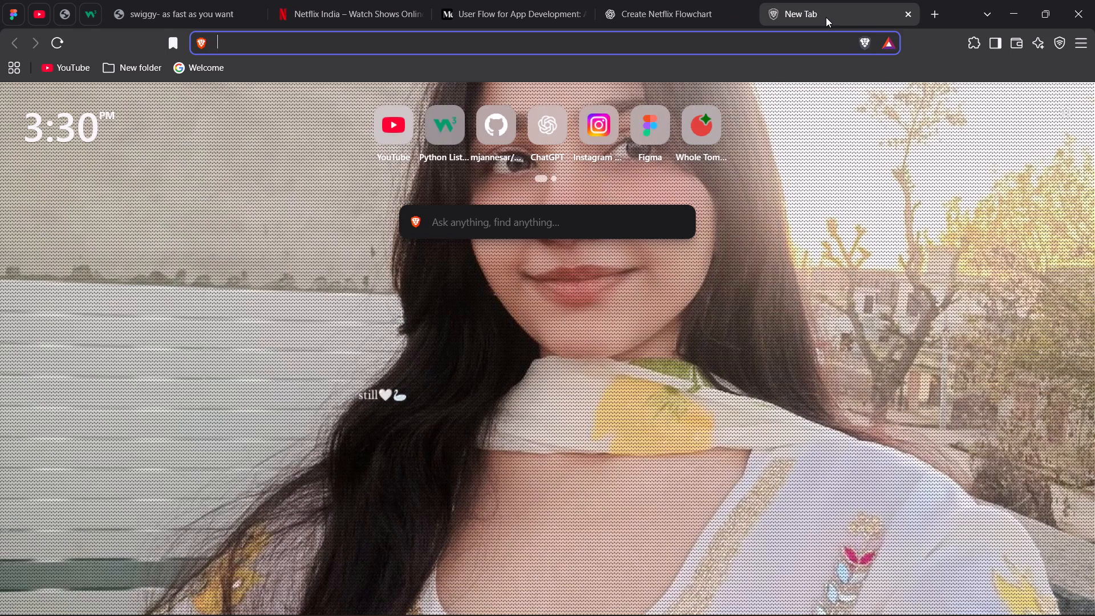
text(diag)
key(BackSpace)
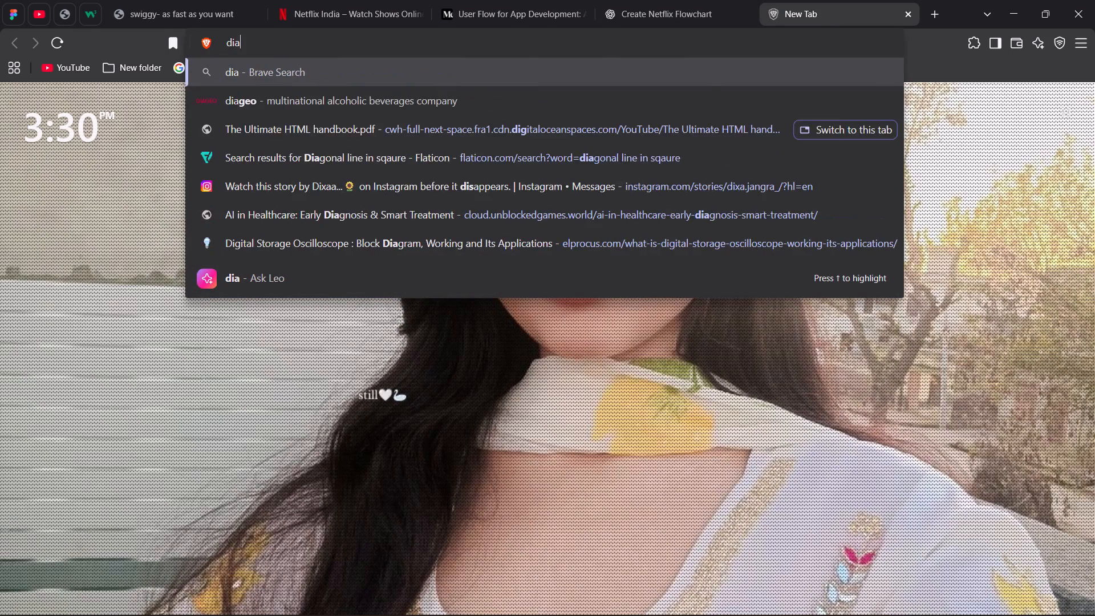
text(mond)
key(space)
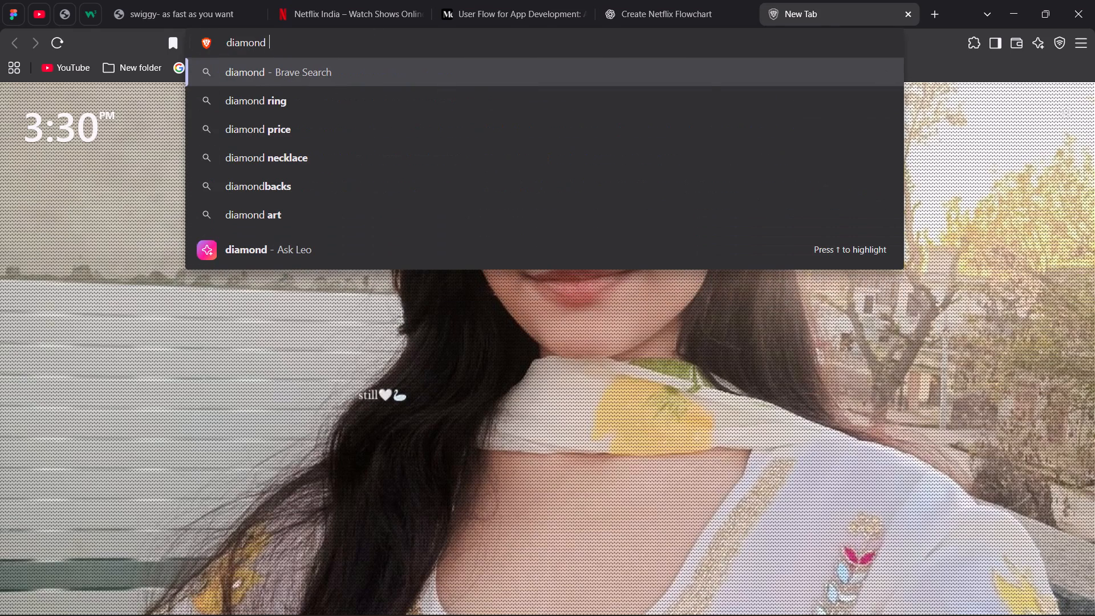
text(sha)
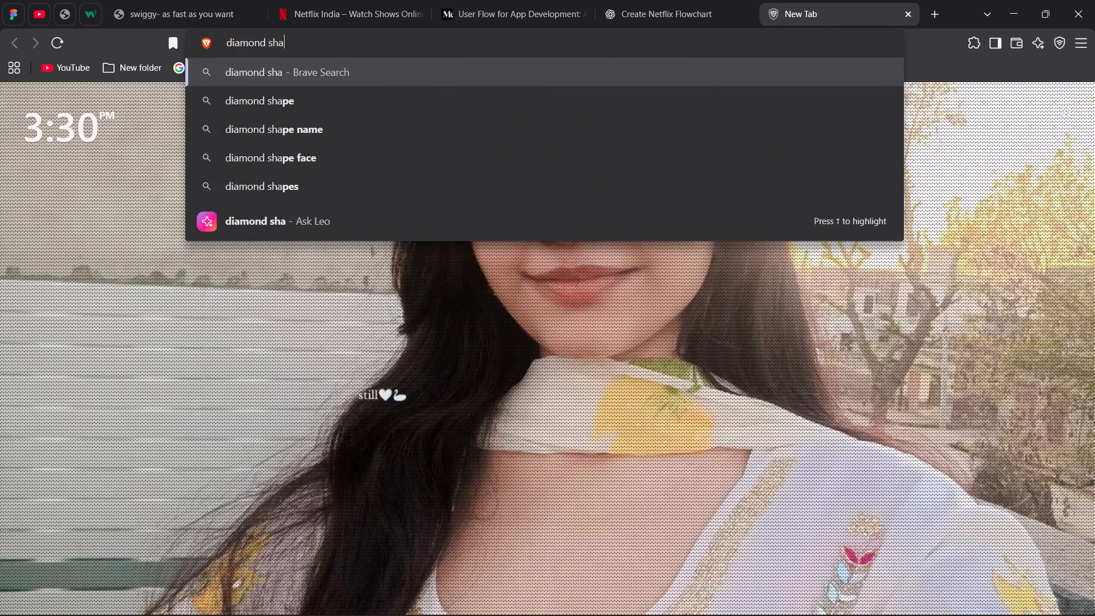
text(pe)
key(Return)
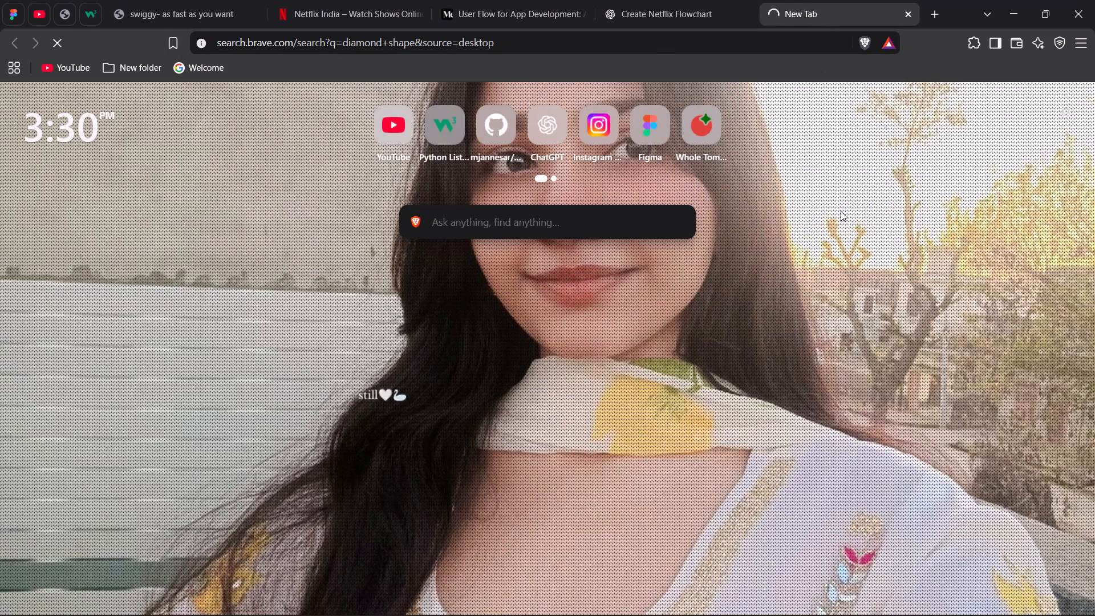
click(244, 169)
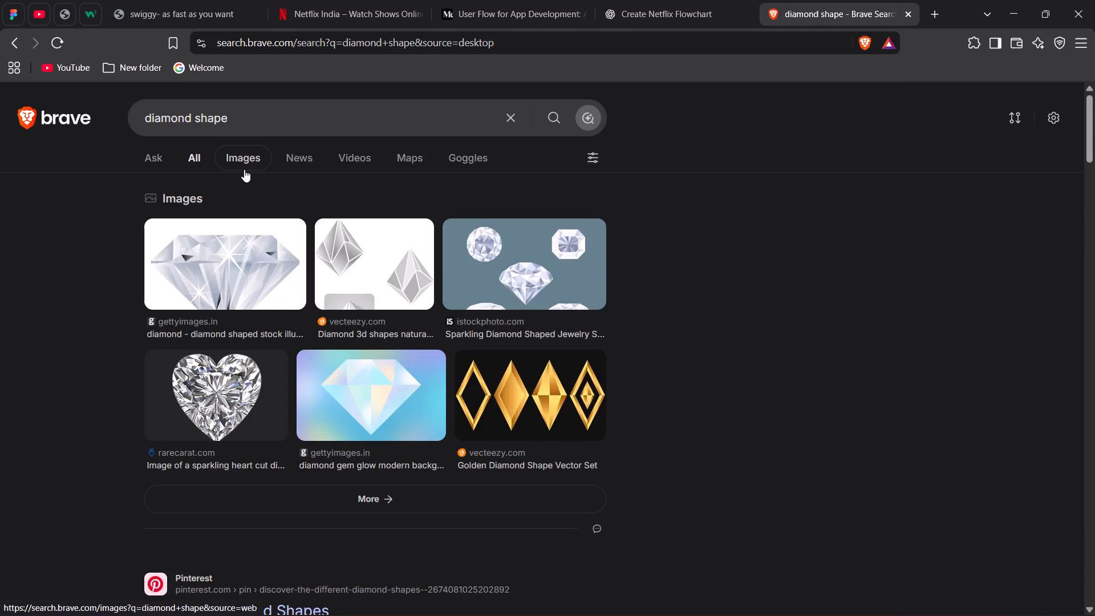
click(244, 169)
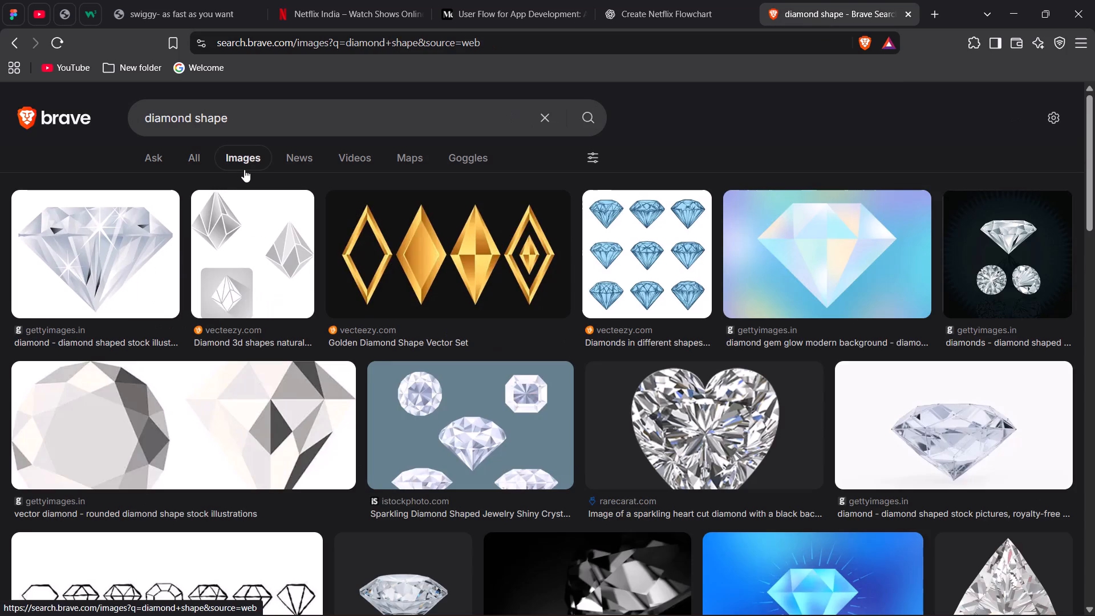
Look through the diamond shape images, including those related to the "Vector gradient diamond shape design" preview, for a plain flowchart decision diamond.
scroll(482, 371, down, 9)
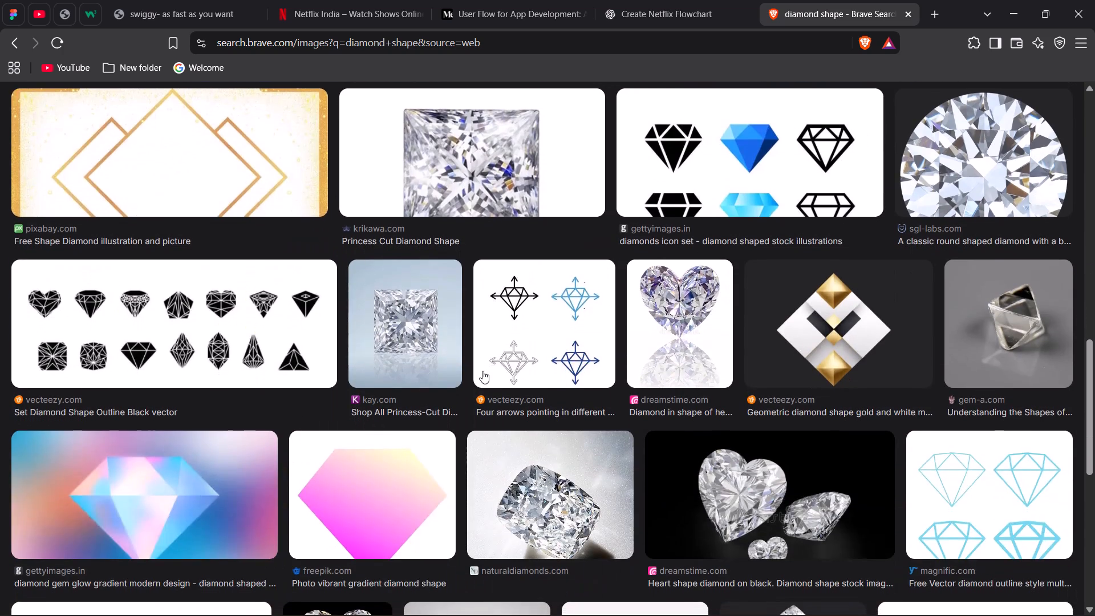
scroll(482, 371, down, 5)
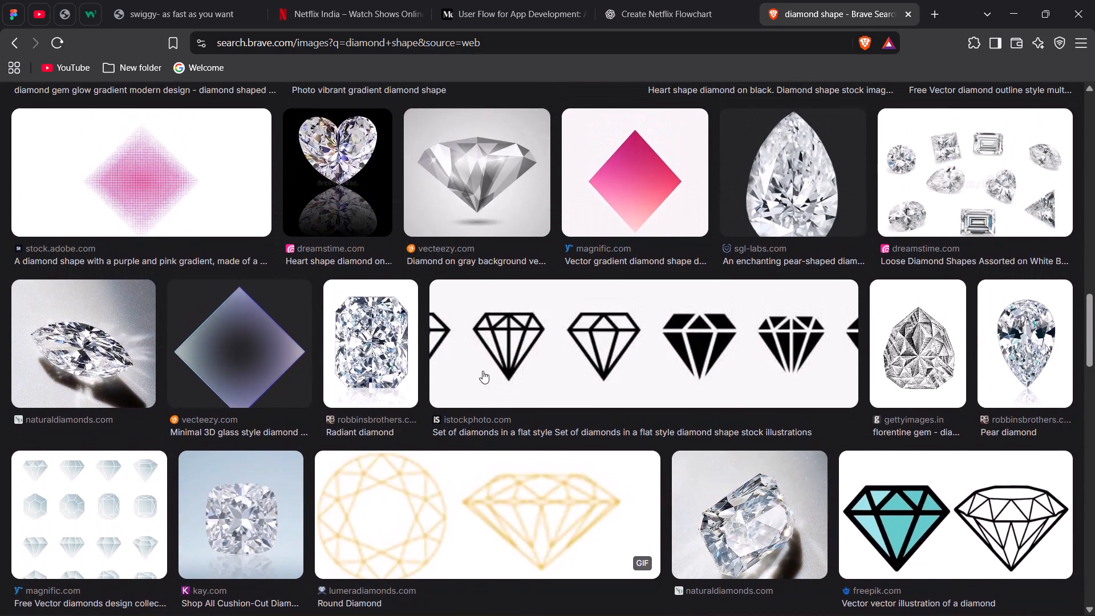
click(651, 185)
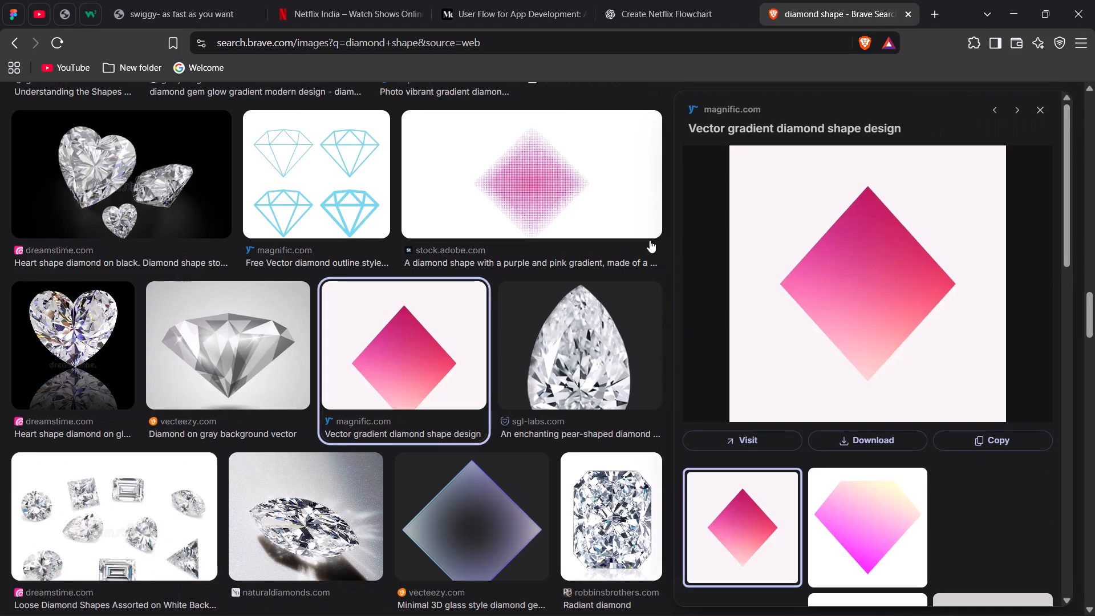
scroll(745, 367, down, 6)
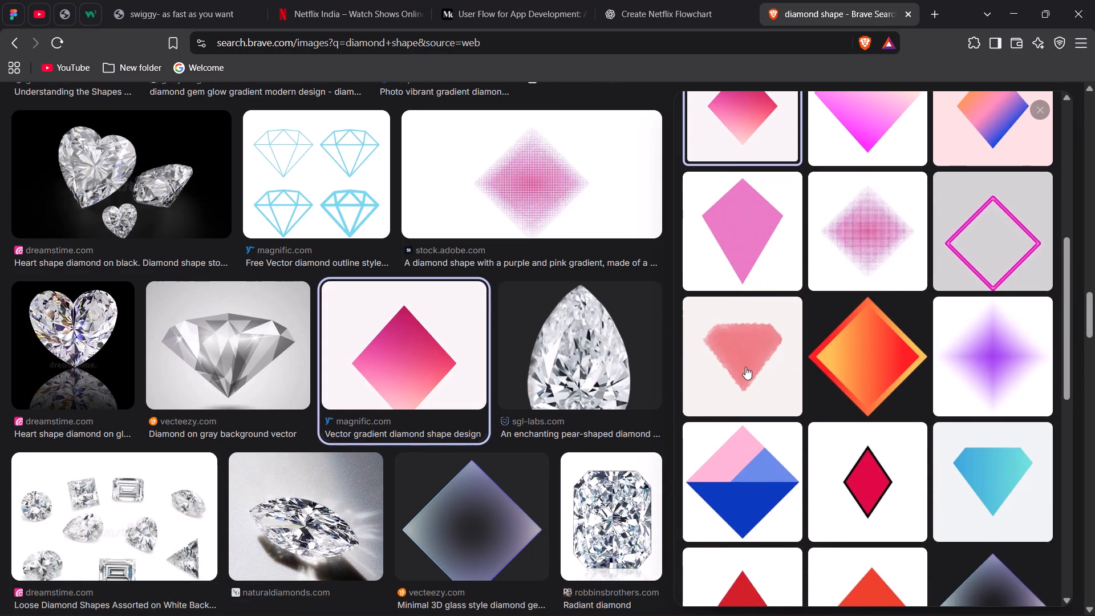
scroll(745, 367, down, 4)
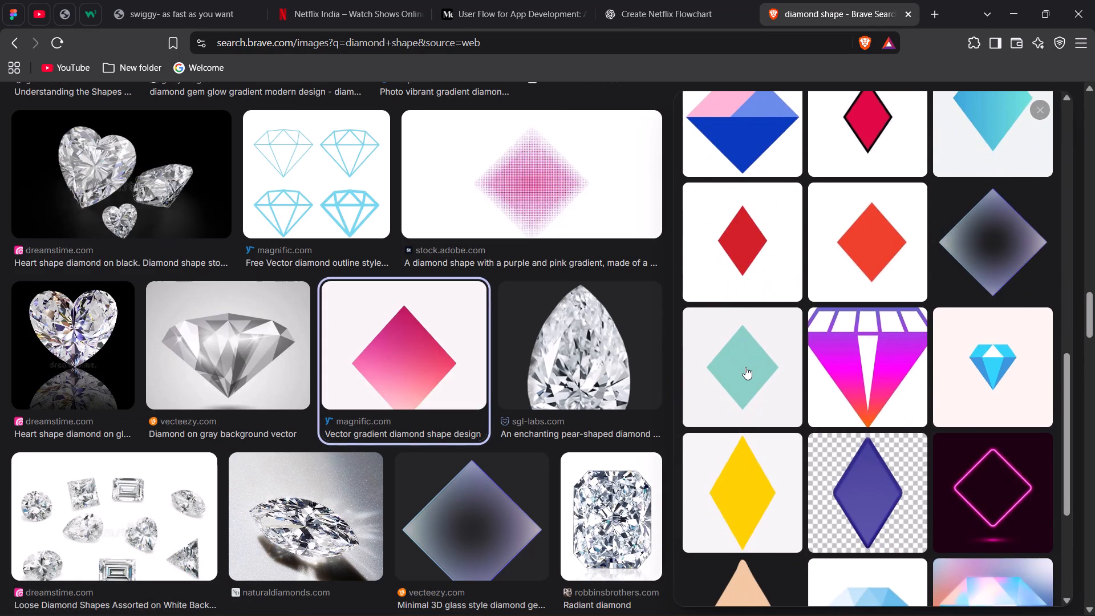
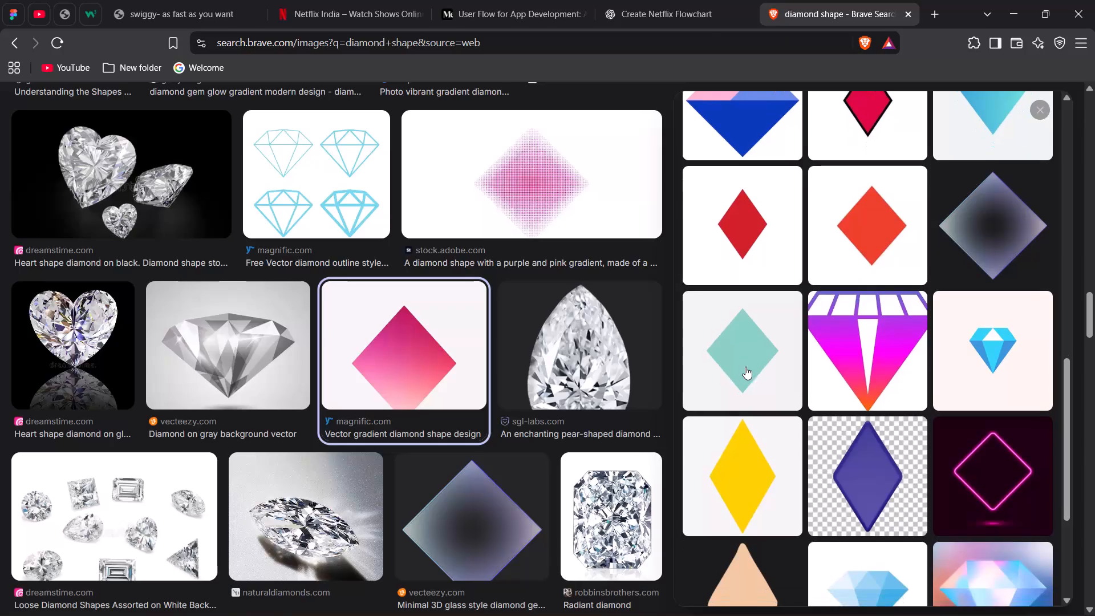
Copy the "Minimal 3D glass style diamond geometric shape" image from the search results and paste it beside the flowchart in Figma.
click(982, 206)
right_click(883, 297)
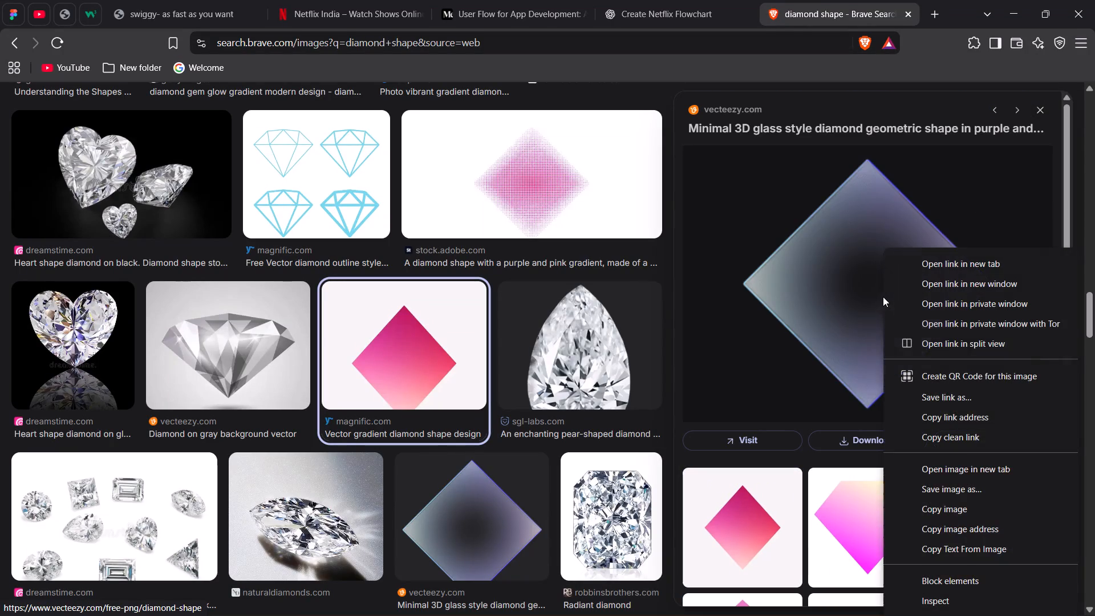
click(941, 503)
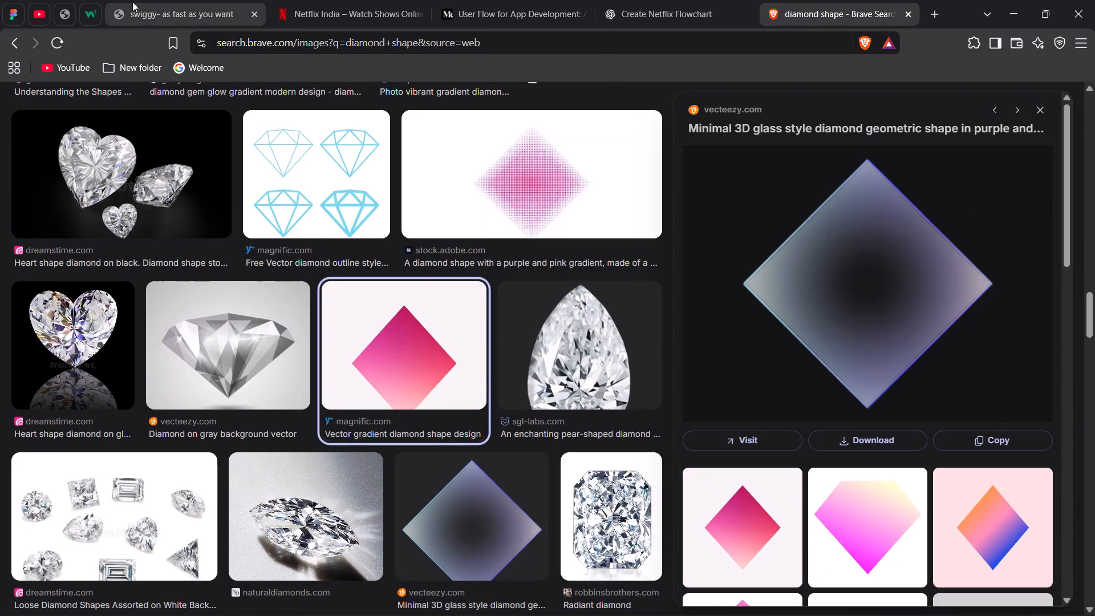
click(18, 9)
right_click(591, 279)
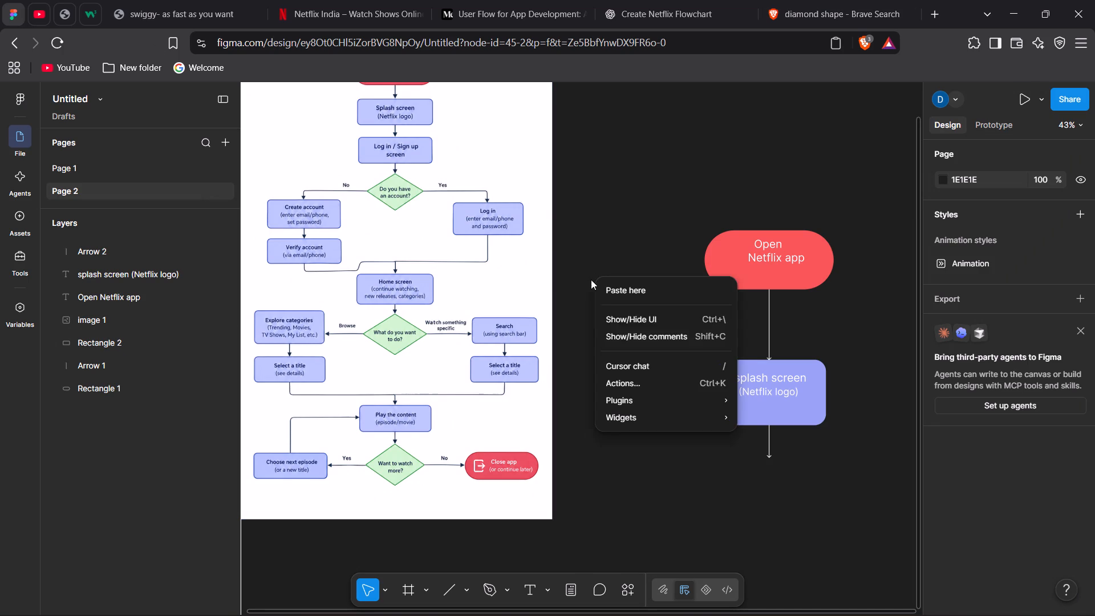
click(642, 286)
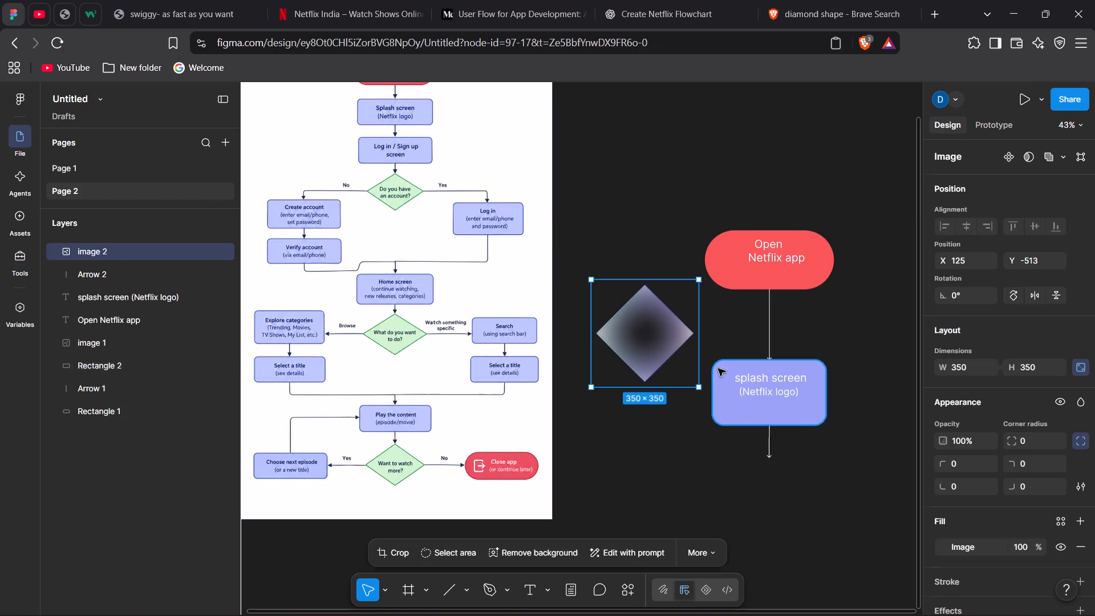
Resize the pasted diamond image to about 327 × 327 and rotate it to about -91°.
drag(699, 280, 732, 301)
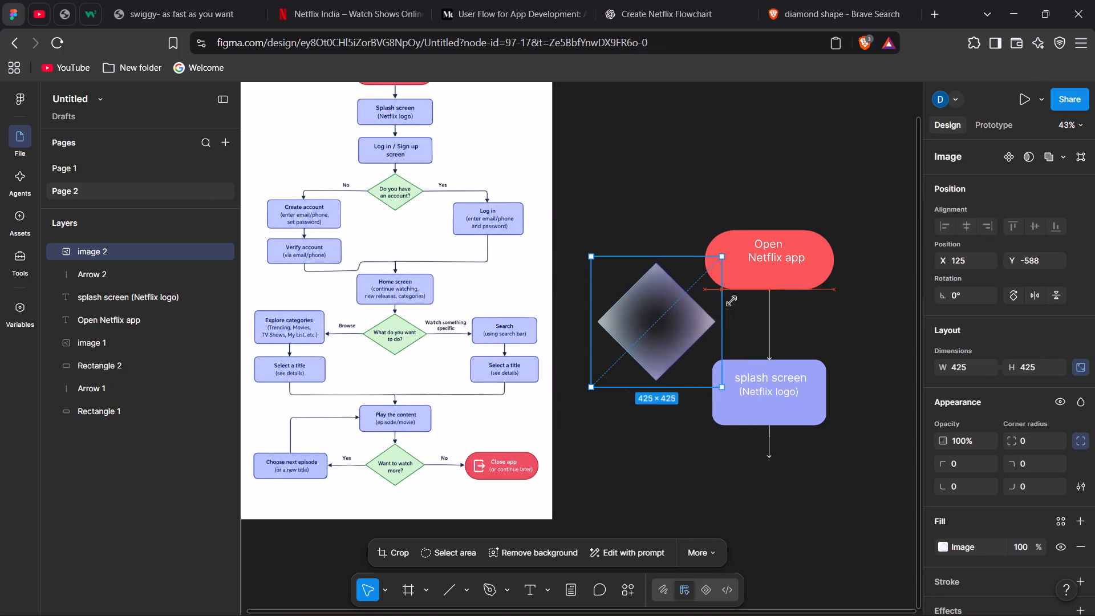
drag(732, 301, 692, 346)
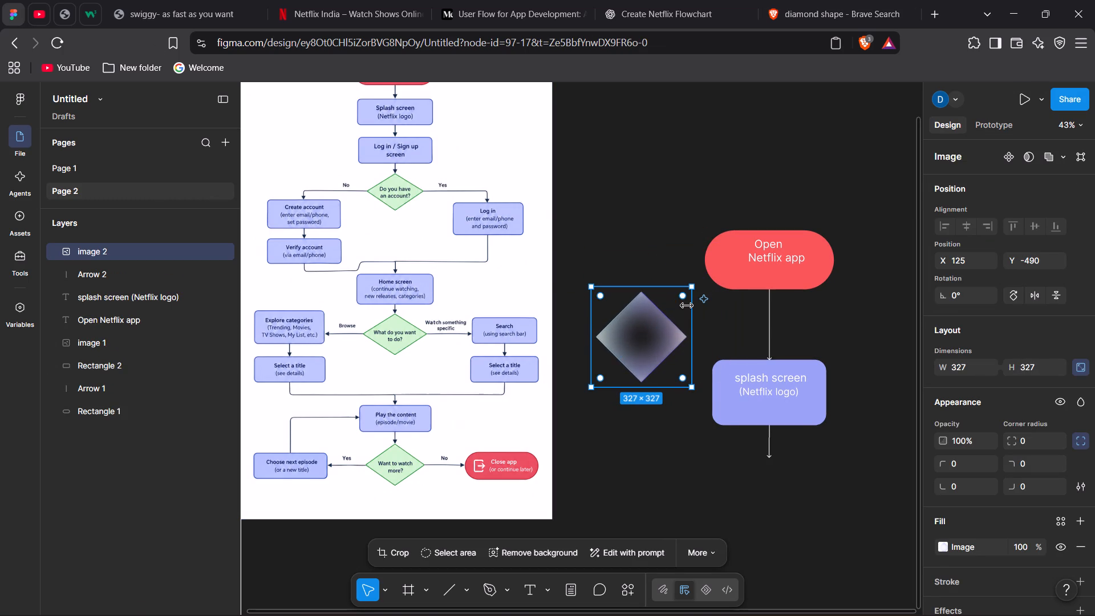
drag(699, 282, 711, 295)
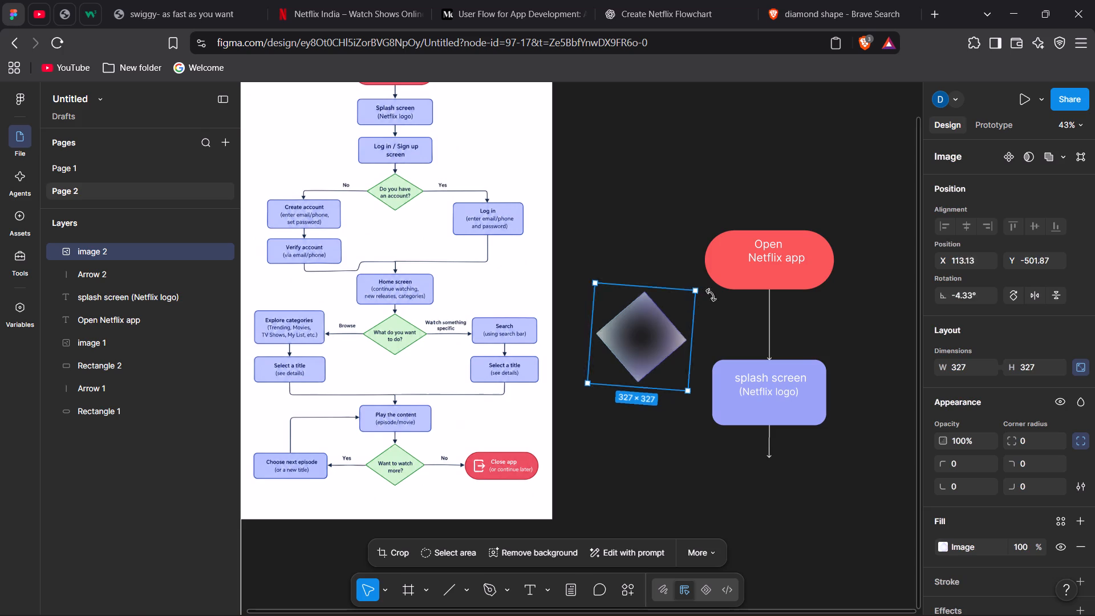
drag(711, 295, 695, 397)
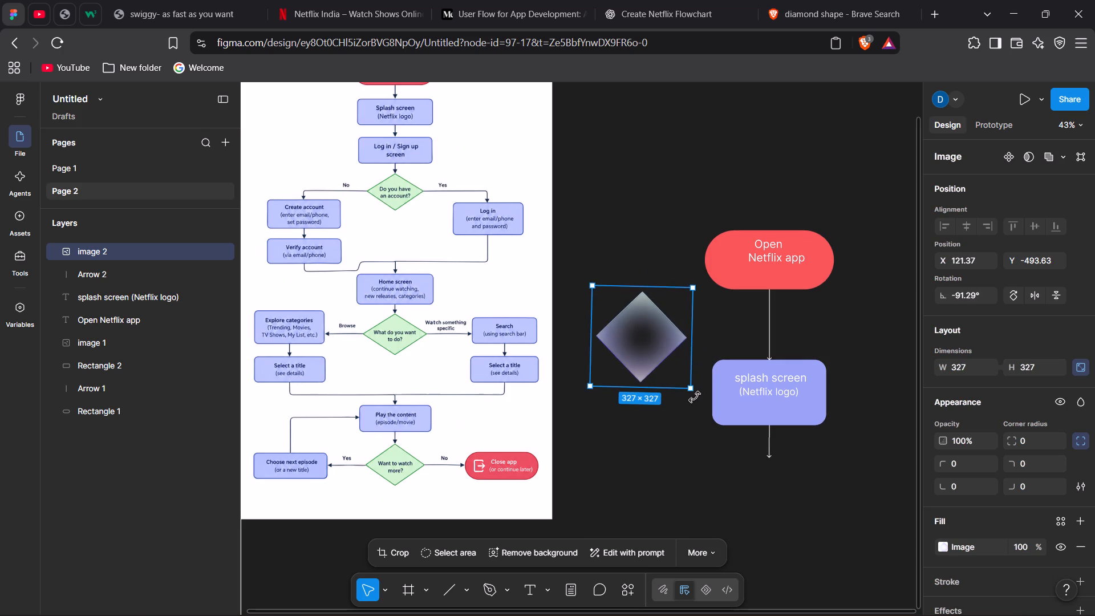
drag(695, 397, 695, 396)
Place the diamond image centred under the splash screen box, its top corner at the arrowhead, and shrink it to about 322 × 322.
drag(658, 343, 778, 489)
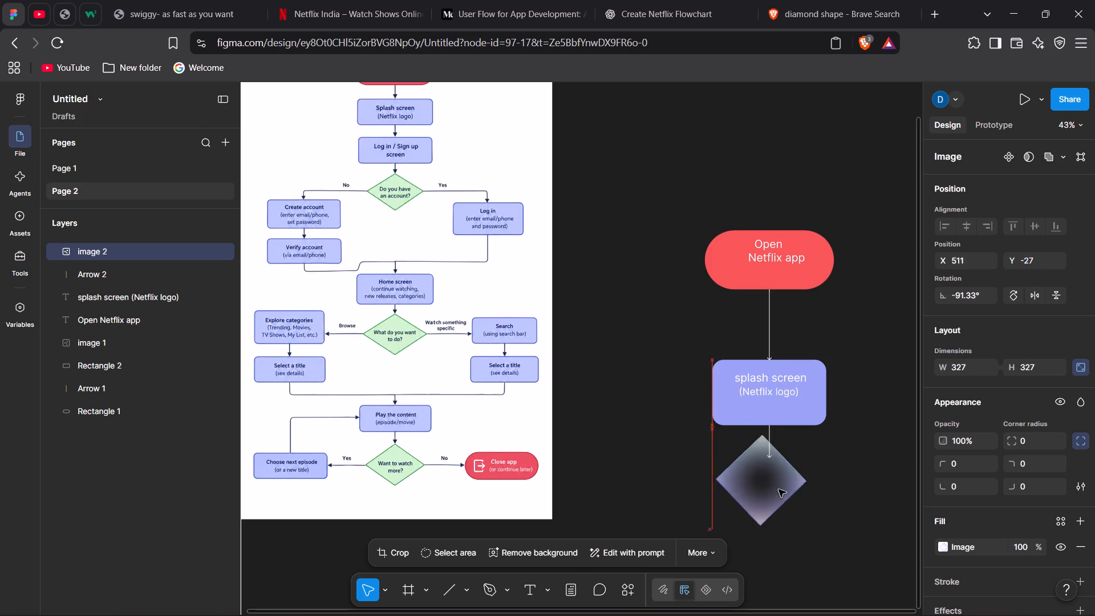
drag(778, 489, 785, 510)
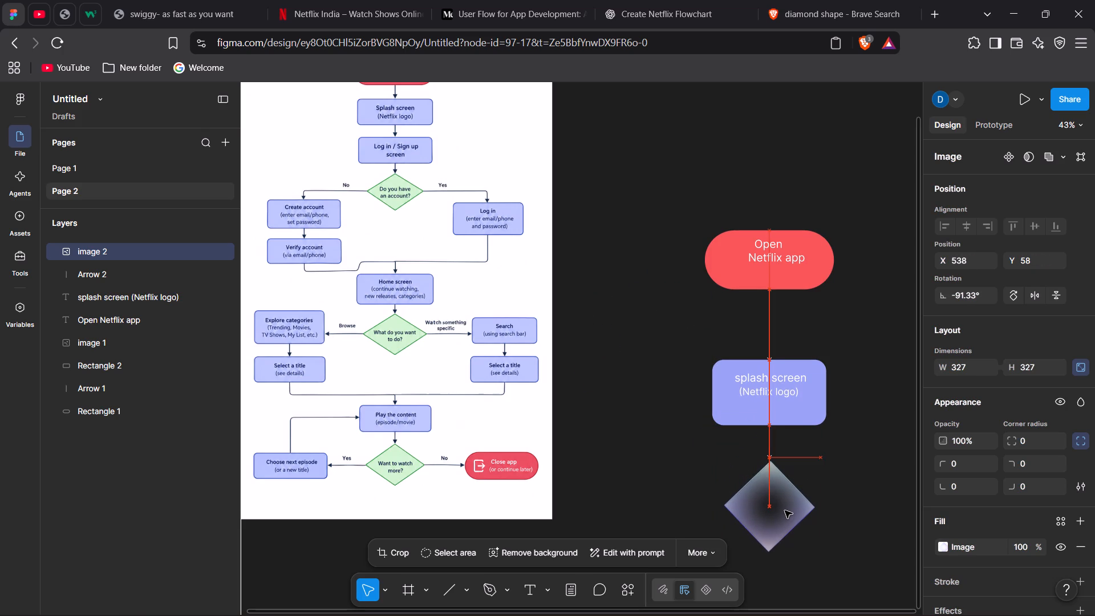
drag(785, 510, 785, 506)
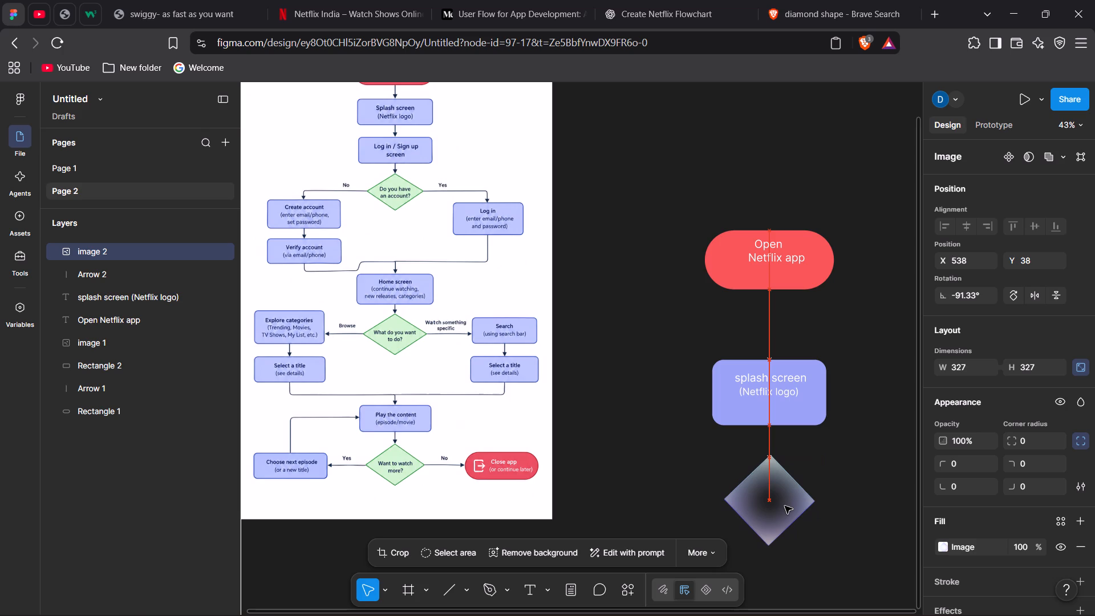
drag(785, 506, 785, 508)
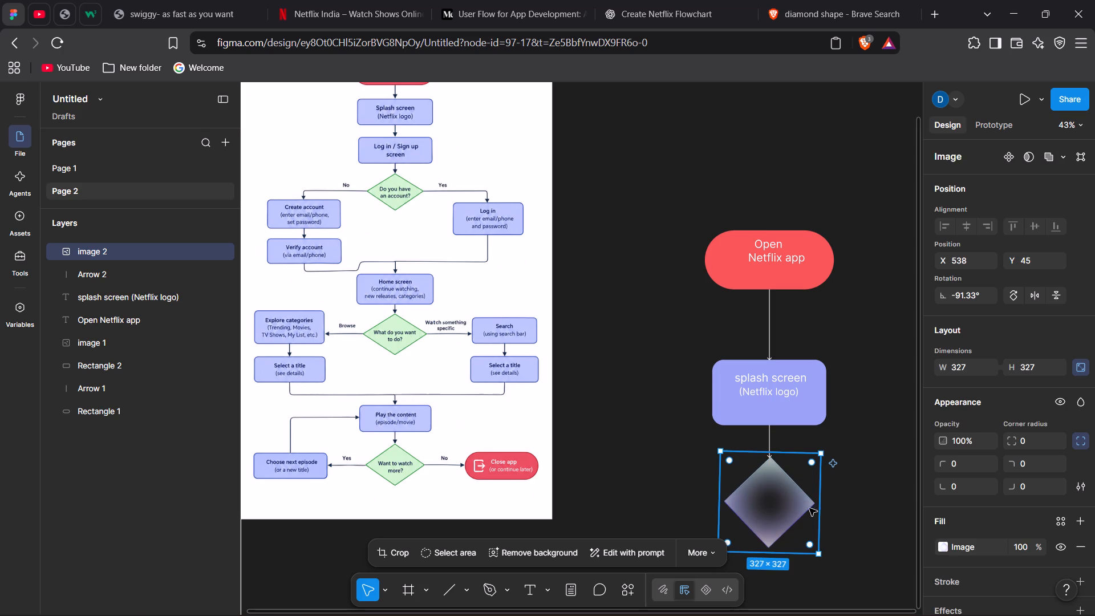
click(820, 509)
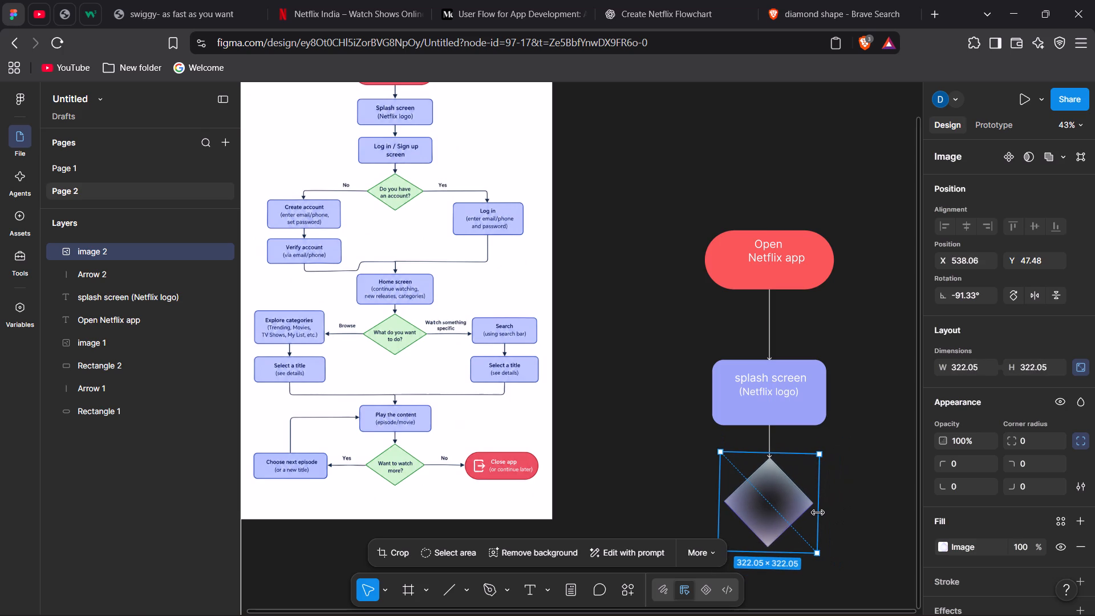
click(877, 432)
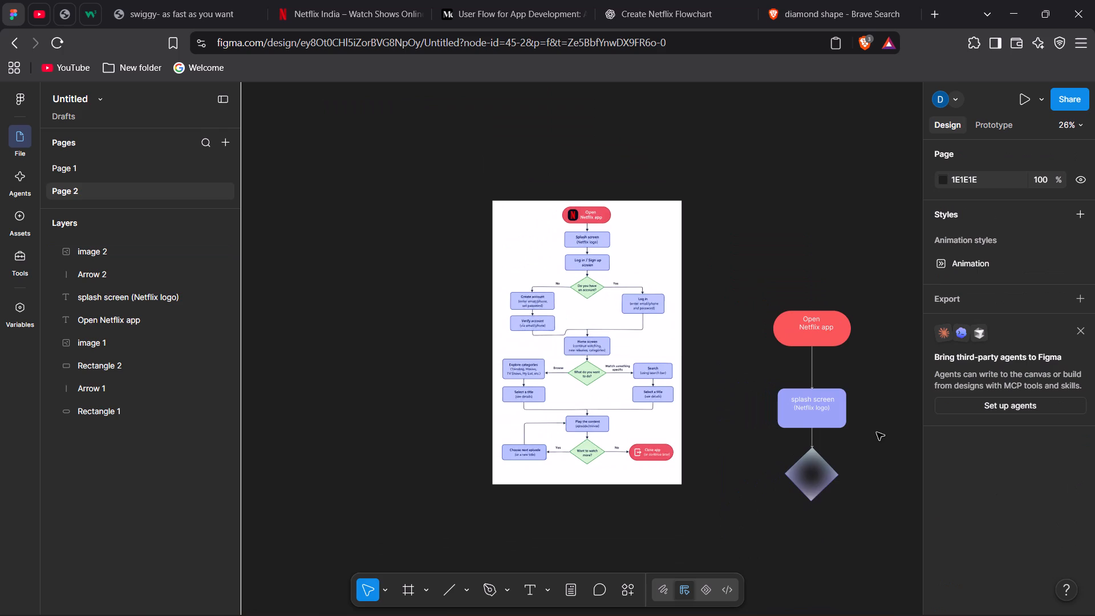
Add a text box about 156 × 73 inside the diamond, with font size 24, reading "Do you have an account ?".
scroll(877, 432, left, 2)
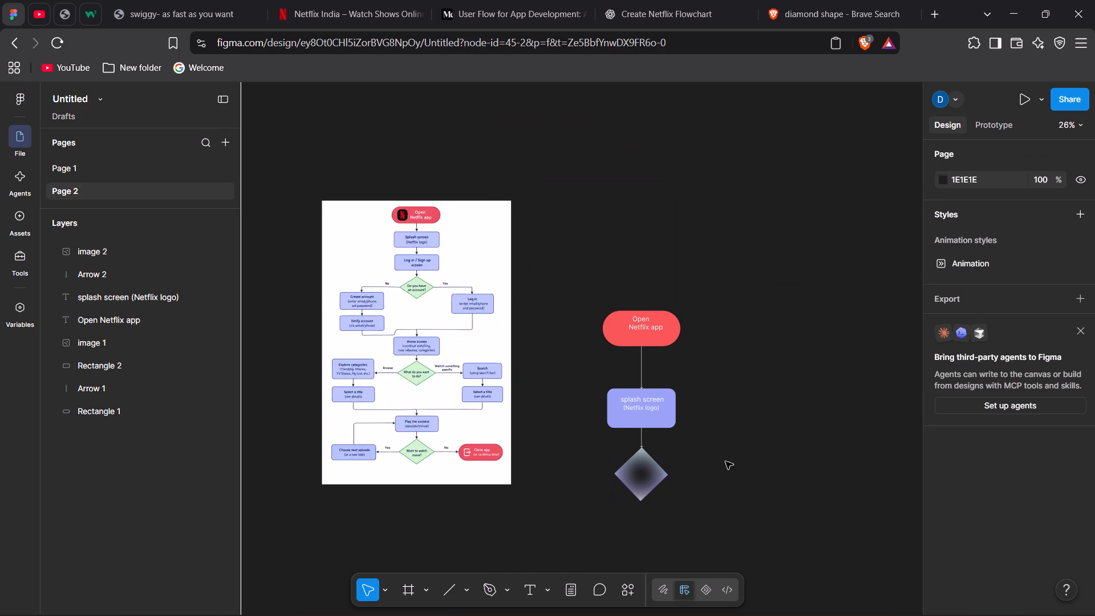
scroll(725, 461, right, 3)
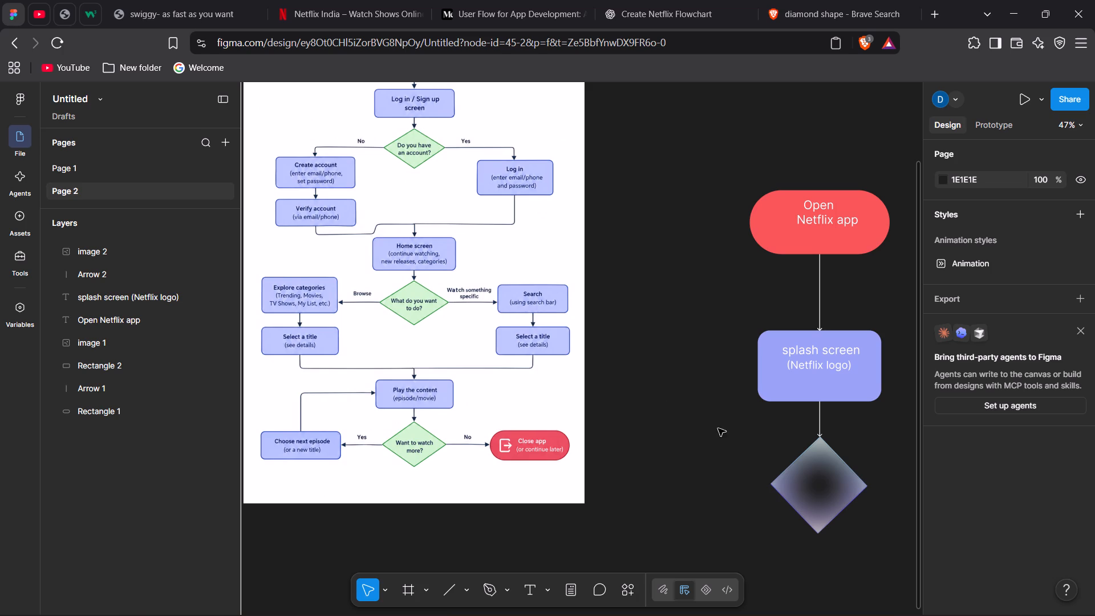
scroll(759, 434, left, 1)
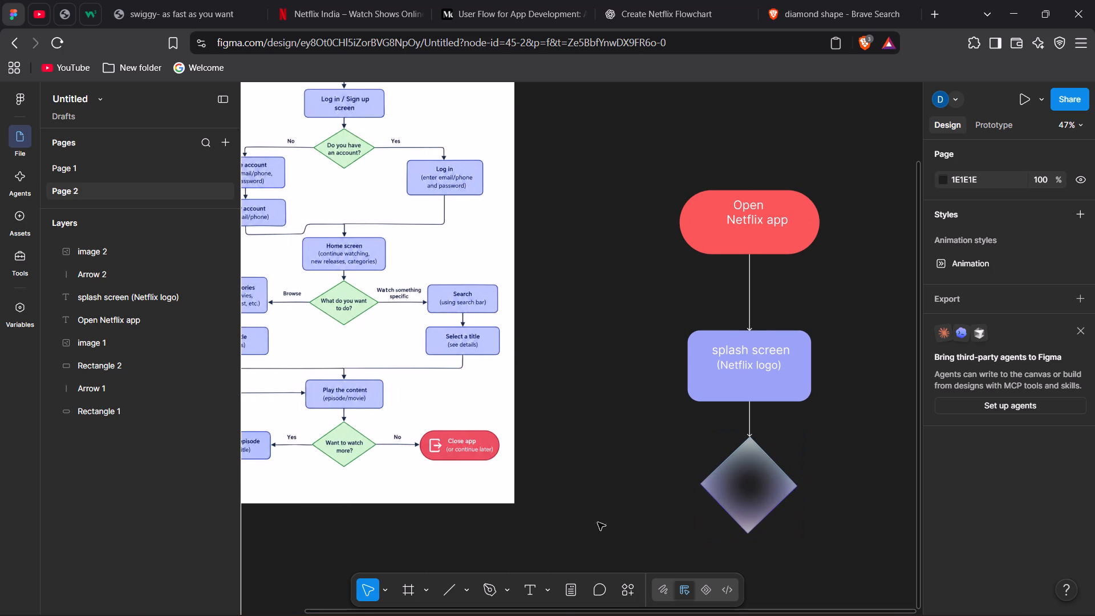
click(528, 594)
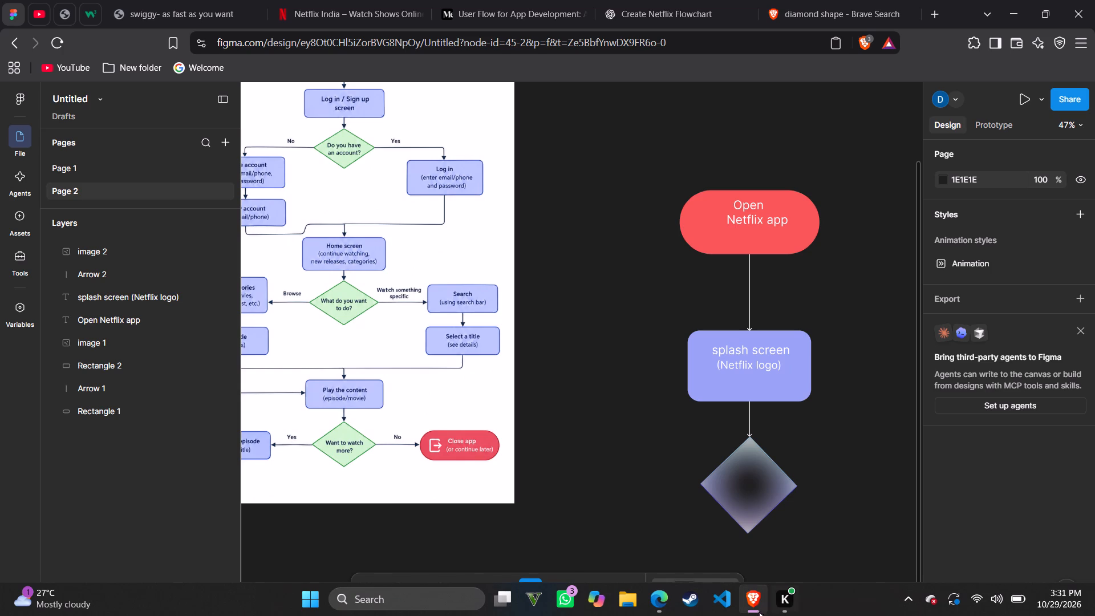
drag(728, 471, 778, 494)
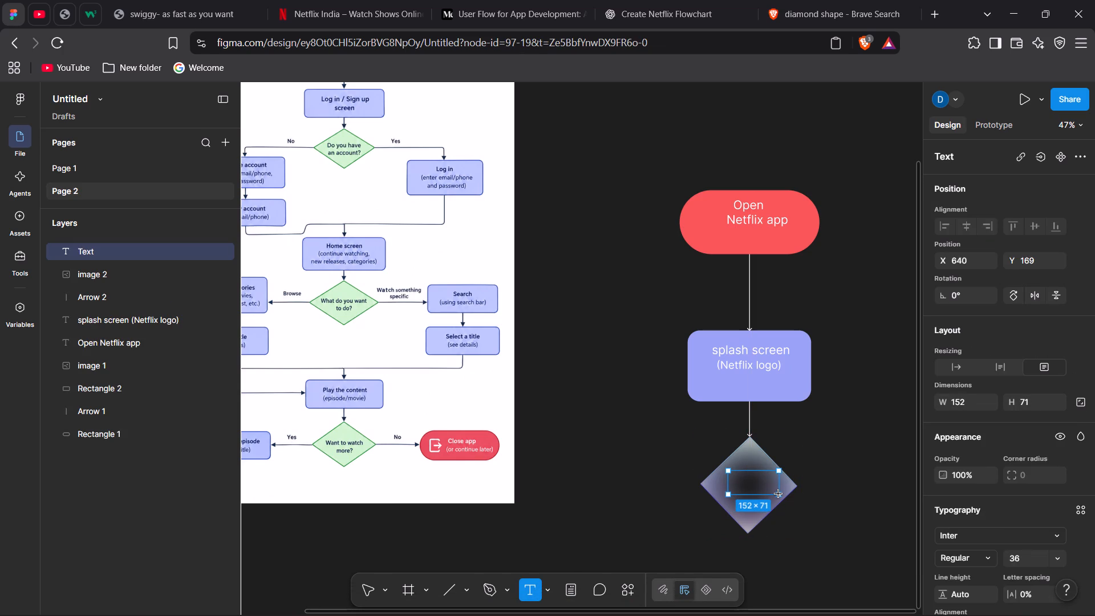
drag(778, 494, 780, 495)
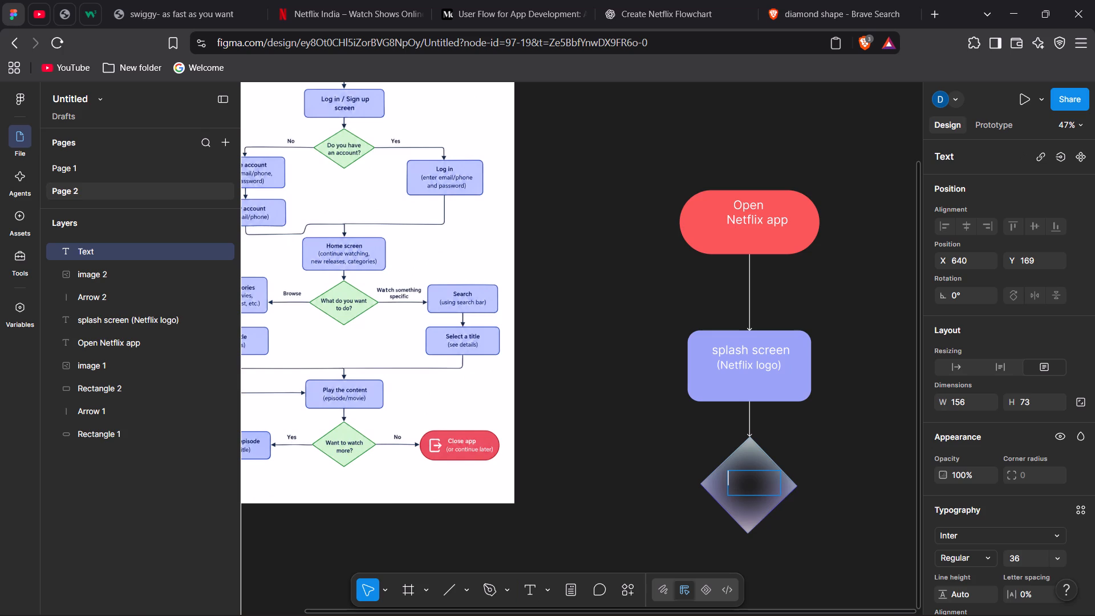
click(1062, 560)
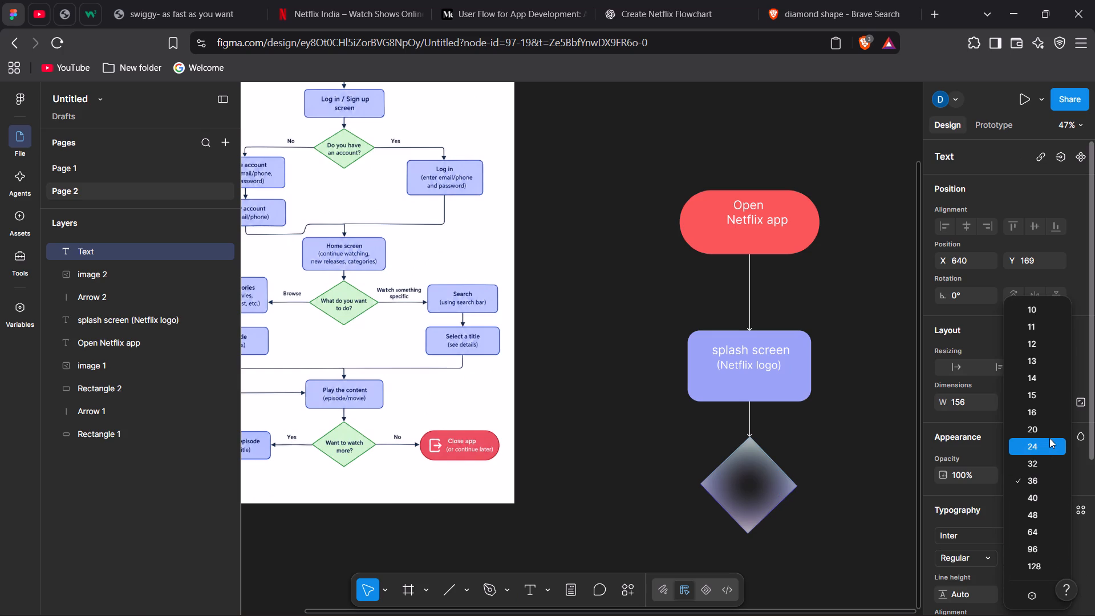
click(1049, 438)
text(do)
key(space)
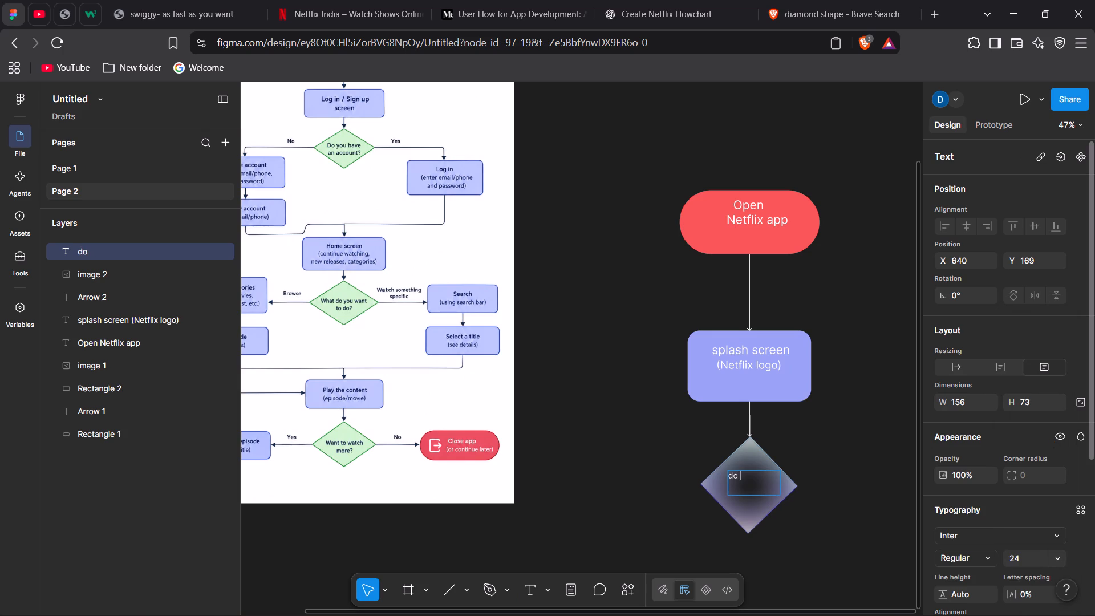
key(BackSpace)
key(BackSpace)
key(BackSpace)
text(Do)
key(space)
text(you have)
key(space)
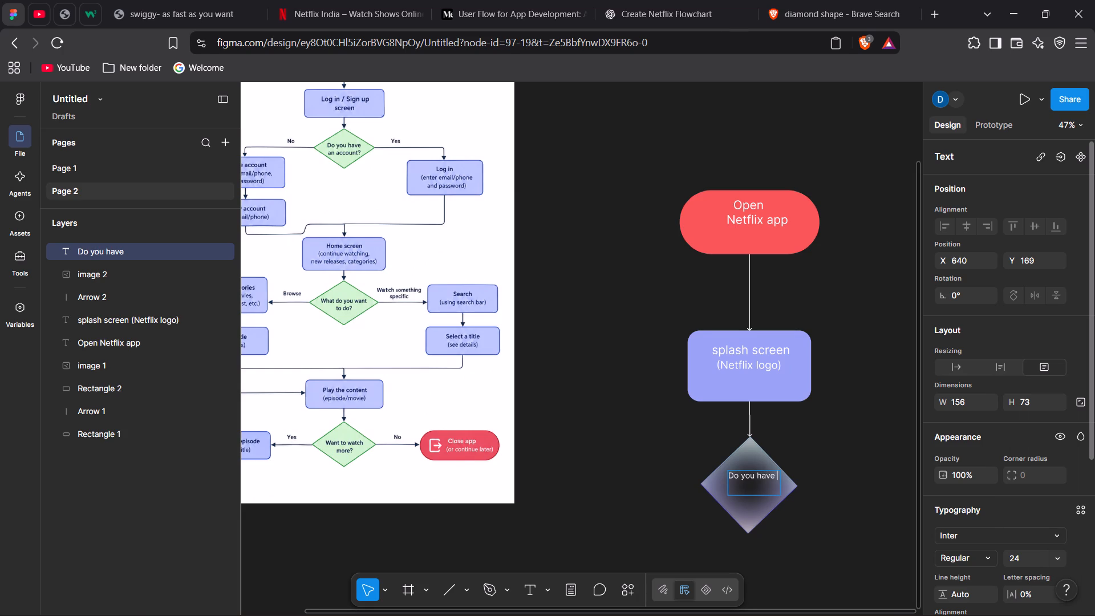
text(an account)
key(space)
key(shift+question)
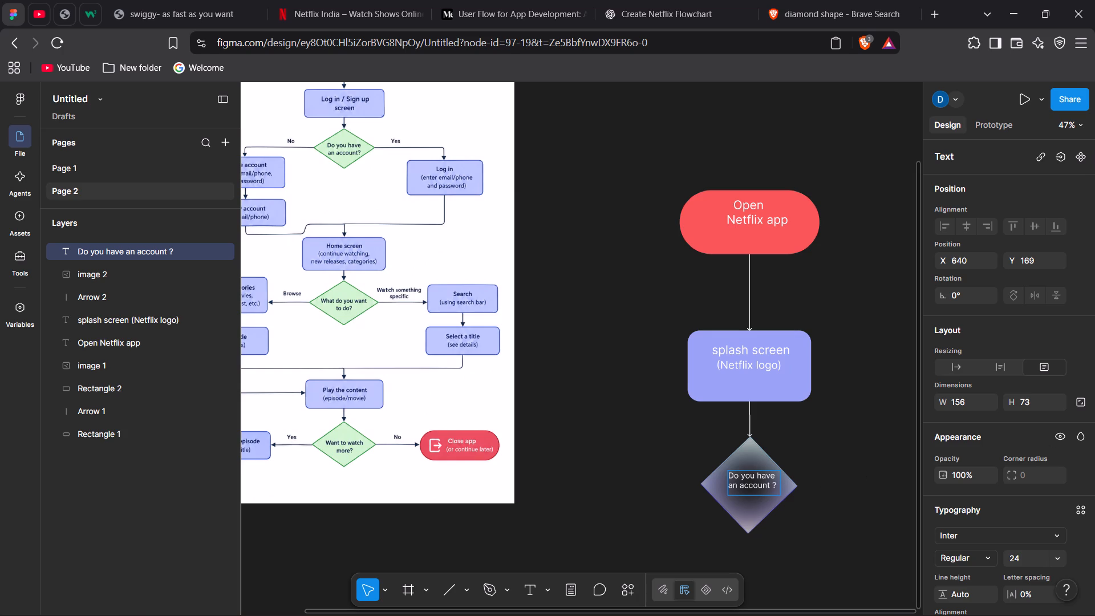
Set the font size of the whole "Do you have an account ?" text to 32.
drag(779, 489, 728, 476)
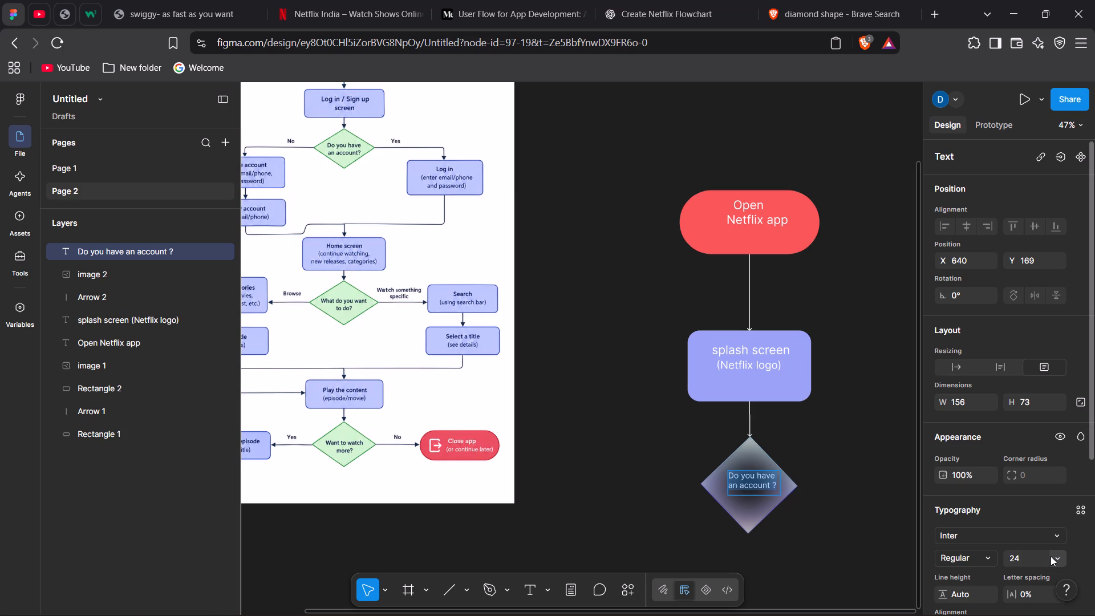
click(1055, 557)
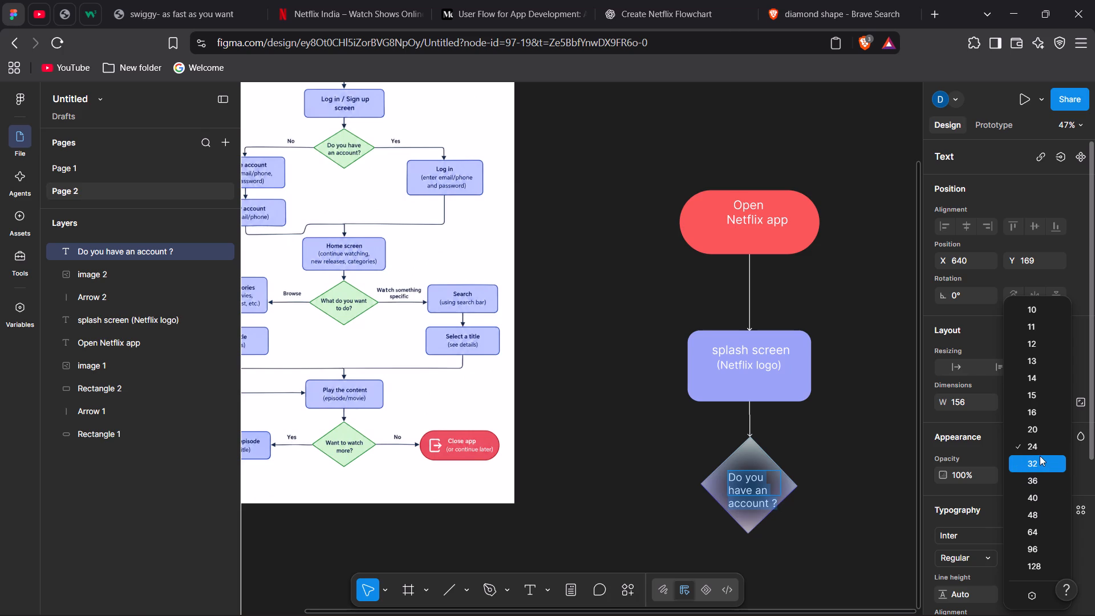
click(1040, 456)
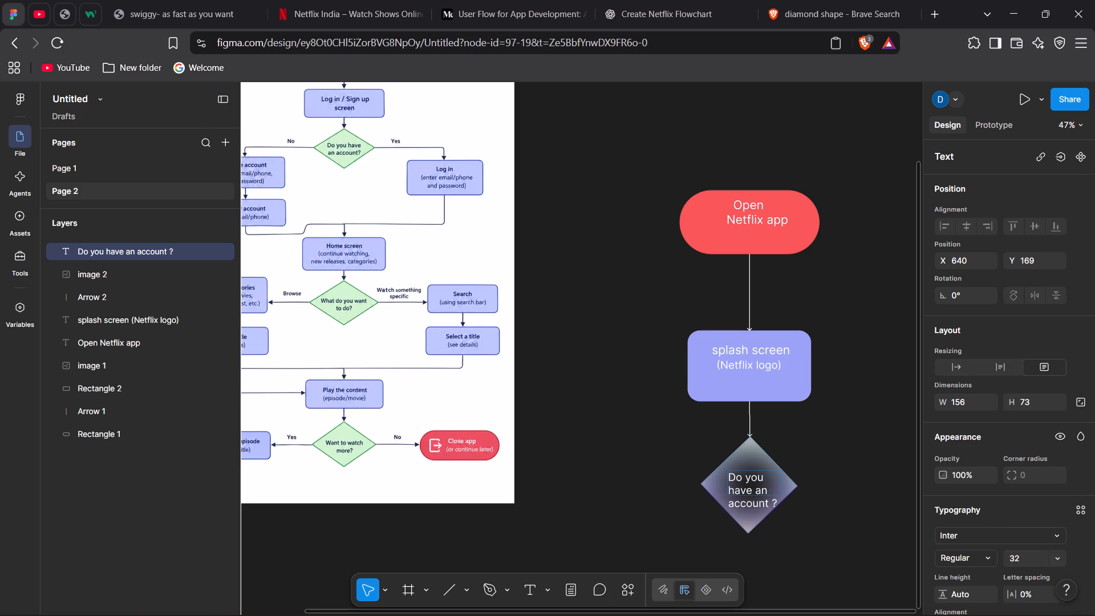
click(756, 491)
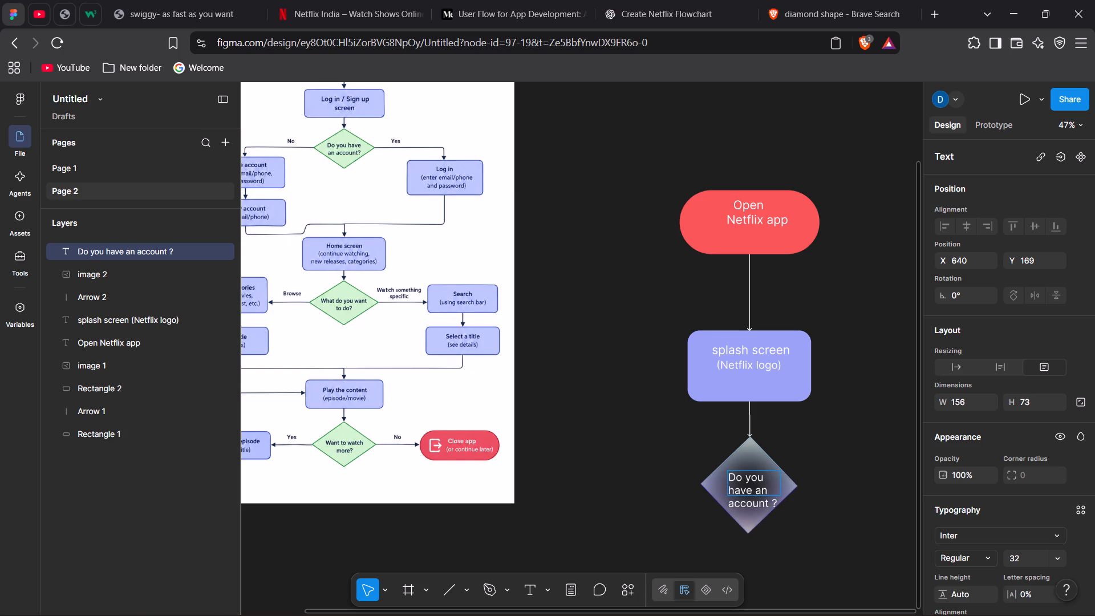
click(775, 485)
click(842, 479)
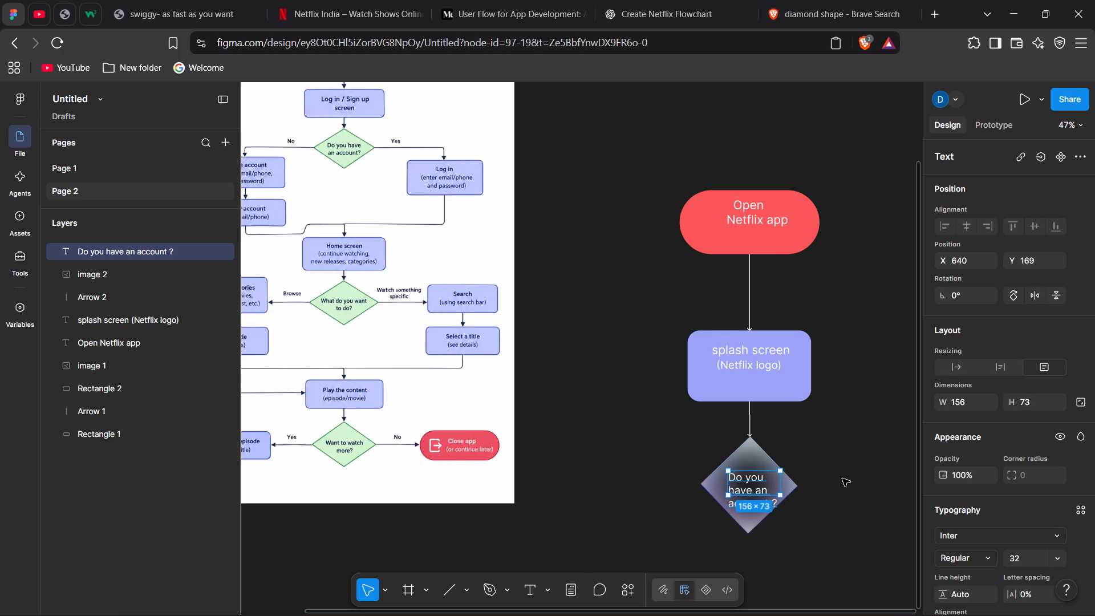
Enlarge the "Do you have an account ?" text box to about 186 × 133 and move it up to centre it vertically in the diamond.
drag(760, 494, 760, 510)
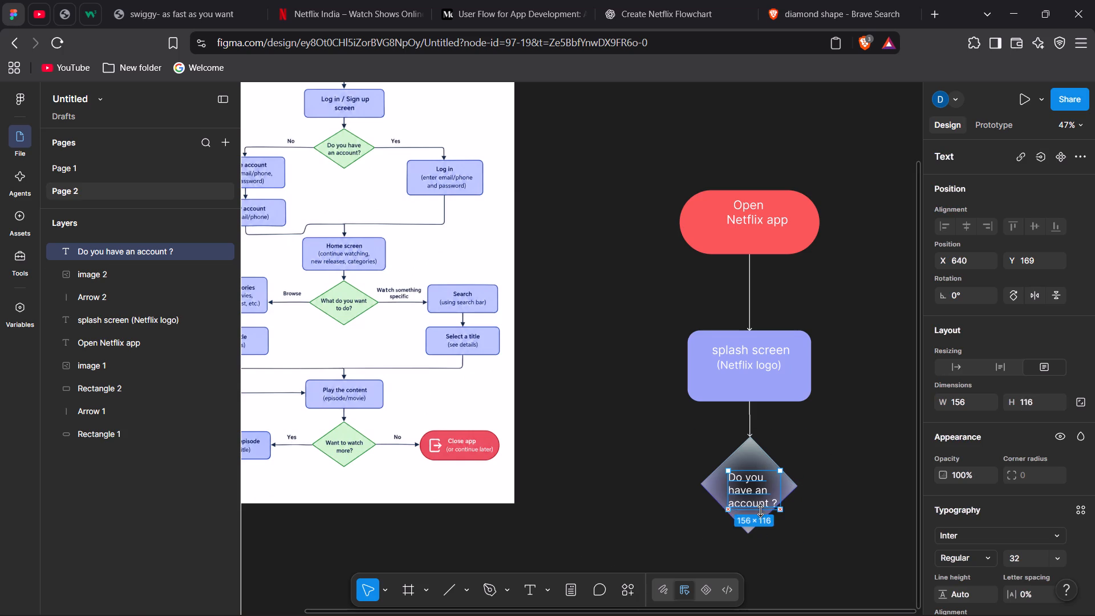
drag(760, 510, 761, 514)
drag(728, 487, 718, 488)
drag(733, 488, 743, 479)
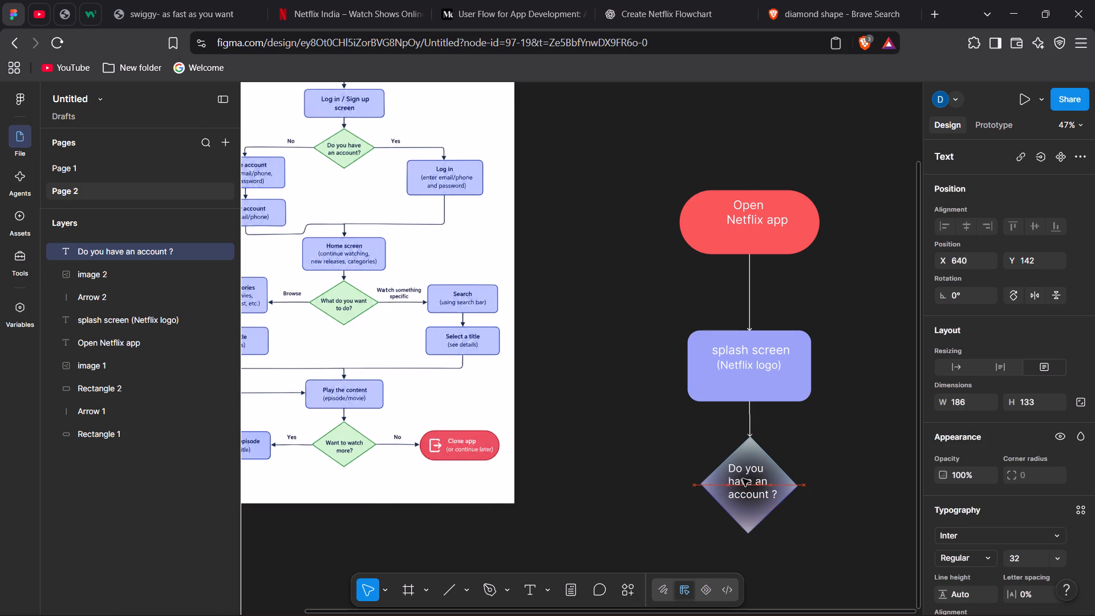
drag(743, 479, 743, 480)
click(915, 480)
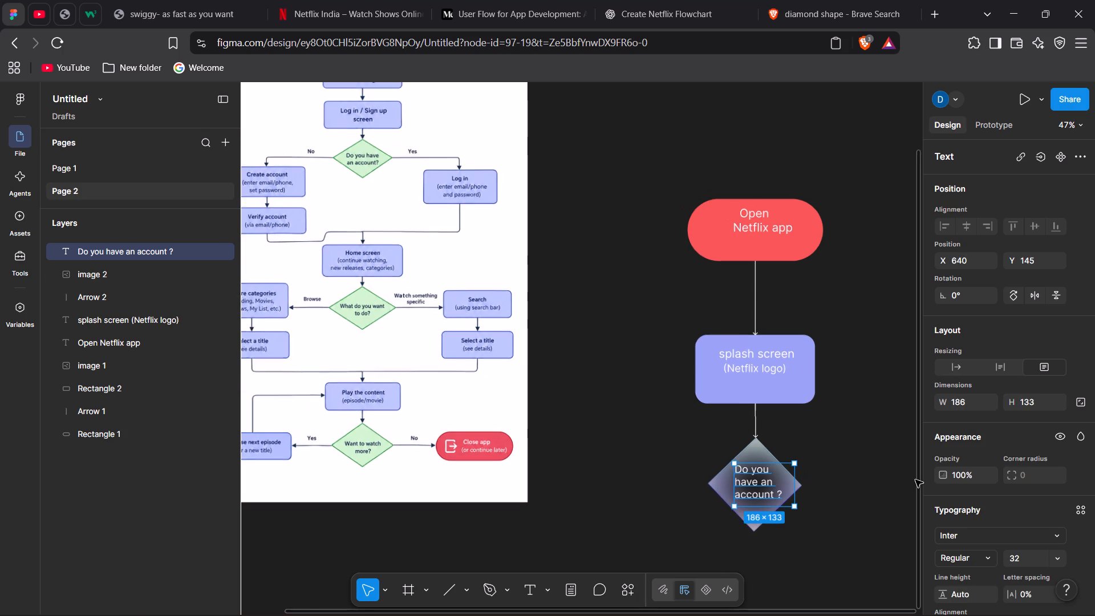
Draw a roughly horizontal arrow about 584 long, pointing outward from the right corner of the account decision diamond.
click(861, 481)
scroll(820, 485, left, 1)
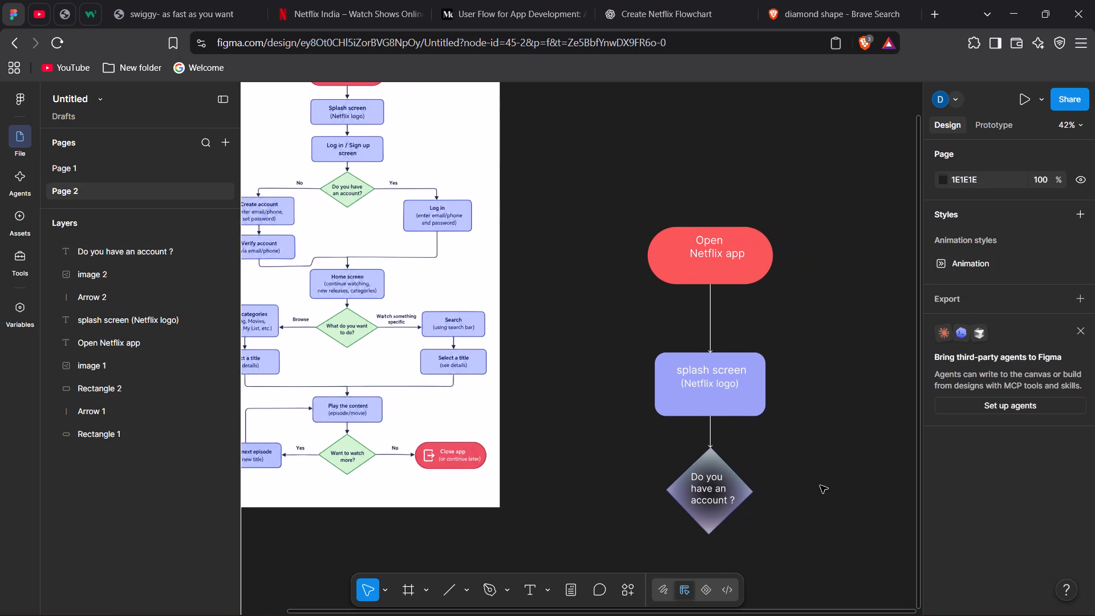
click(461, 590)
click(526, 488)
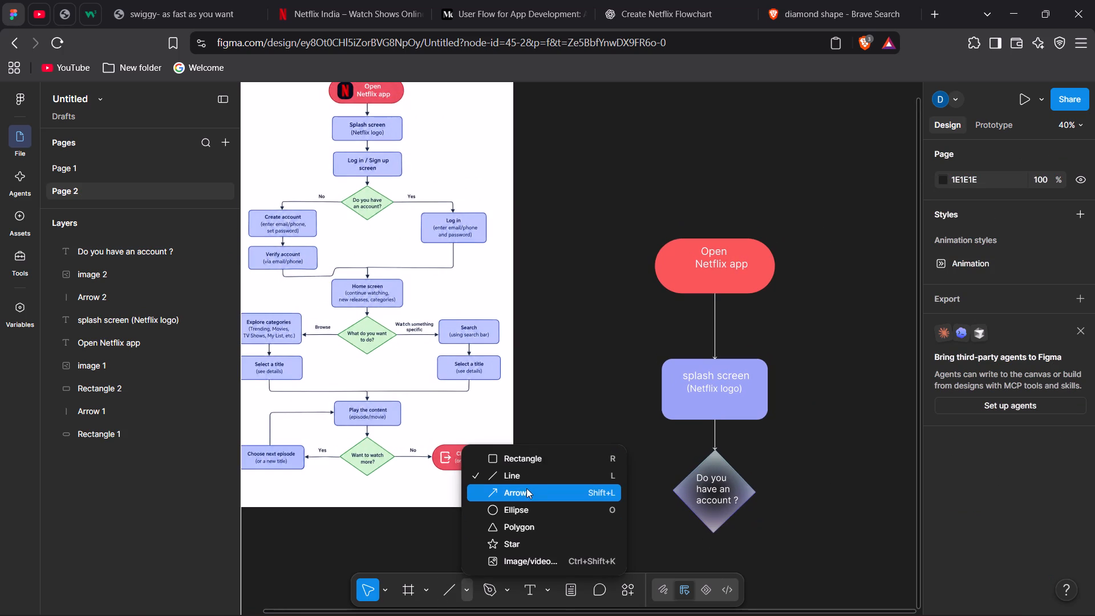
scroll(674, 481, left, 1)
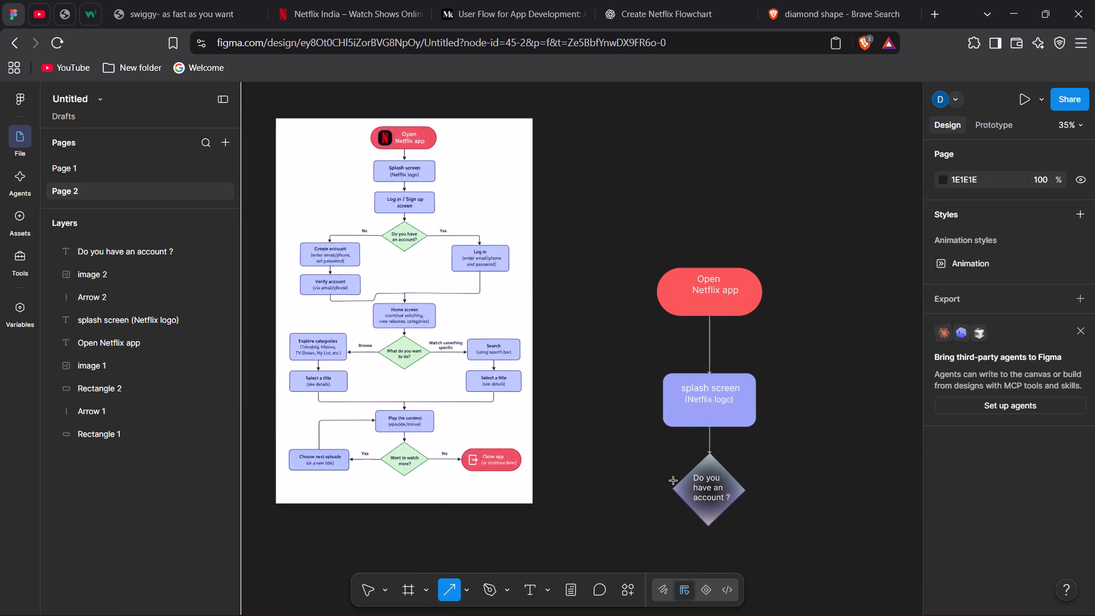
scroll(674, 481, left, 1)
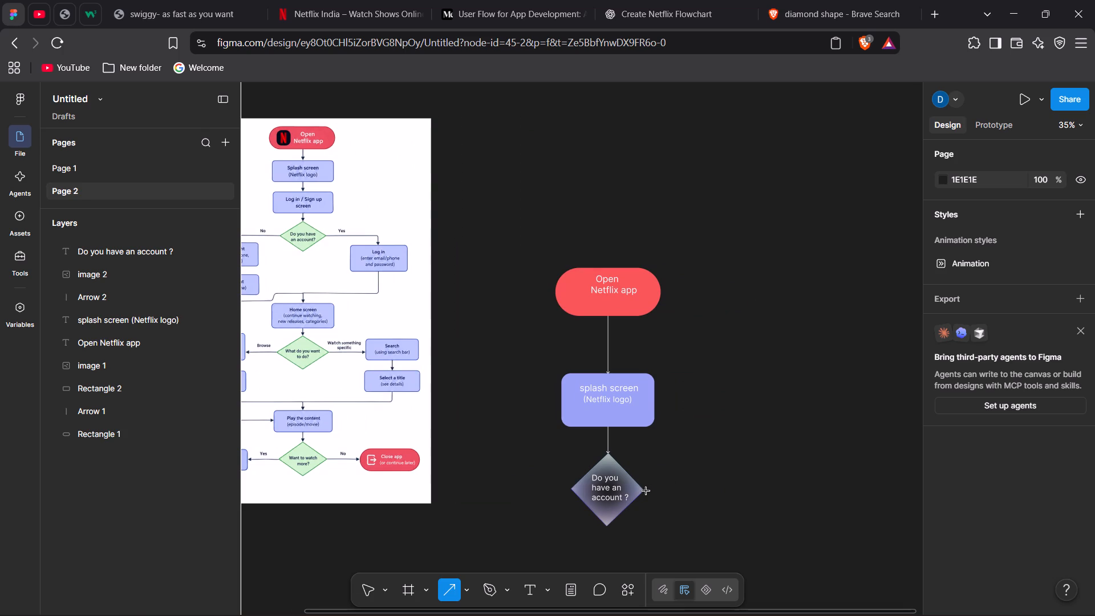
drag(646, 491, 716, 492)
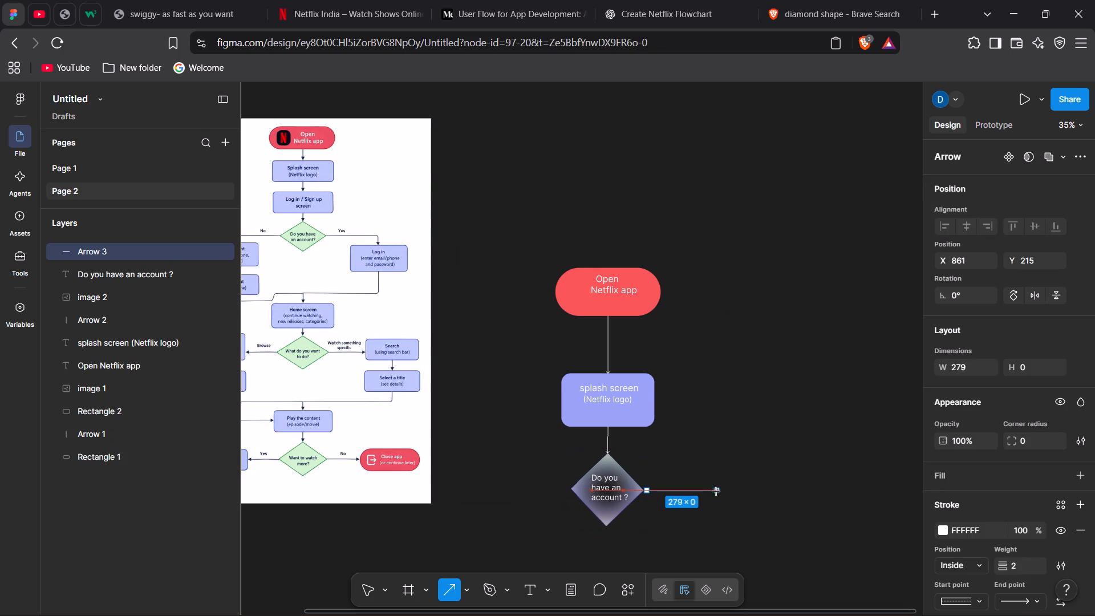
drag(716, 492, 793, 486)
Draw a horizontal arrow about 674 long, pointing outward from the left corner of the account decision diamond.
scroll(793, 486, right, 1)
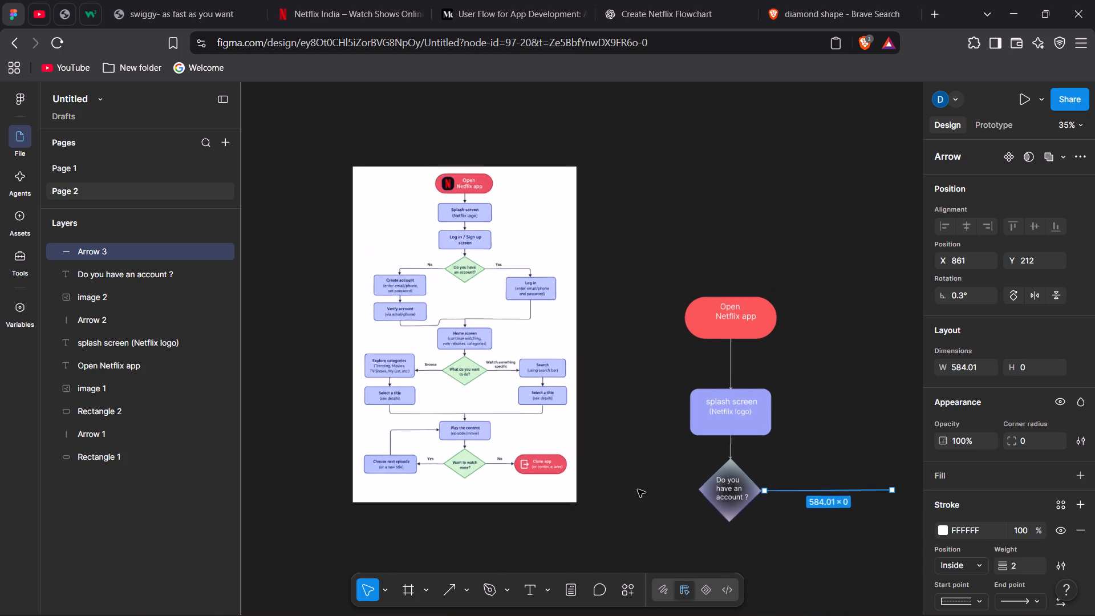
click(452, 592)
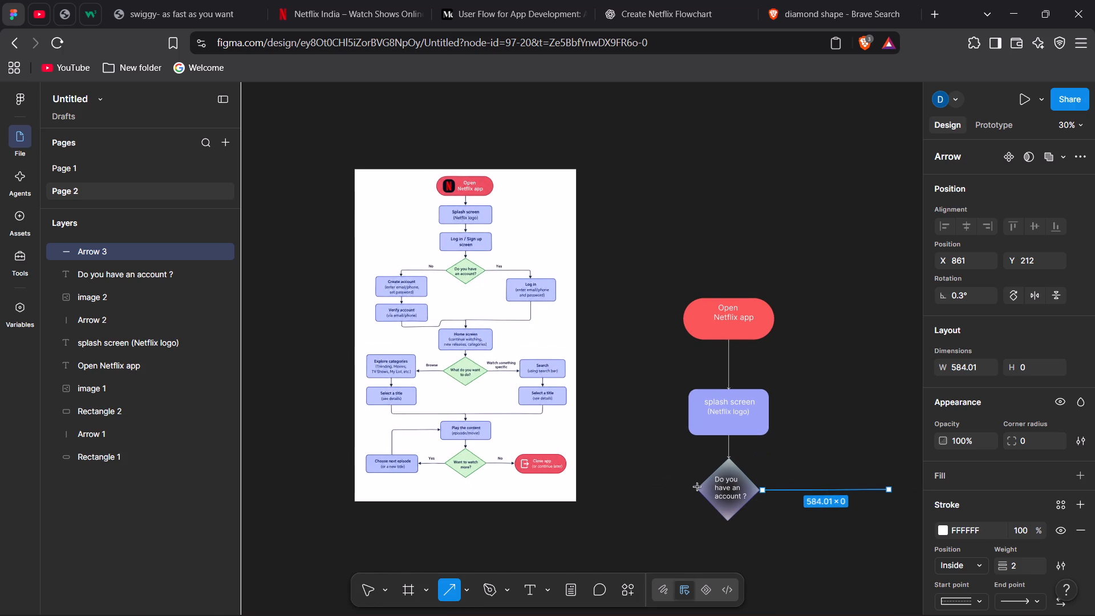
drag(696, 489, 595, 489)
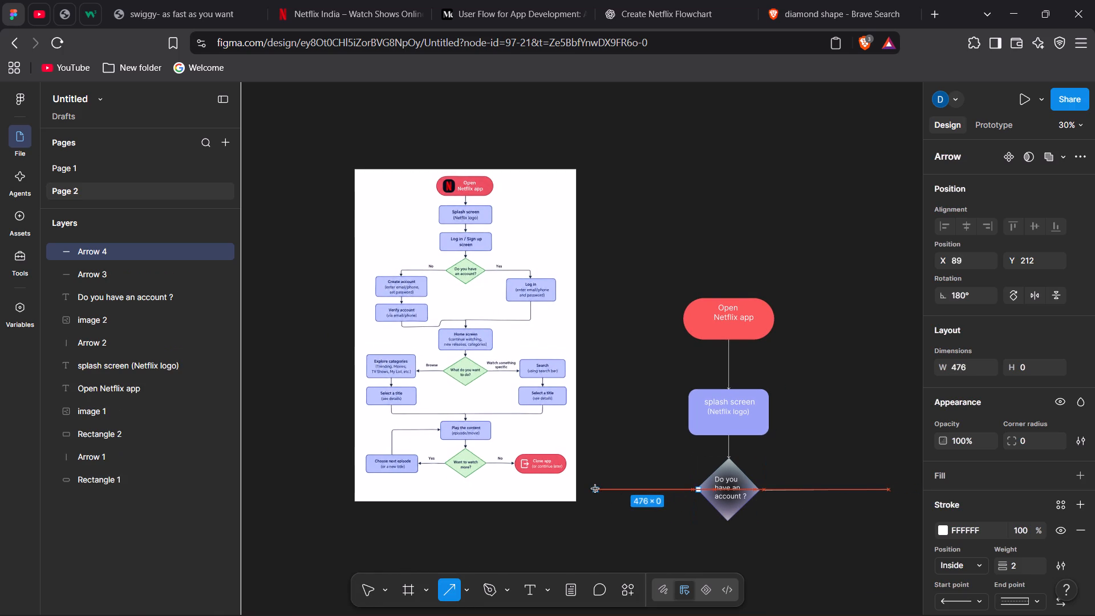
drag(595, 489, 560, 490)
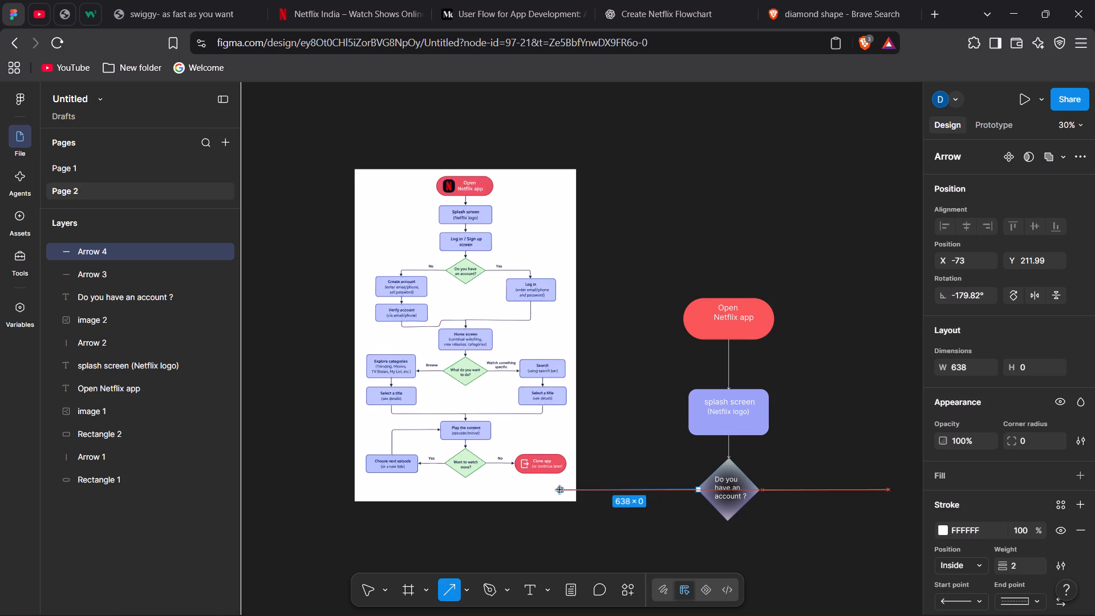
drag(560, 490, 553, 488)
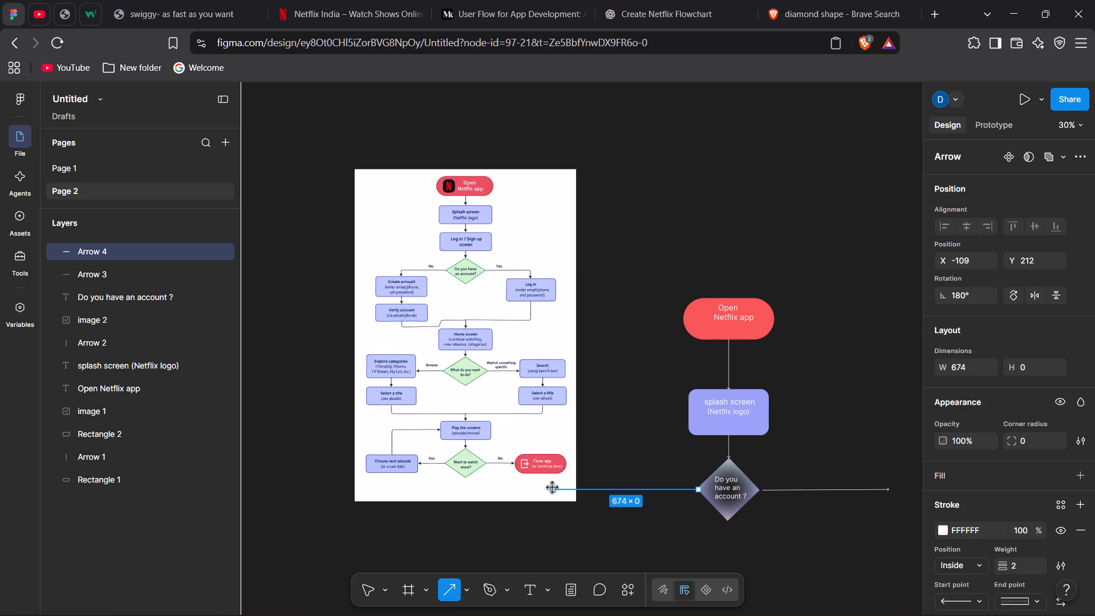
Move the reference chart image up and left, clear of the left arrow, to about X -1259, Y -1606.
drag(546, 316, 496, 244)
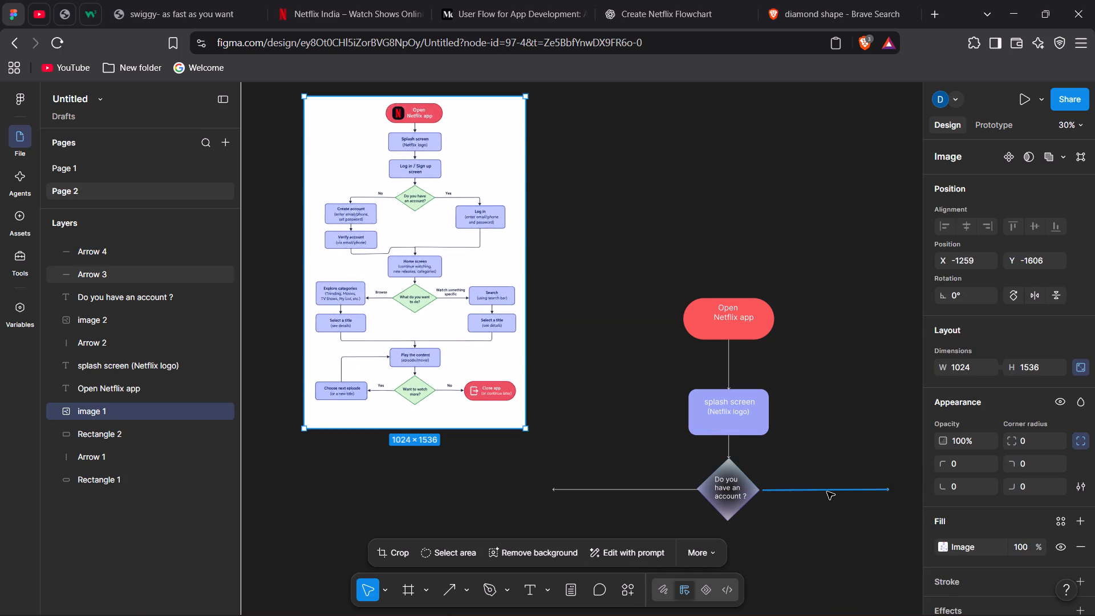
Select the arrow extending from the right corner of the account decision diamond.
click(827, 492)
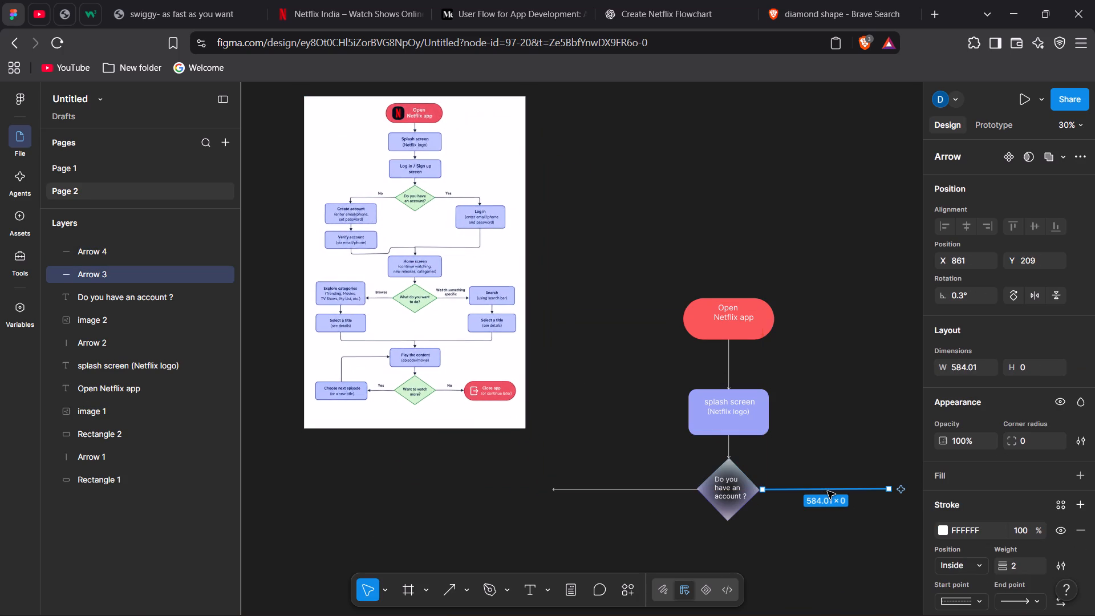
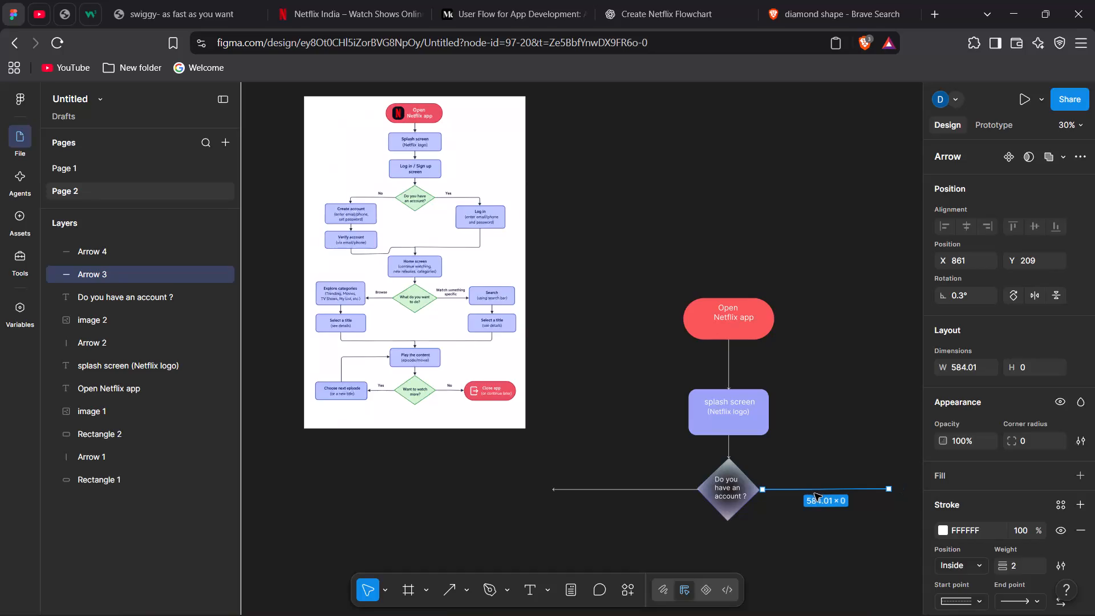
Move the arrow on the account decision diamond's right side to X 851, Y 209 so it meets the diamond's corner.
click(814, 493)
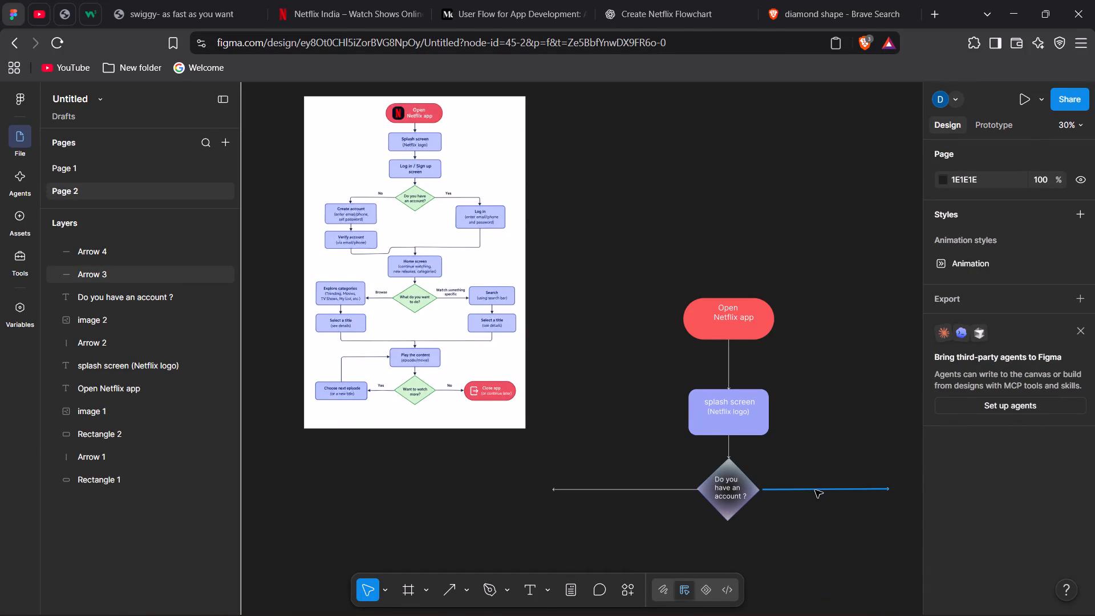
click(815, 490)
click(808, 489)
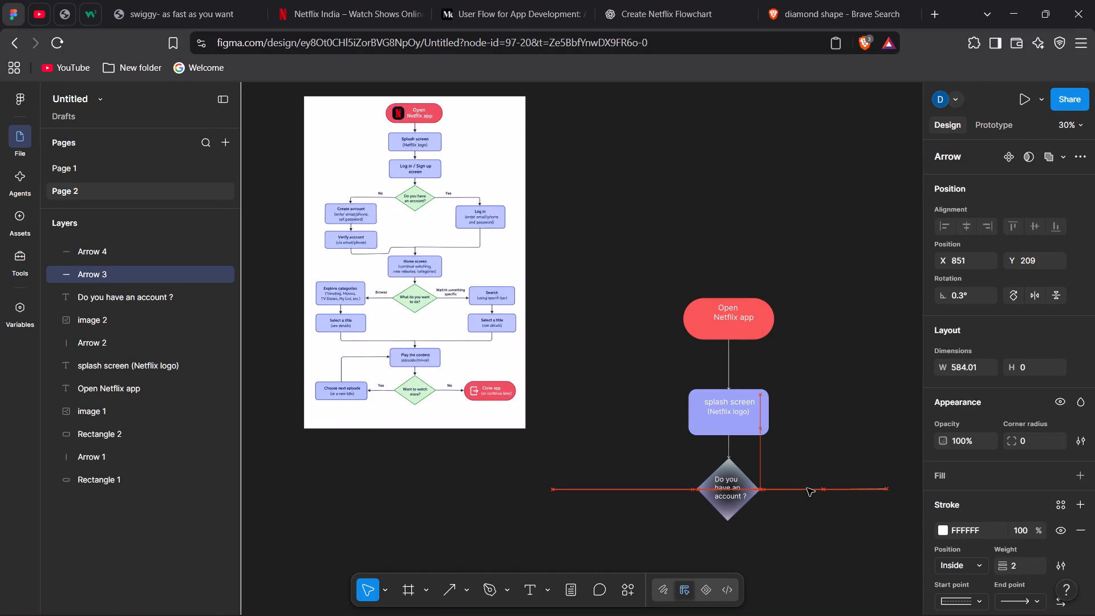
click(829, 464)
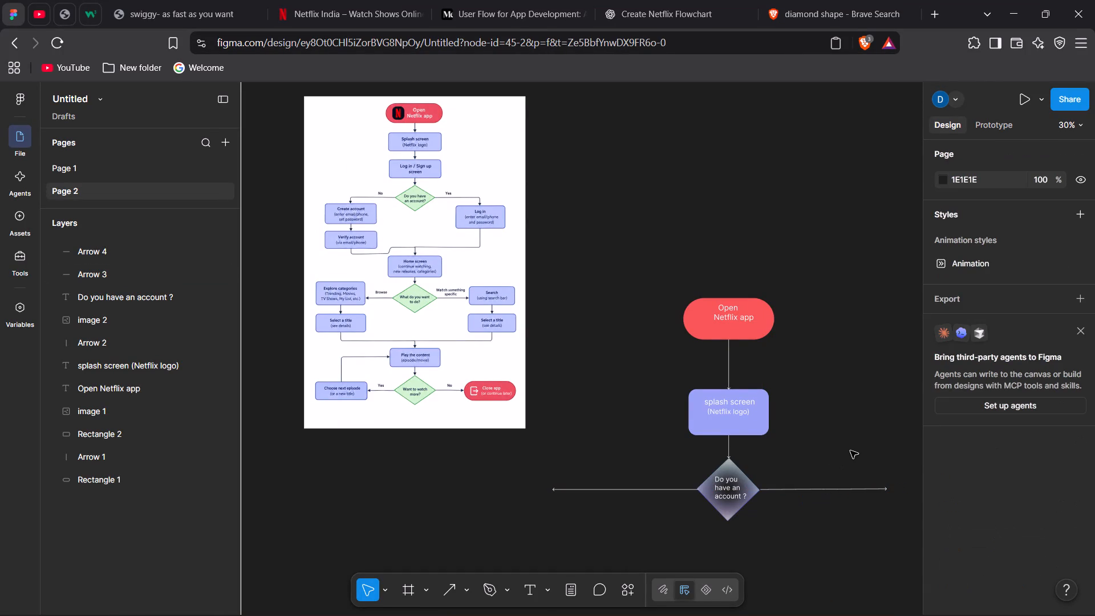
Duplicate the splash screen rectangle and place the copy at the tip of the left arrow, at about X -480, Y 108.
click(765, 420)
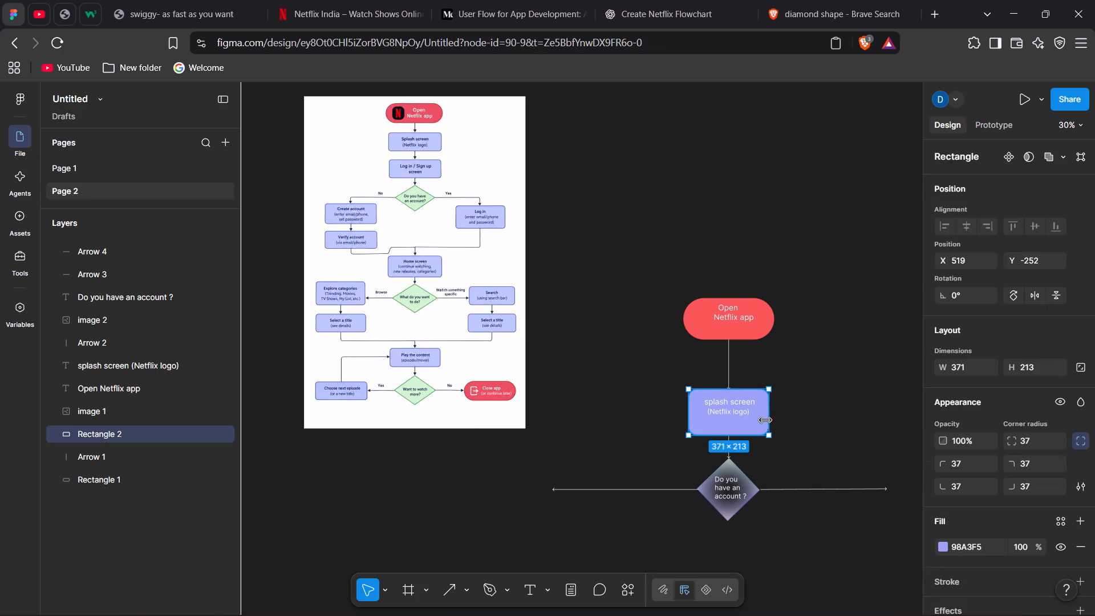
key(ctrl+c)
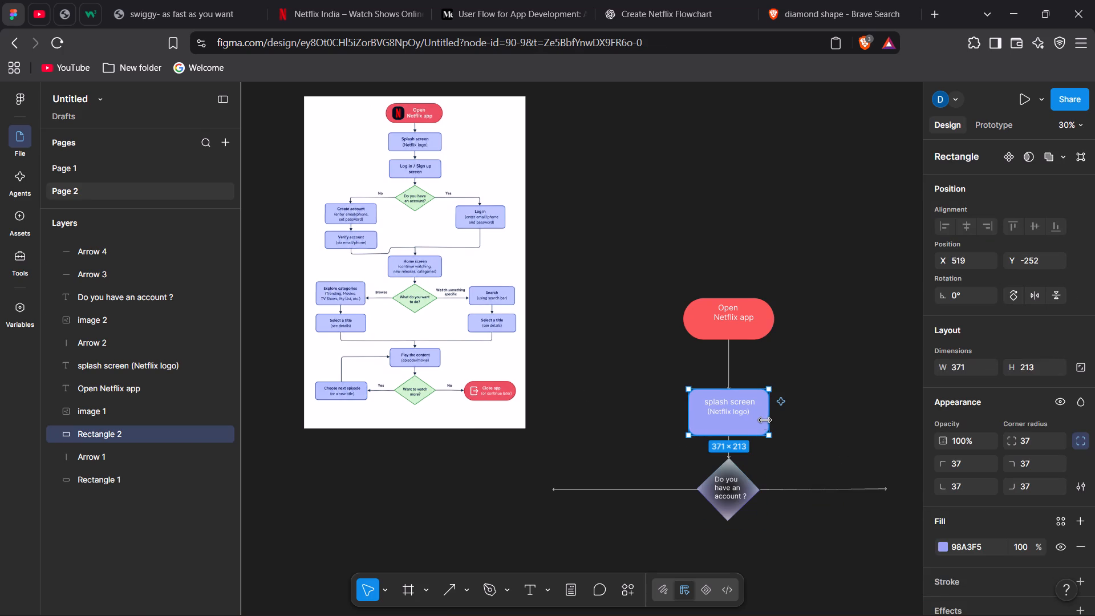
key(ctrl+v)
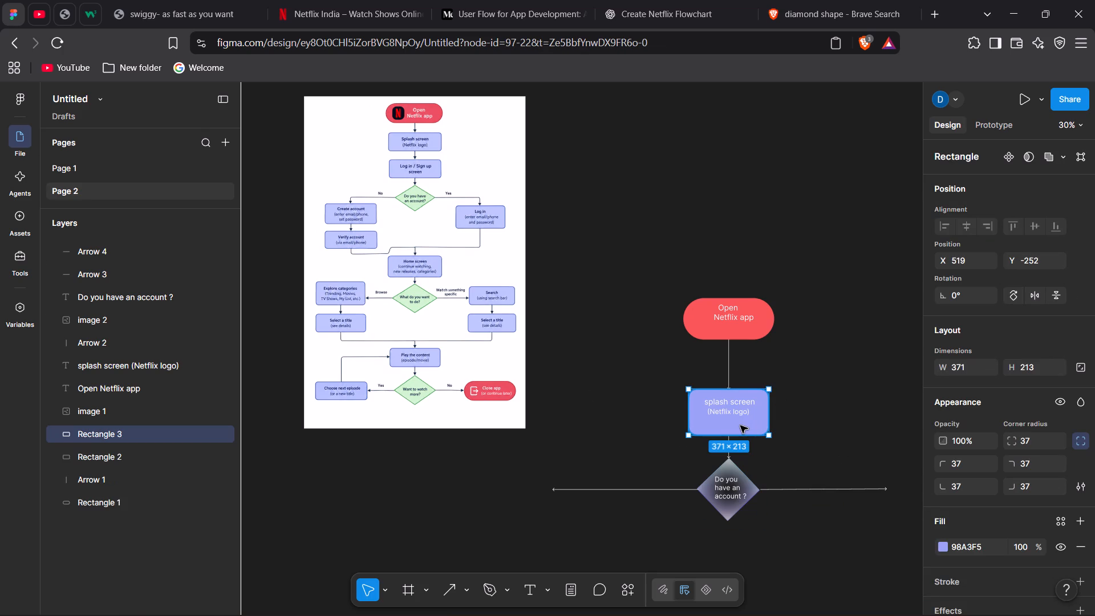
drag(740, 425, 523, 506)
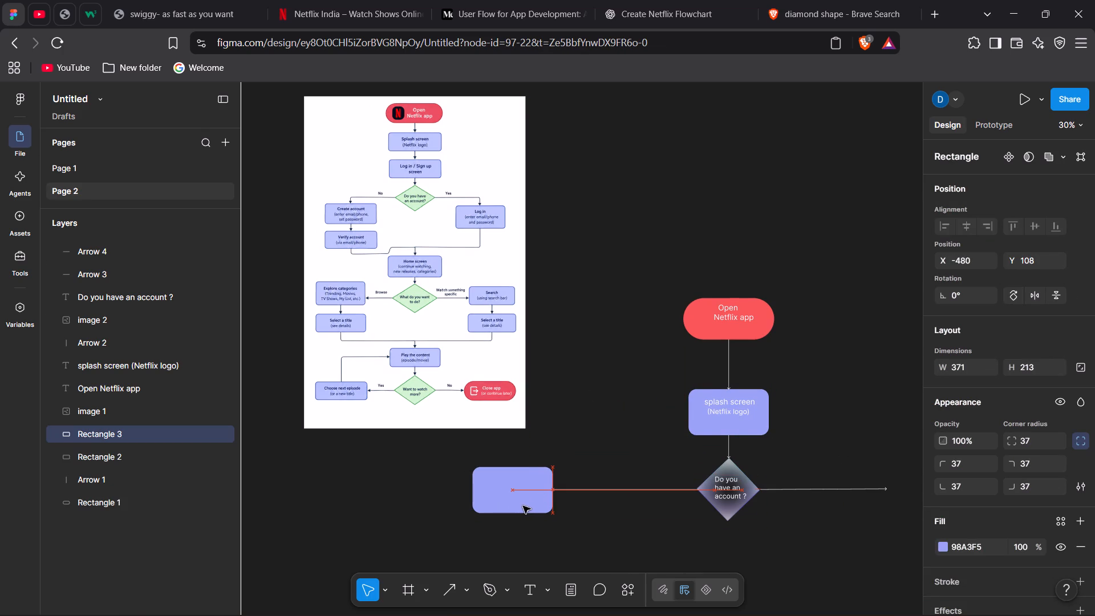
drag(523, 506, 524, 507)
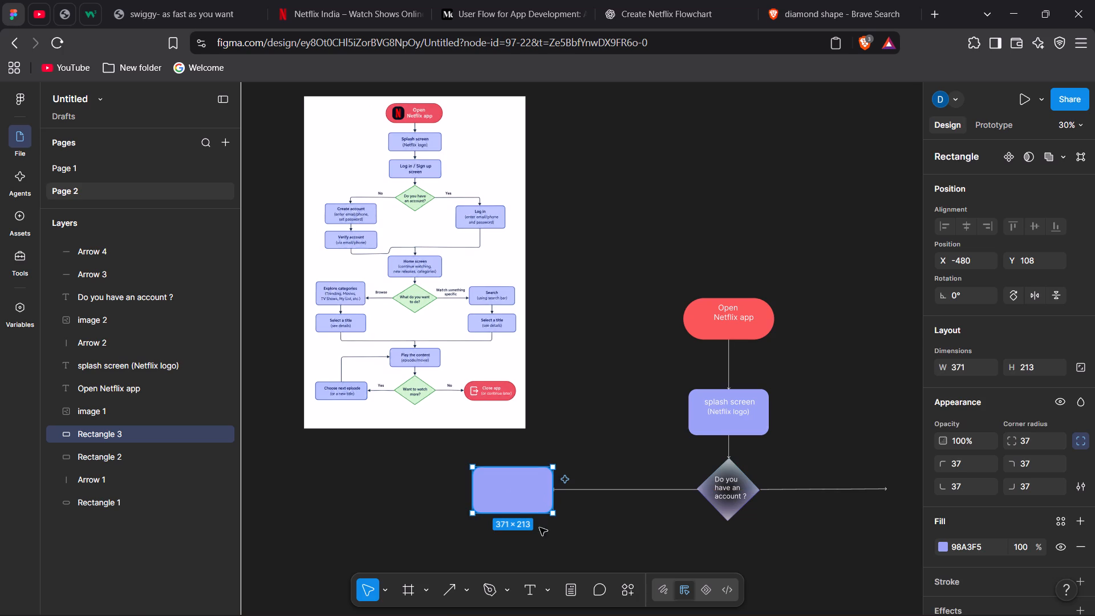
Widen the new rectangle outward, away from the left arrow, to about 491 × 213.
scroll(586, 528, down, 1)
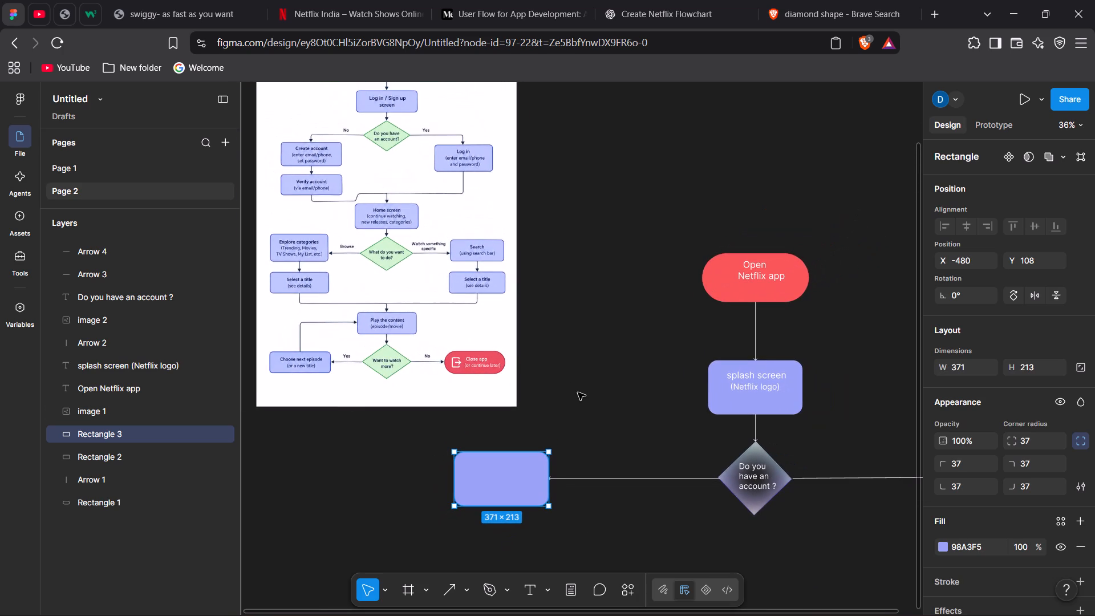
drag(452, 476, 424, 477)
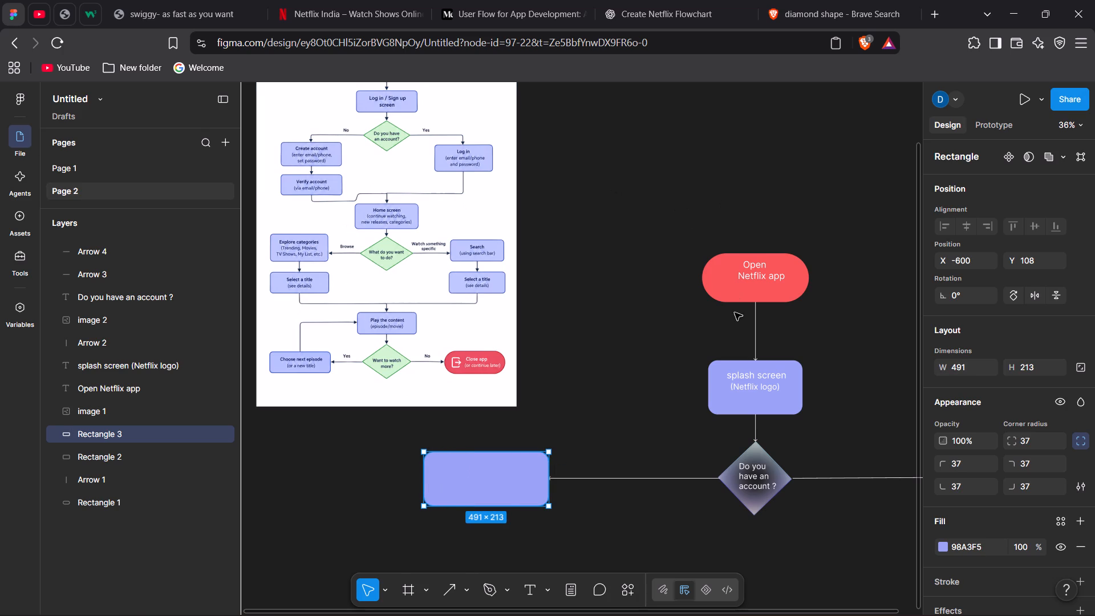
Shorten the splash screen rectangle from its bottom edge to a height of about 159.
click(779, 399)
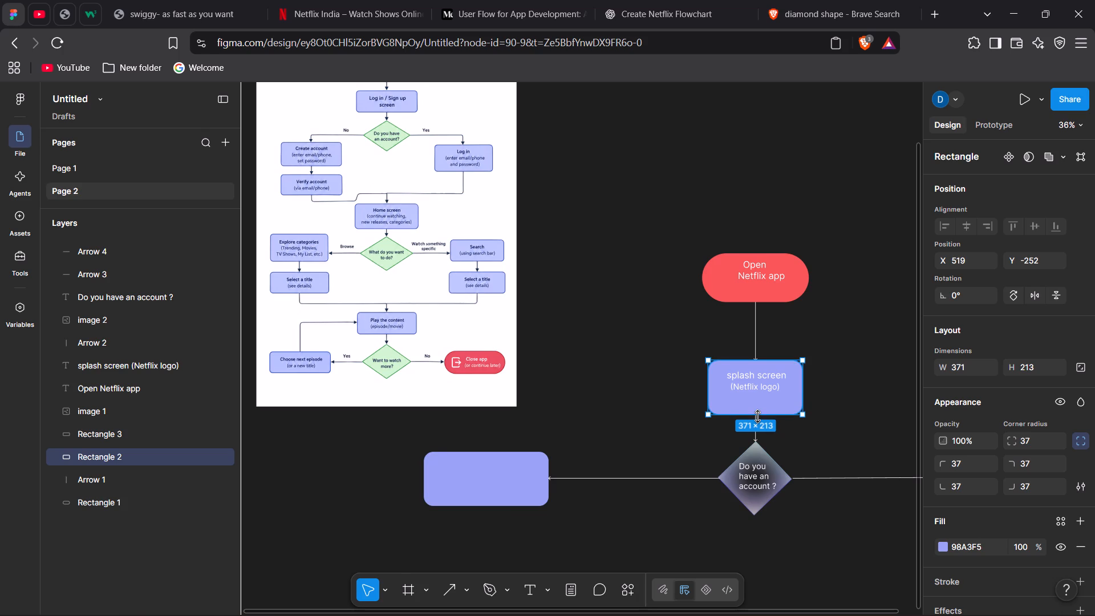
drag(757, 416, 757, 401)
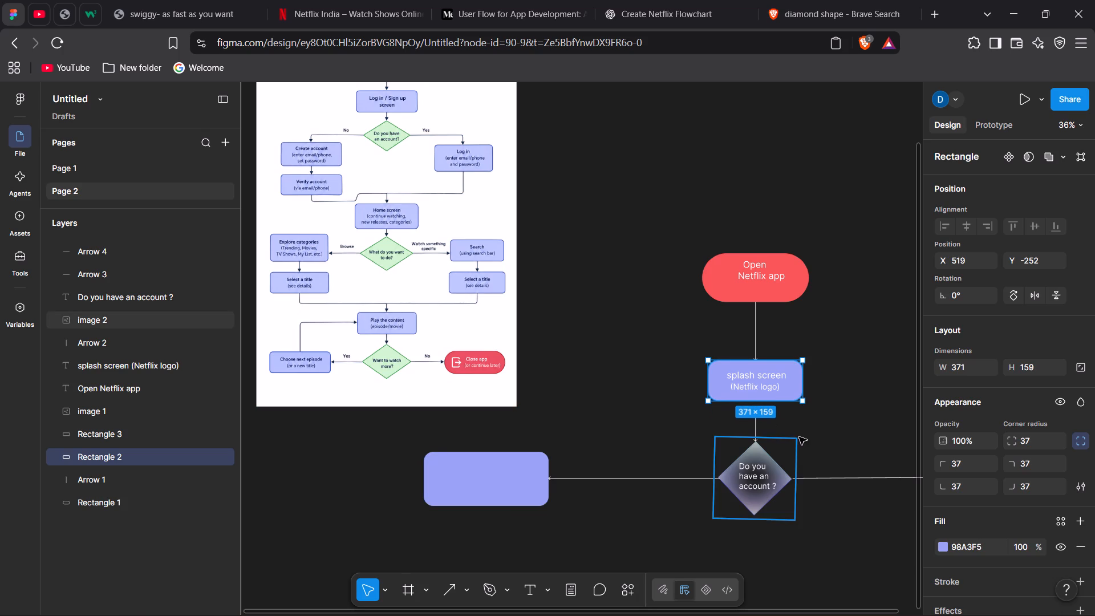
click(799, 437)
Extend the arrow above the account decision diamond upward to the splash screen rectangle's bottom edge.
click(756, 425)
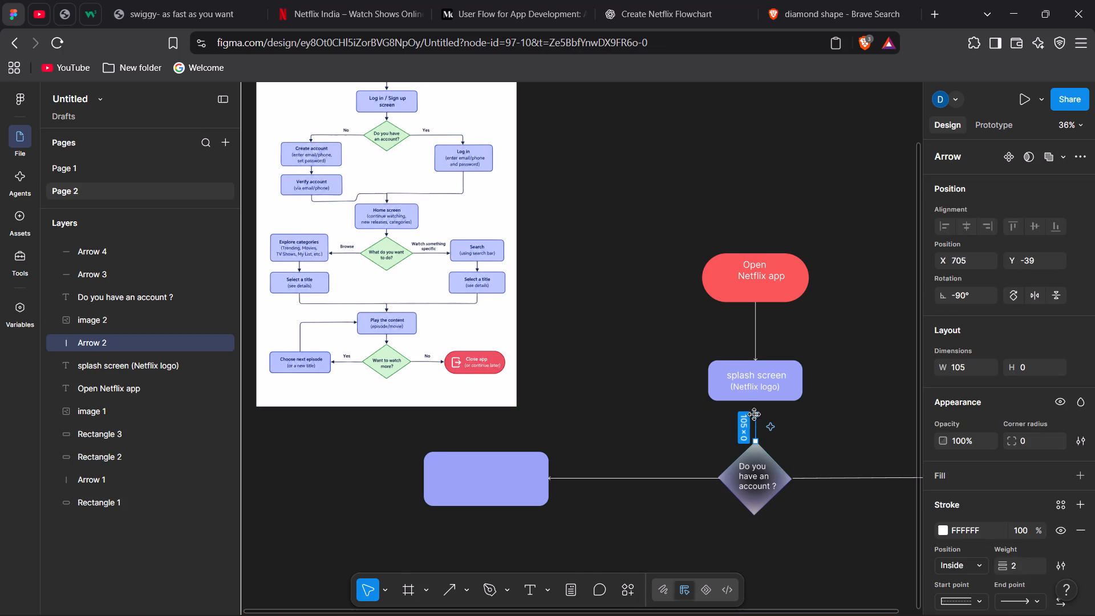
drag(755, 415, 755, 400)
click(794, 419)
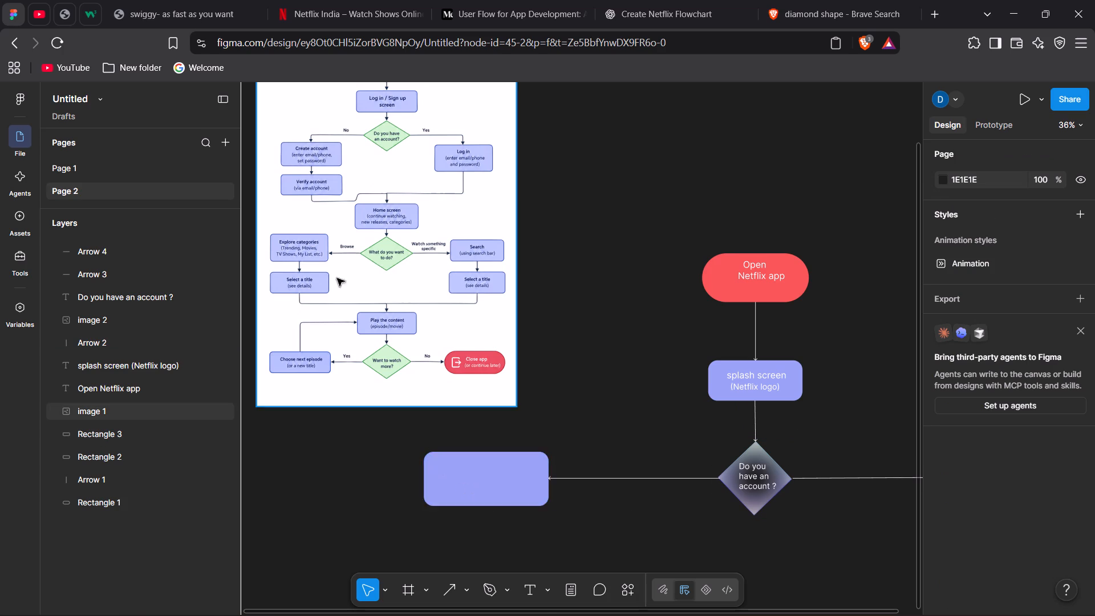
Extract and copy the text "Create account (enter email/phone, set password)" from the reference chart image with the screen snipping text extractor.
scroll(326, 218, up, 1)
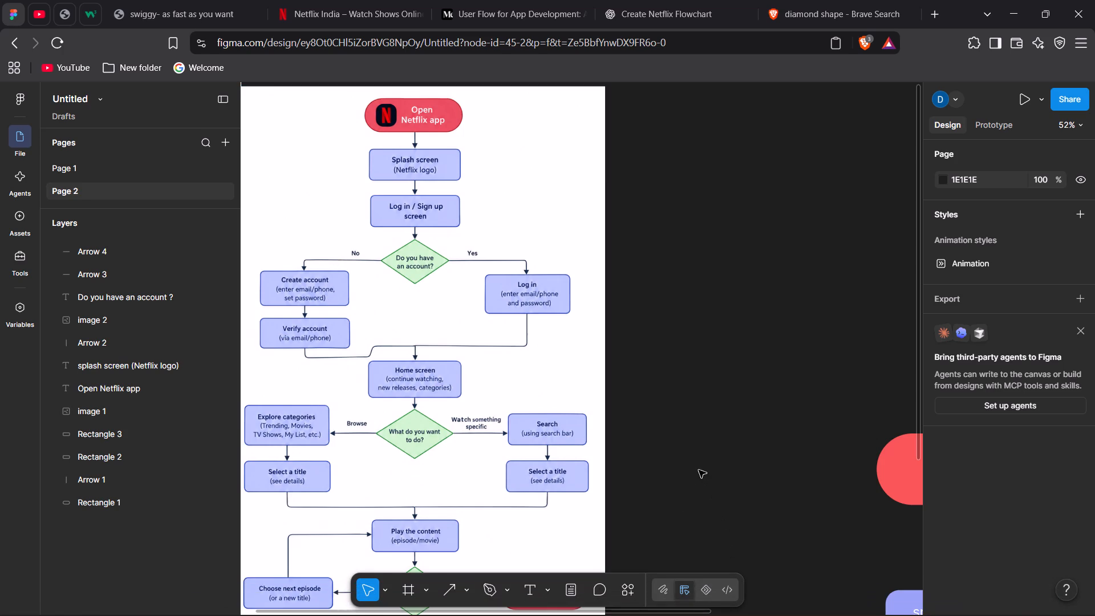
key(shift+super+s)
key(shift+super+s)
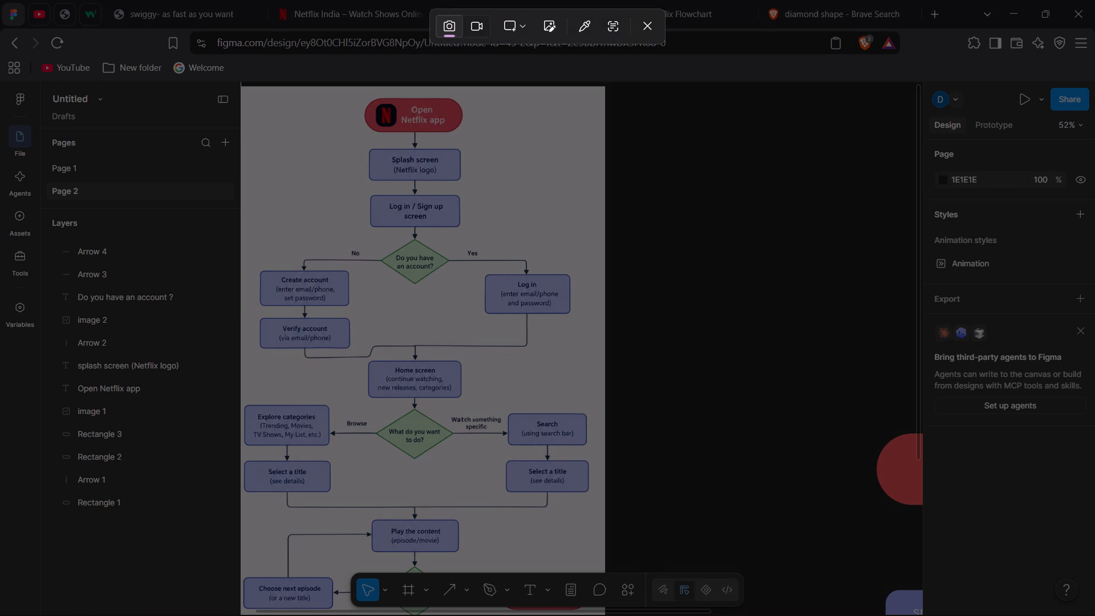
click(620, 34)
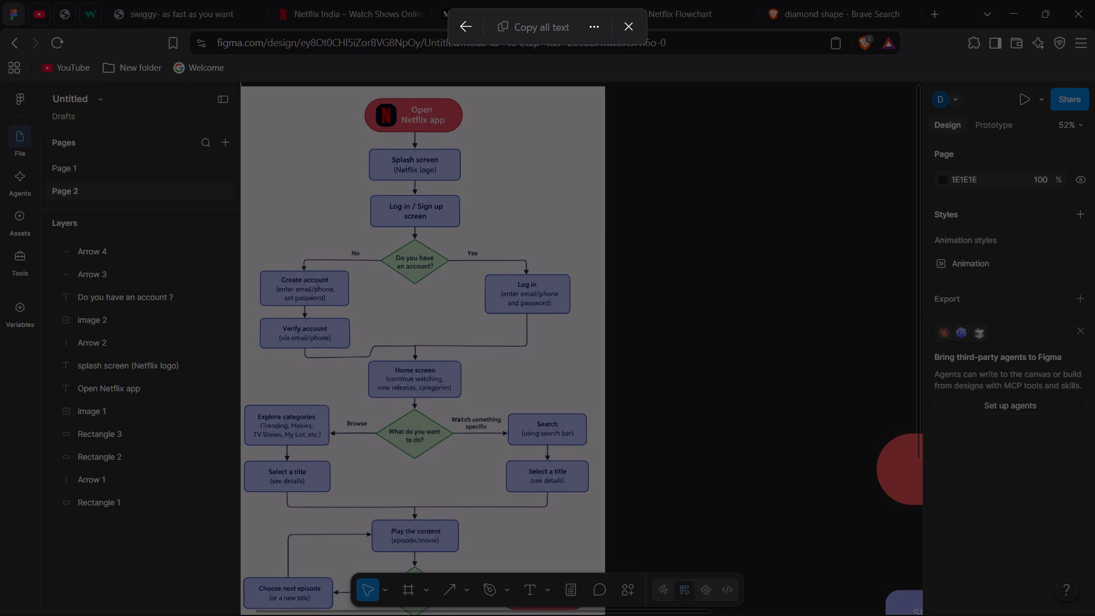
drag(335, 302, 273, 273)
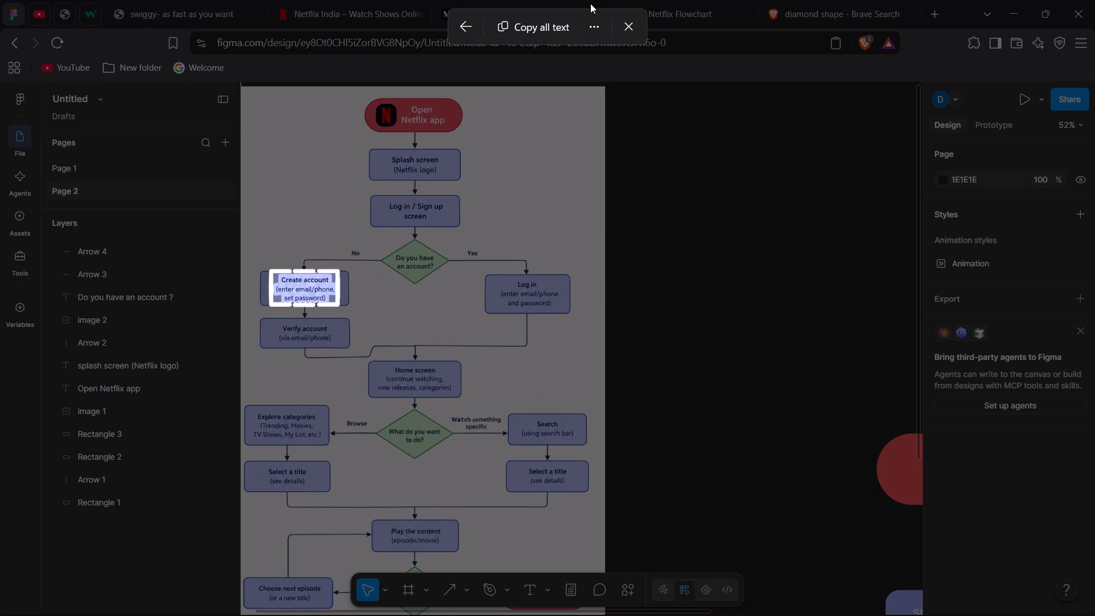
click(544, 26)
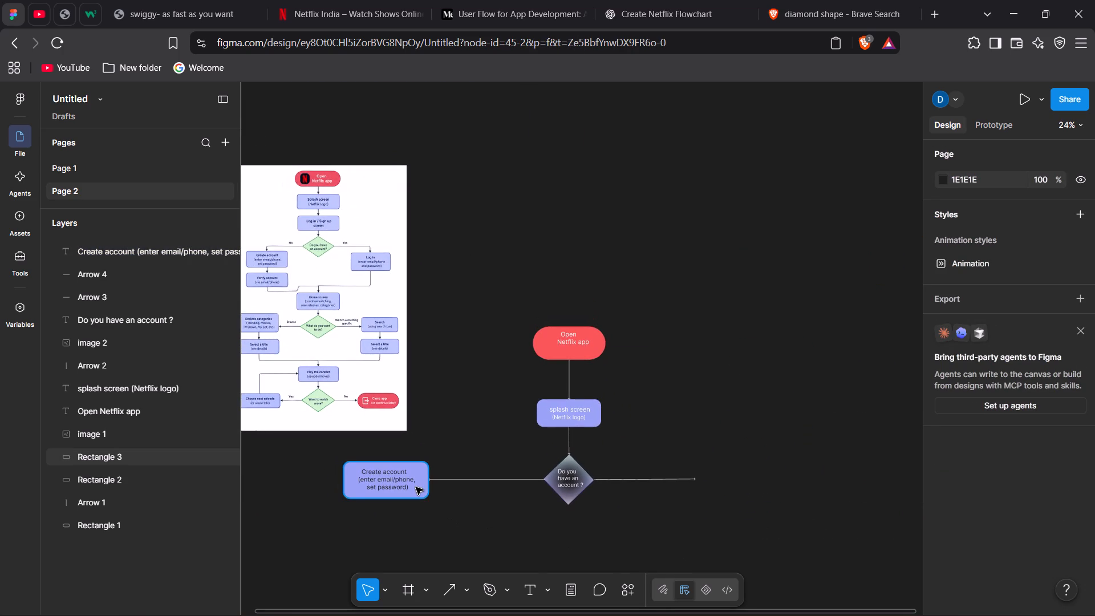
Duplicate the Create account rectangle and place the copy at the tip of the right arrow.
click(417, 490)
key(ctrl+c)
key(ctrl+v)
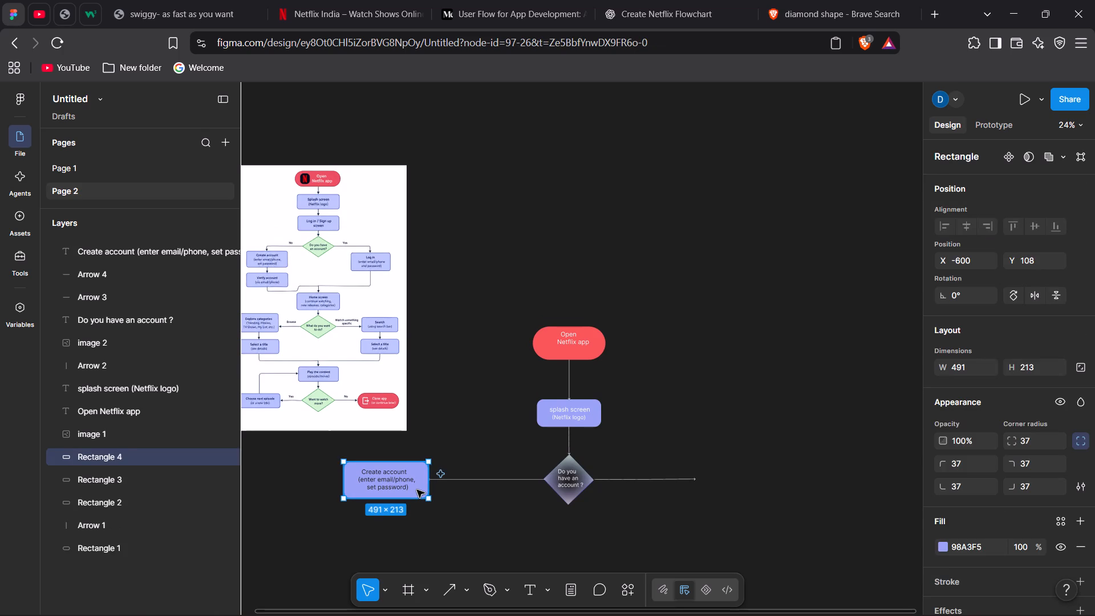
double_click(417, 490)
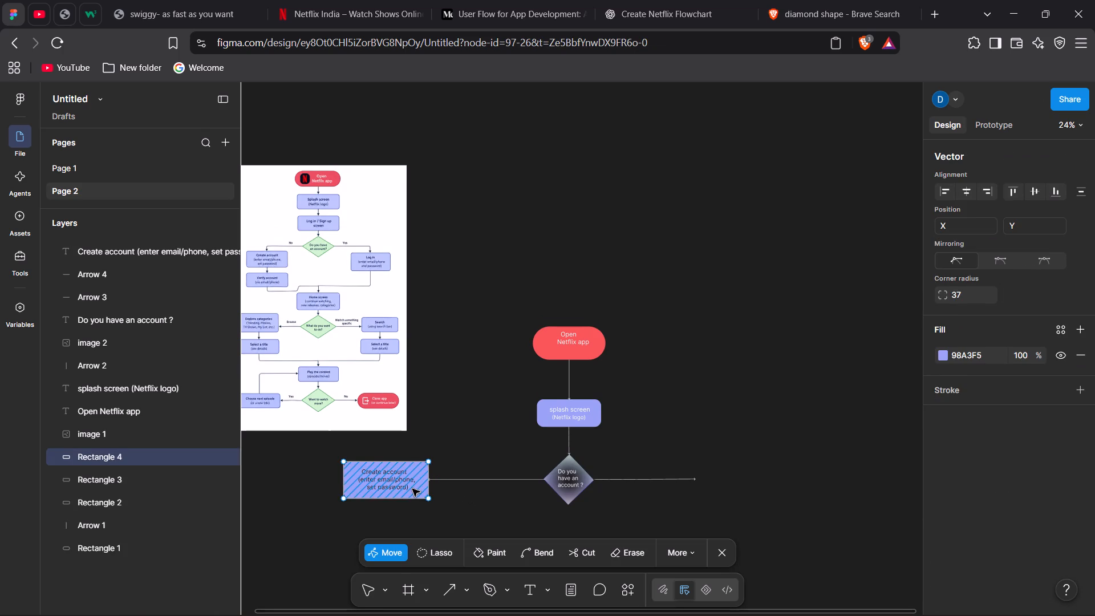
drag(412, 489, 751, 498)
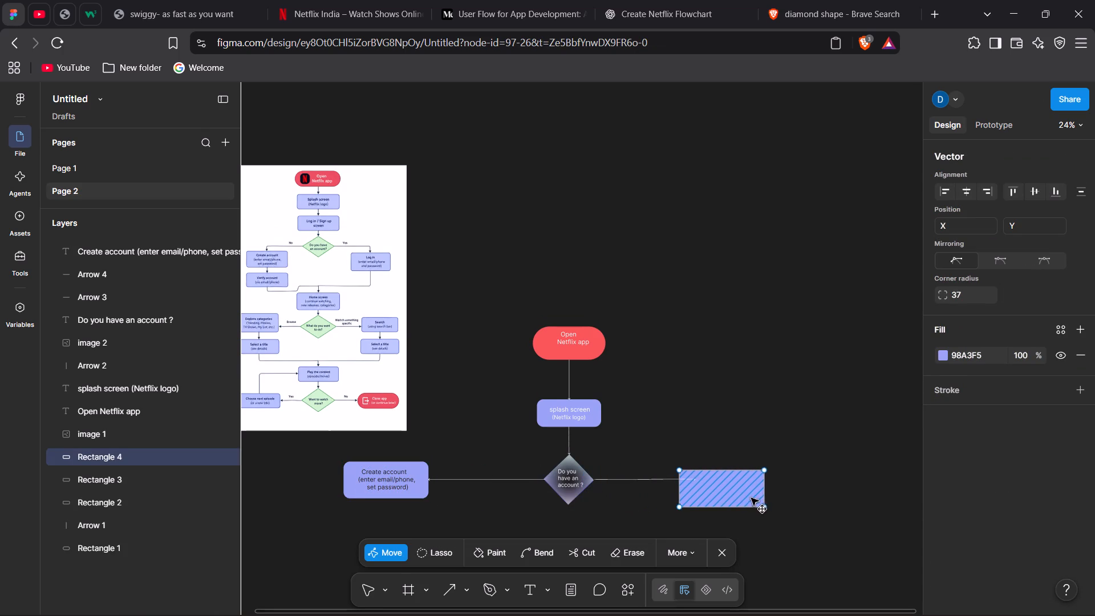
Move the duplicated rectangle slightly so the right arrow's tip meets the middle of its left edge.
drag(751, 498, 764, 491)
click(833, 503)
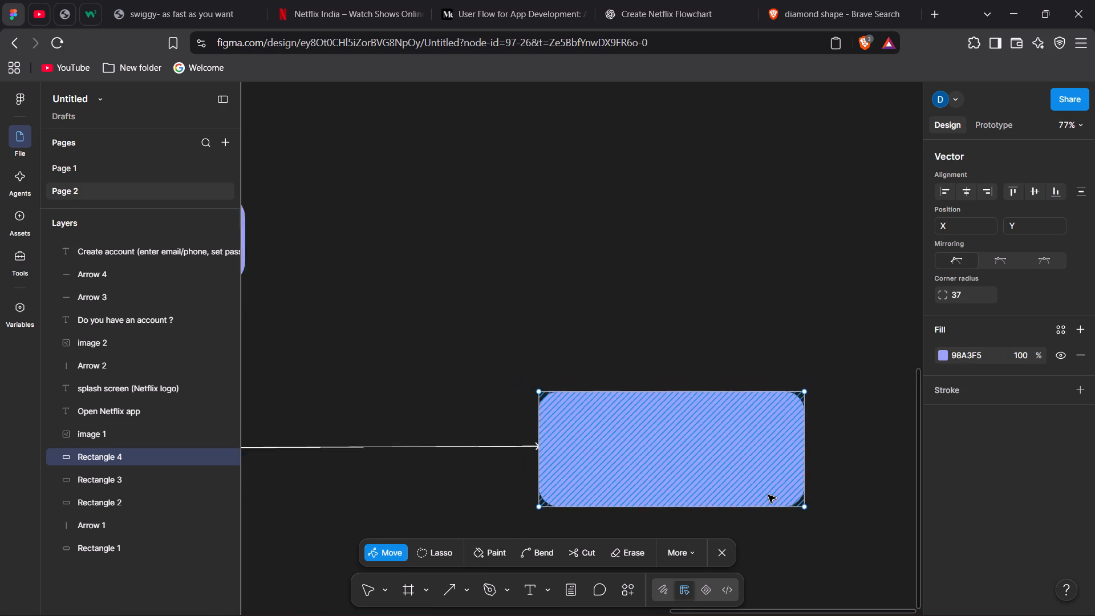
click(592, 520)
Extract and copy the text "Log in (enter email/phone and password)" from the reference chart image with the screen snipping text extractor.
scroll(592, 520, right, 1)
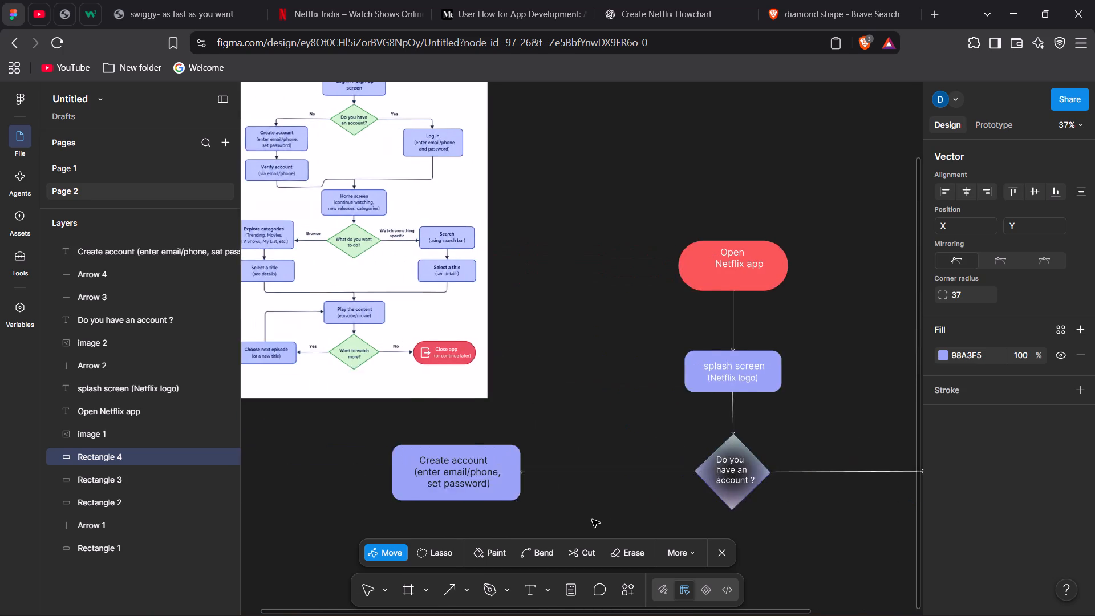
scroll(592, 520, right, 2)
scroll(592, 520, up, 3)
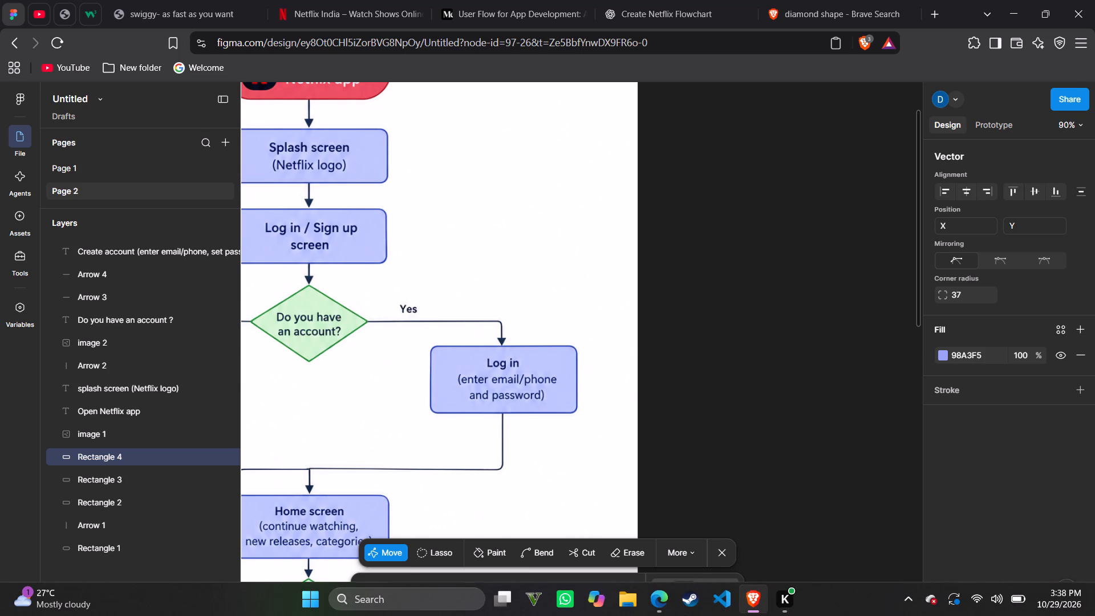
key(shift+super+s)
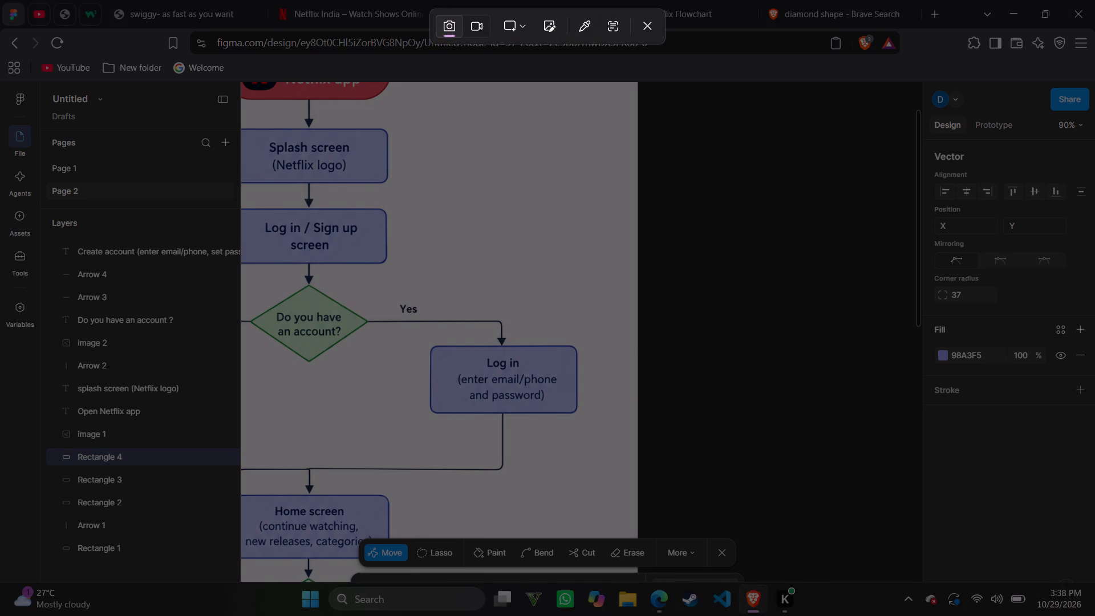
click(614, 26)
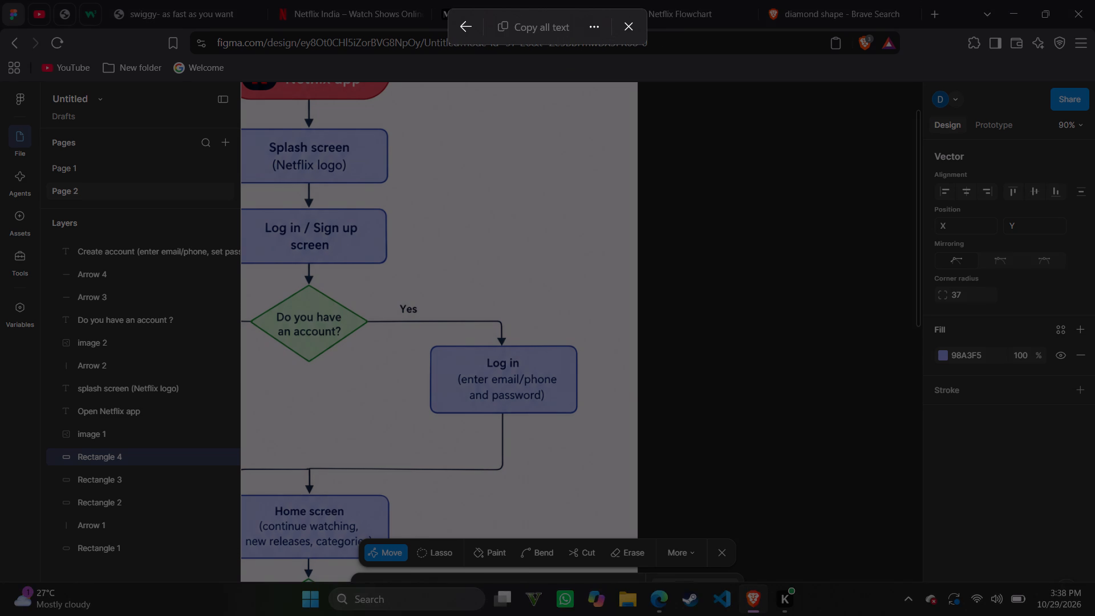
drag(570, 351, 435, 413)
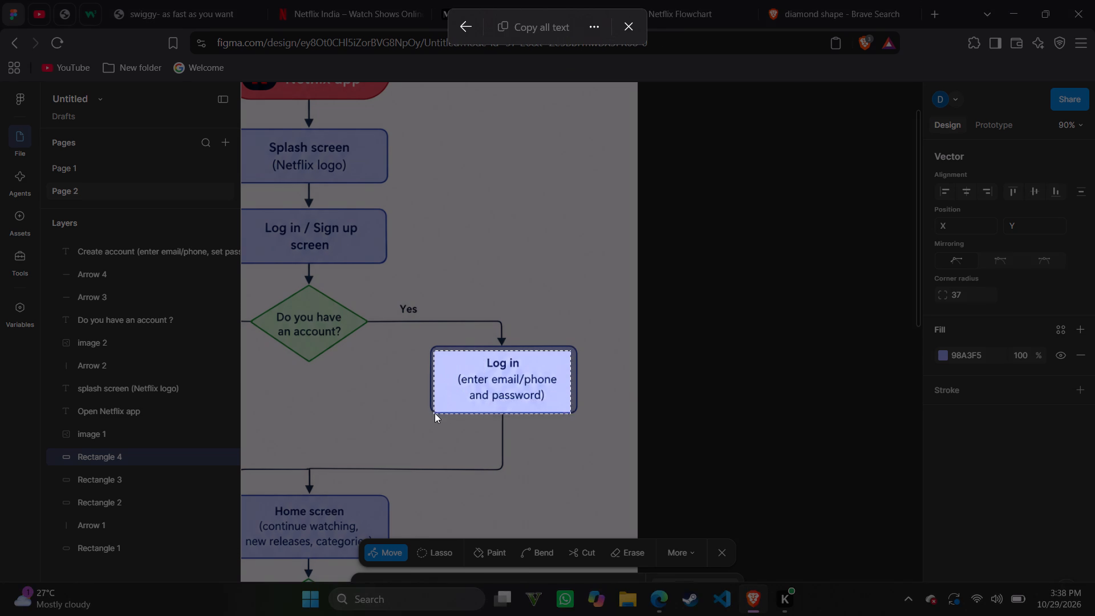
drag(435, 413, 430, 408)
click(563, 29)
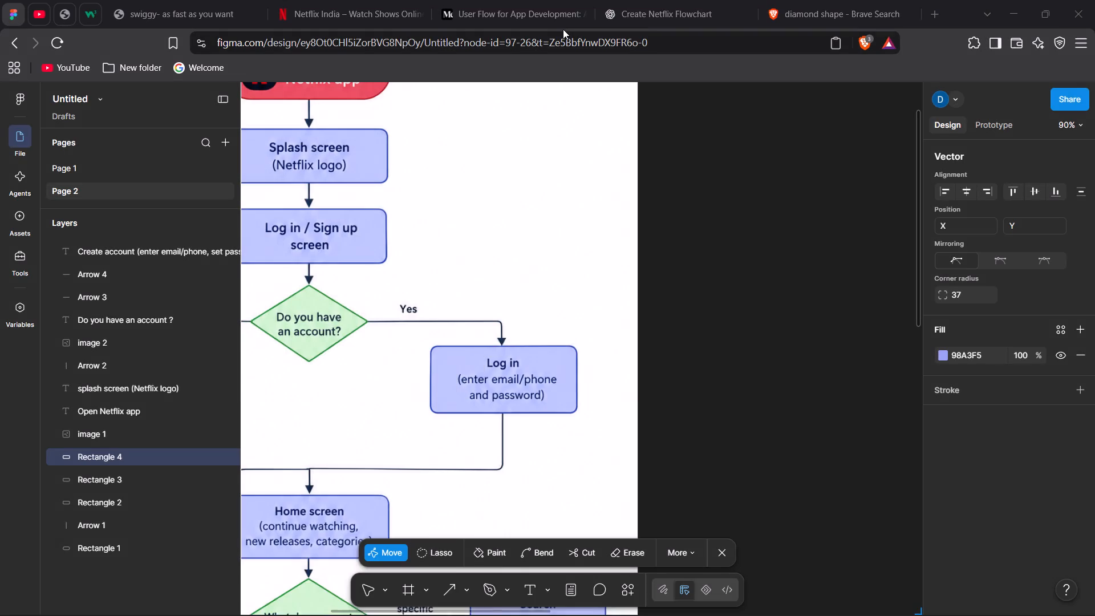
Add a text box of about 377 × 149 inside the empty rectangle and paste the copied Log in text.
scroll(809, 469, left, 4)
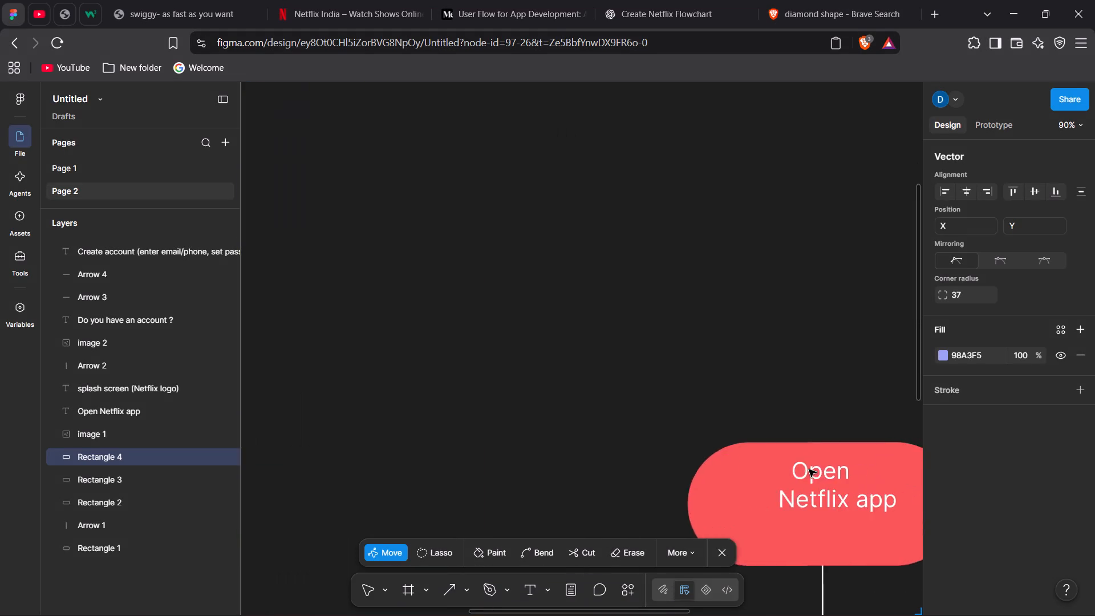
scroll(809, 469, left, 4)
scroll(809, 469, down, 1)
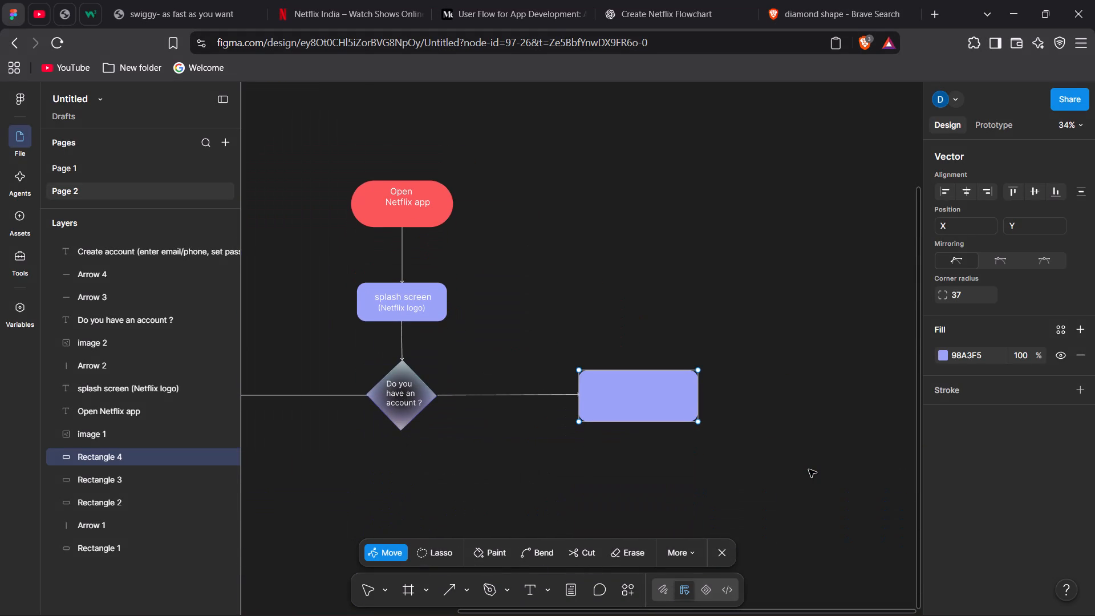
click(529, 596)
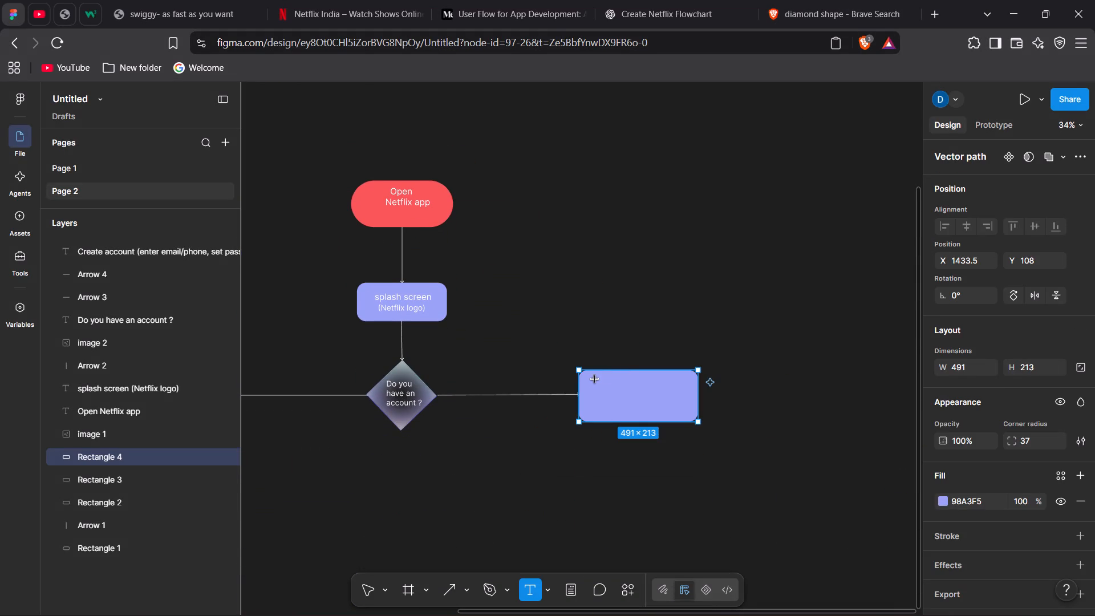
drag(594, 379, 687, 417)
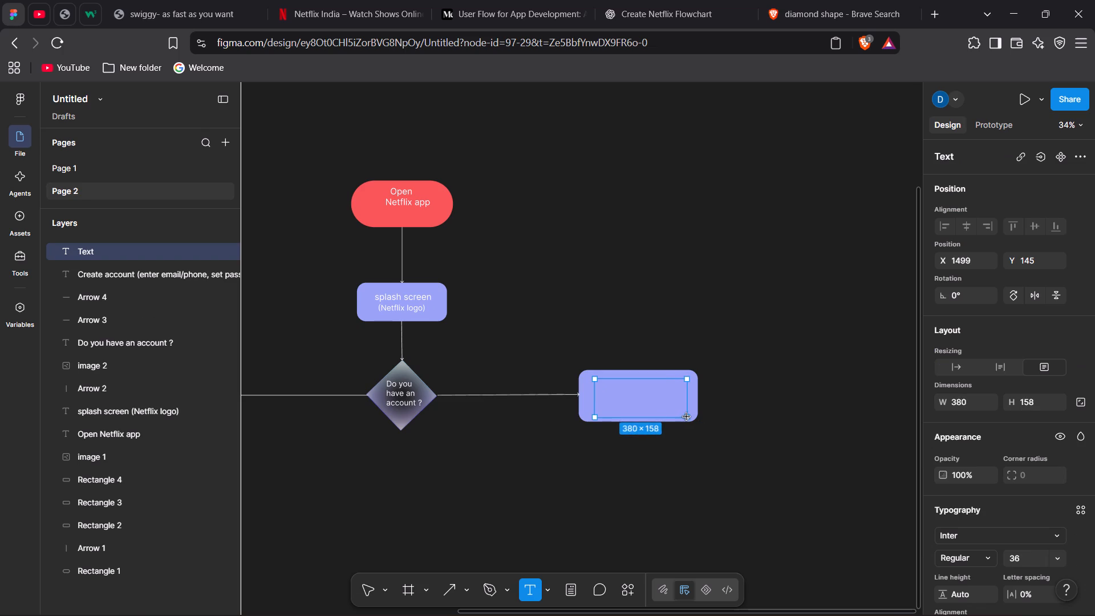
drag(687, 417, 686, 415)
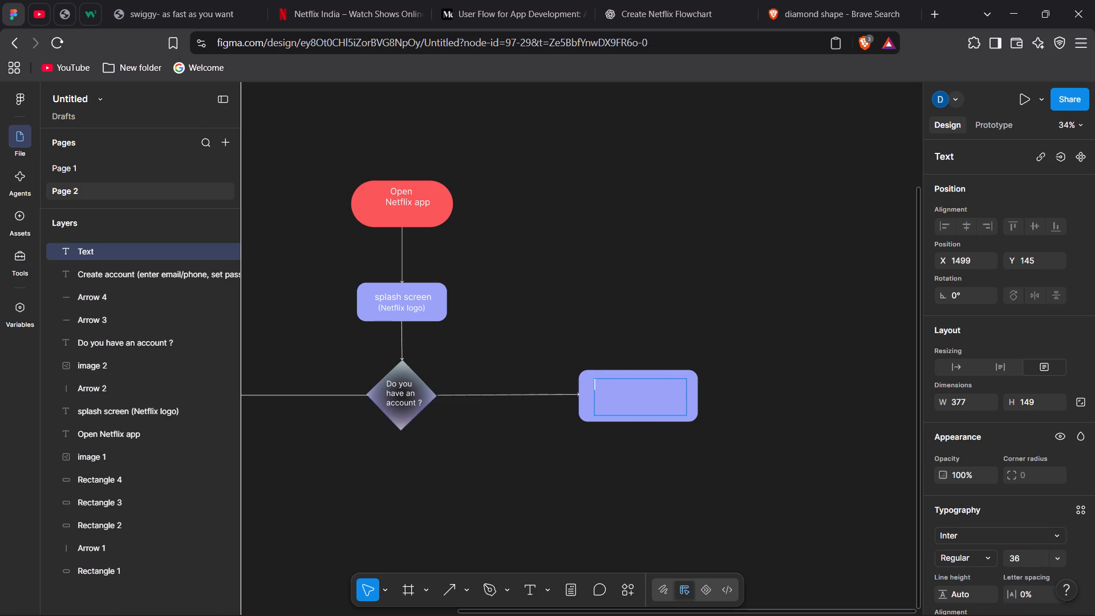
key(ctrl+v)
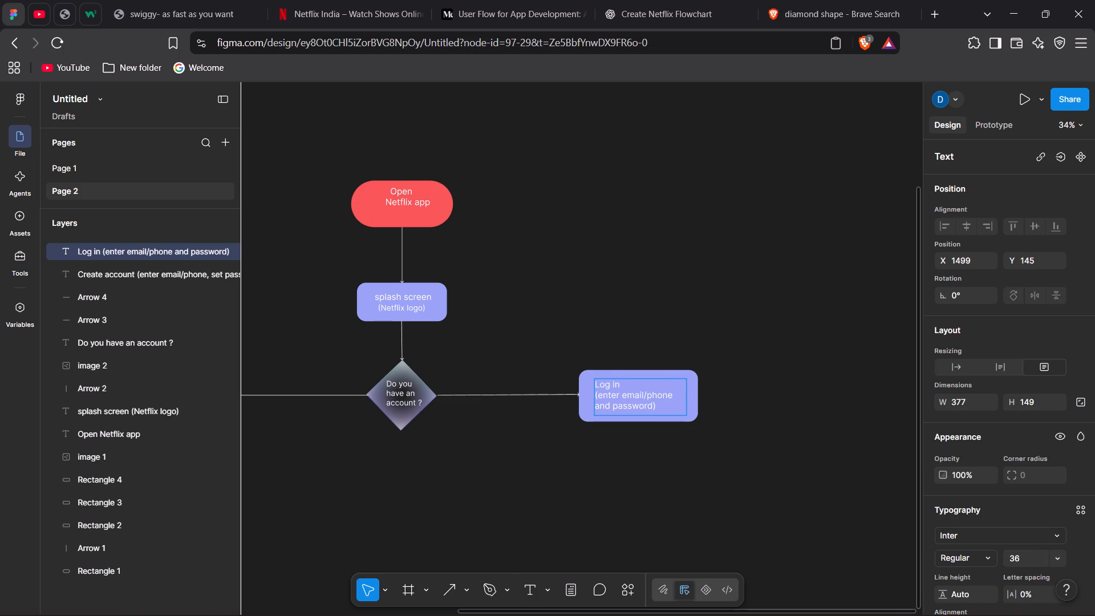
Indent the "Log in" line with leading spaces so it sits centred in the rectangle.
click(593, 383)
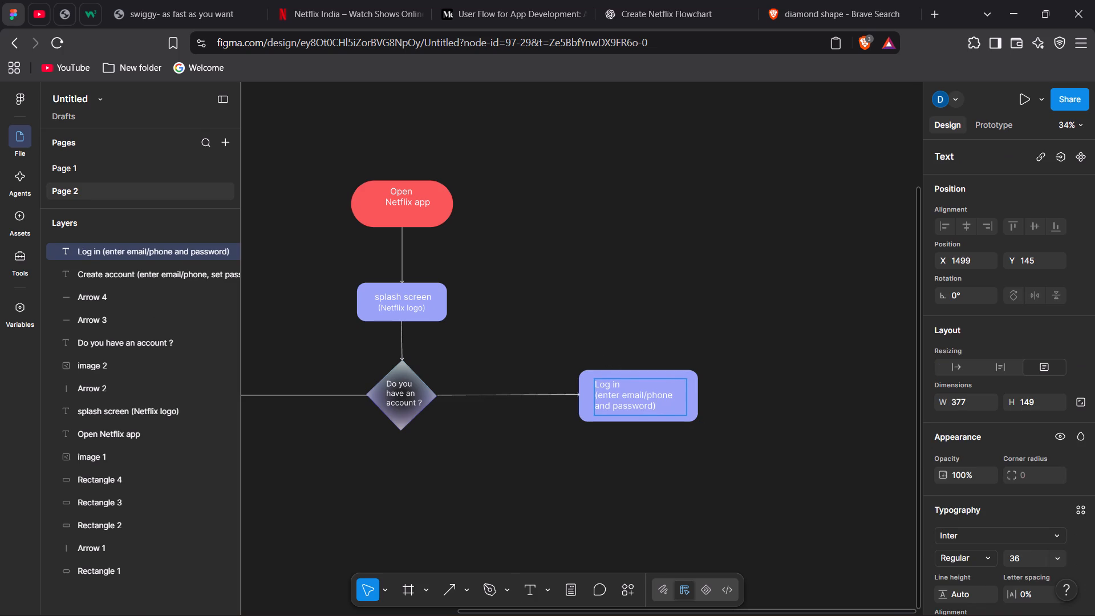
click(597, 383)
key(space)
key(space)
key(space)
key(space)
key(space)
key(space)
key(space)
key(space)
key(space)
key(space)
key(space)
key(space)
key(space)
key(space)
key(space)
key(BackSpace)
key(BackSpace)
key(BackSpace)
Set the font size of the "(enter email/phone and password)" lines to 32.
drag(659, 407, 627, 400)
drag(627, 400, 594, 395)
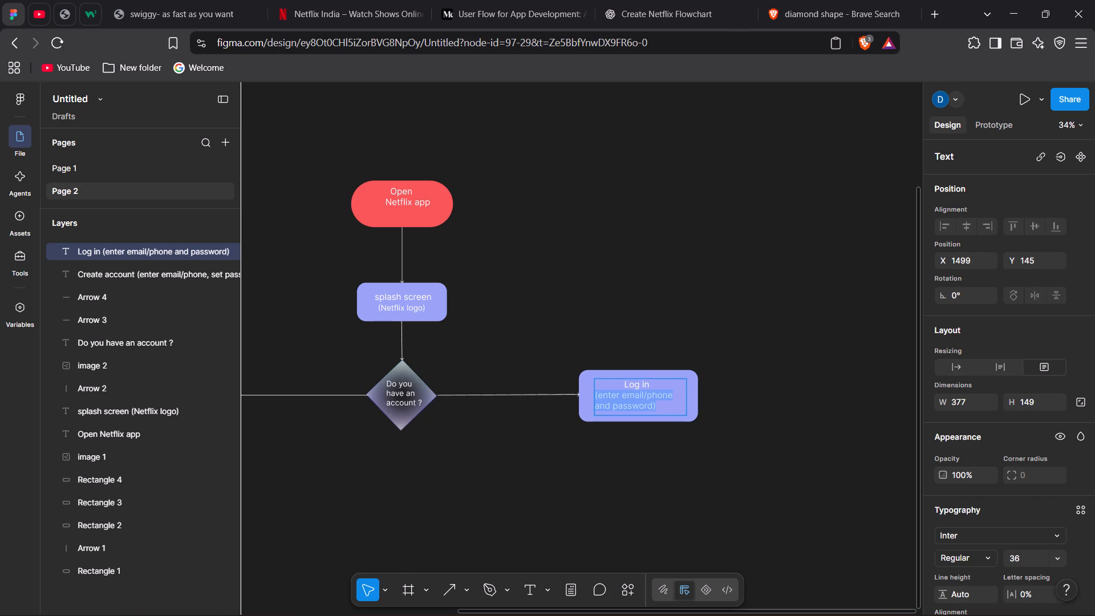
scroll(1080, 510, down, 1)
click(1058, 454)
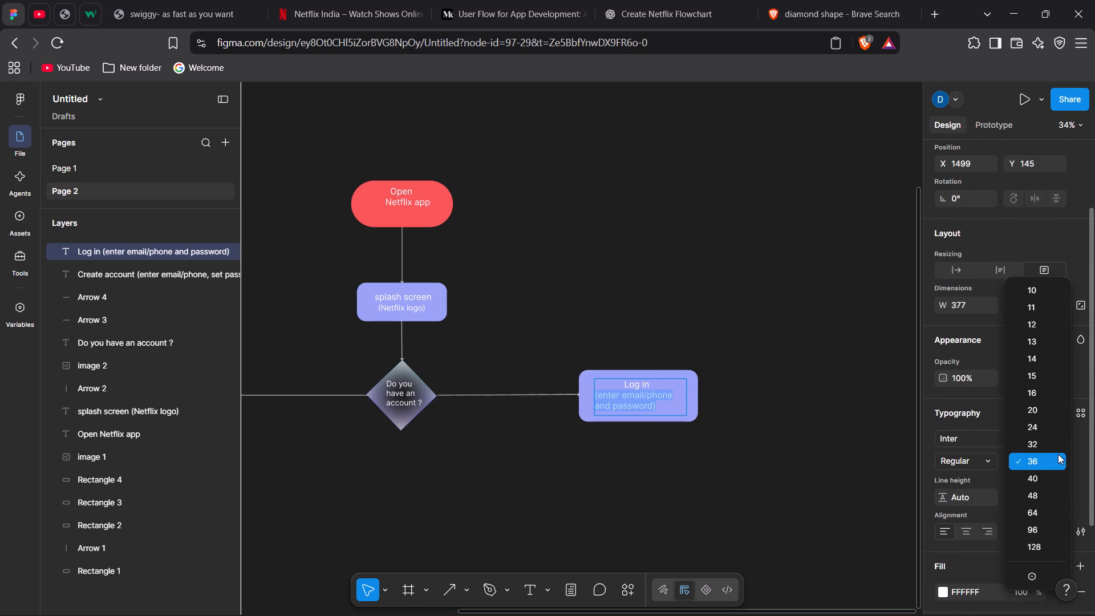
click(1043, 441)
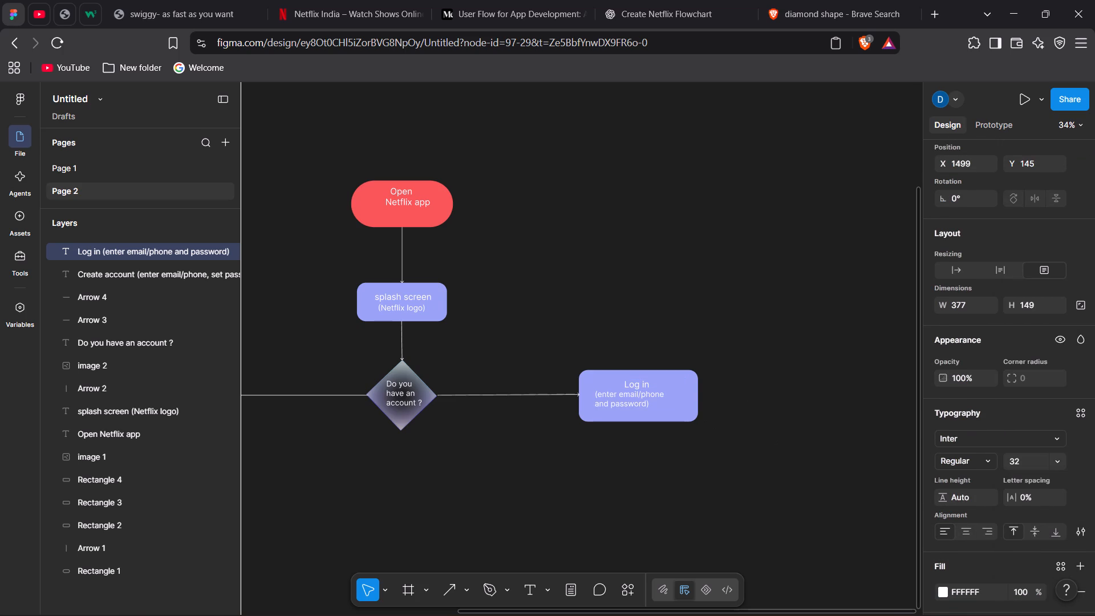
Indent the "(enter email/phone" line with leading spaces to centre it under "Log in".
click(595, 395)
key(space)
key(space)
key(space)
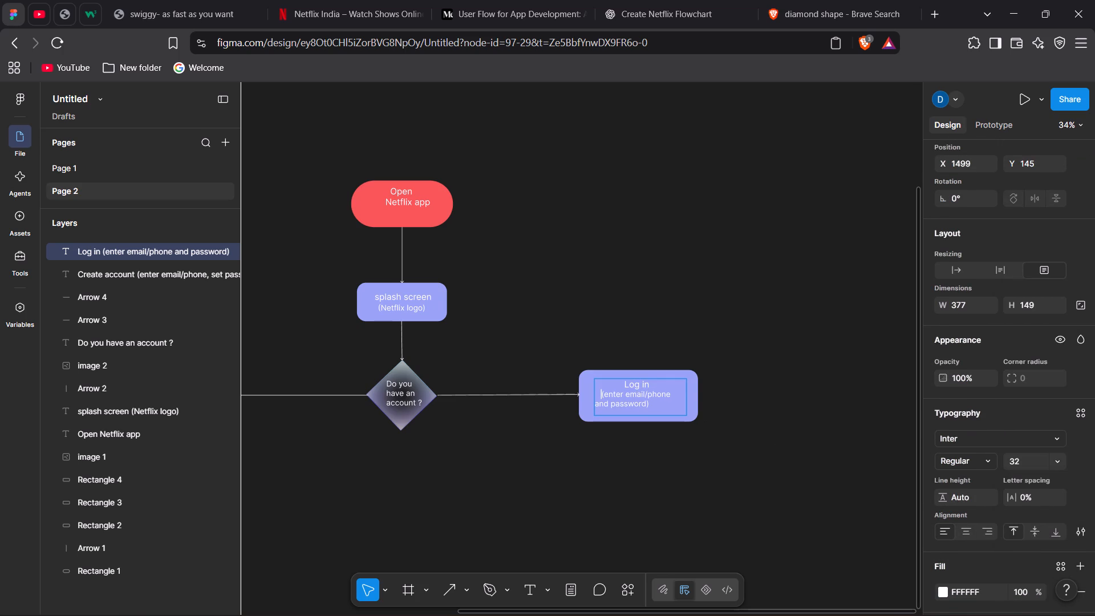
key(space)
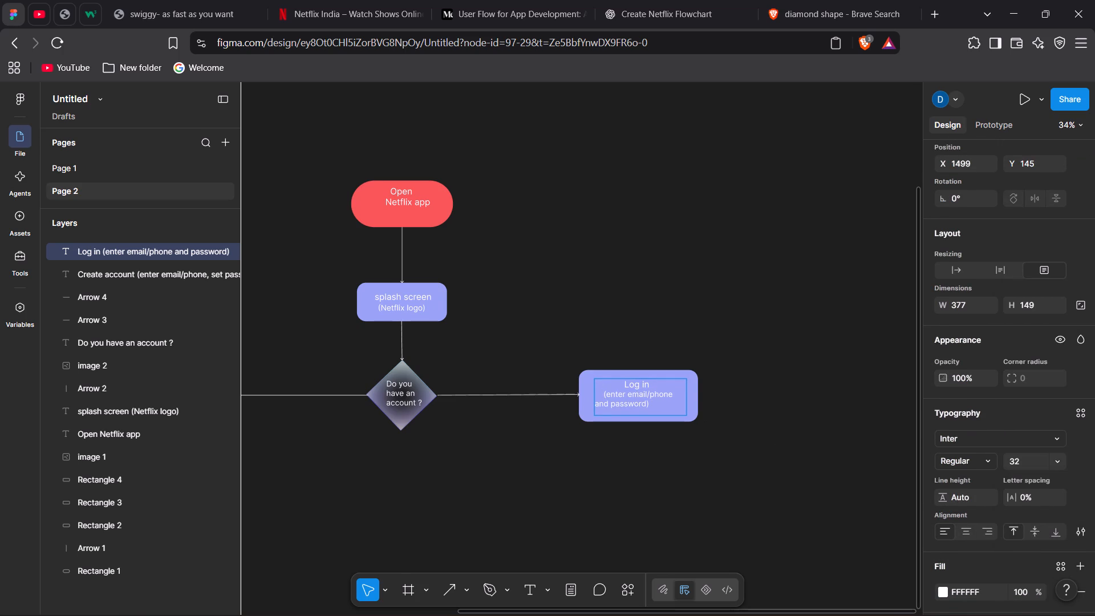
click(594, 406)
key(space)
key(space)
key(BackSpace)
key(BackSpace)
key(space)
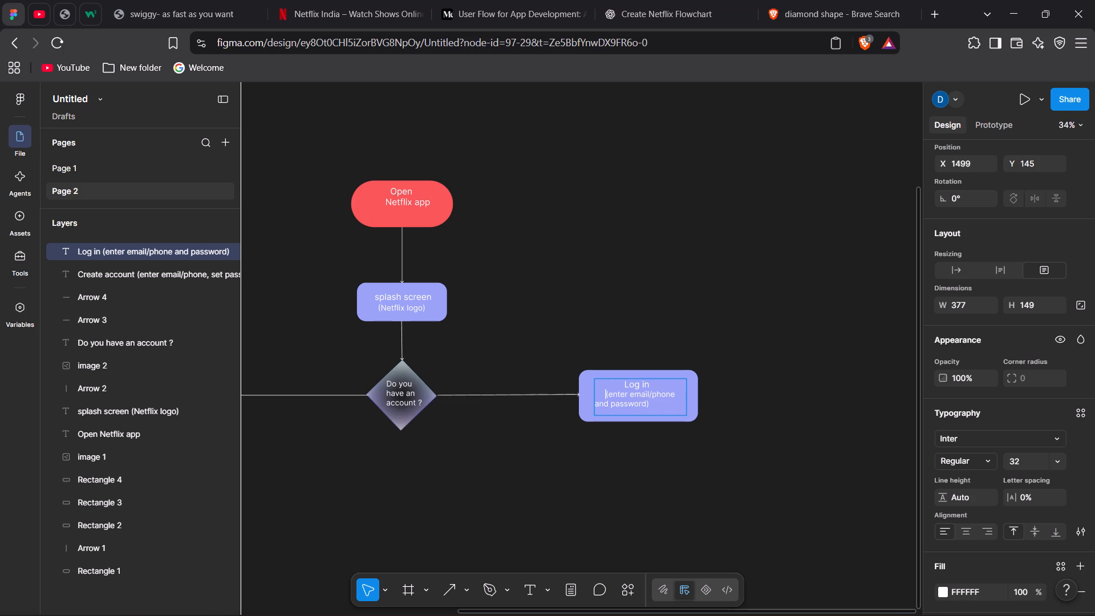
Indent the "and password)" line with leading spaces to centre it under the line above, and finish editing the text.
click(594, 407)
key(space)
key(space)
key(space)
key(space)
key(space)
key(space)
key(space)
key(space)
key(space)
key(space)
key(BackSpace)
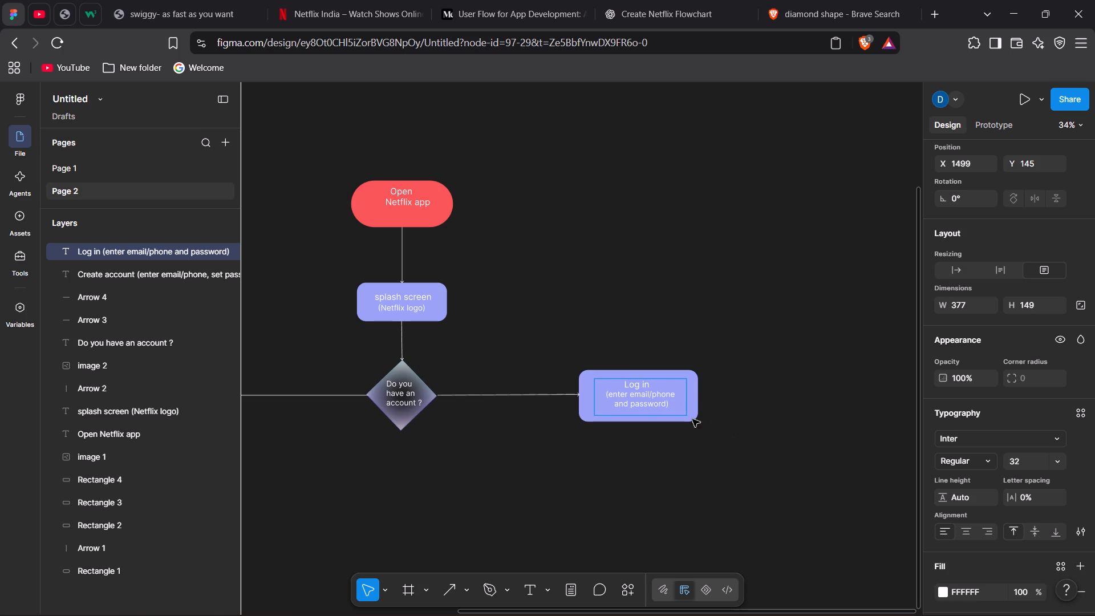
click(733, 446)
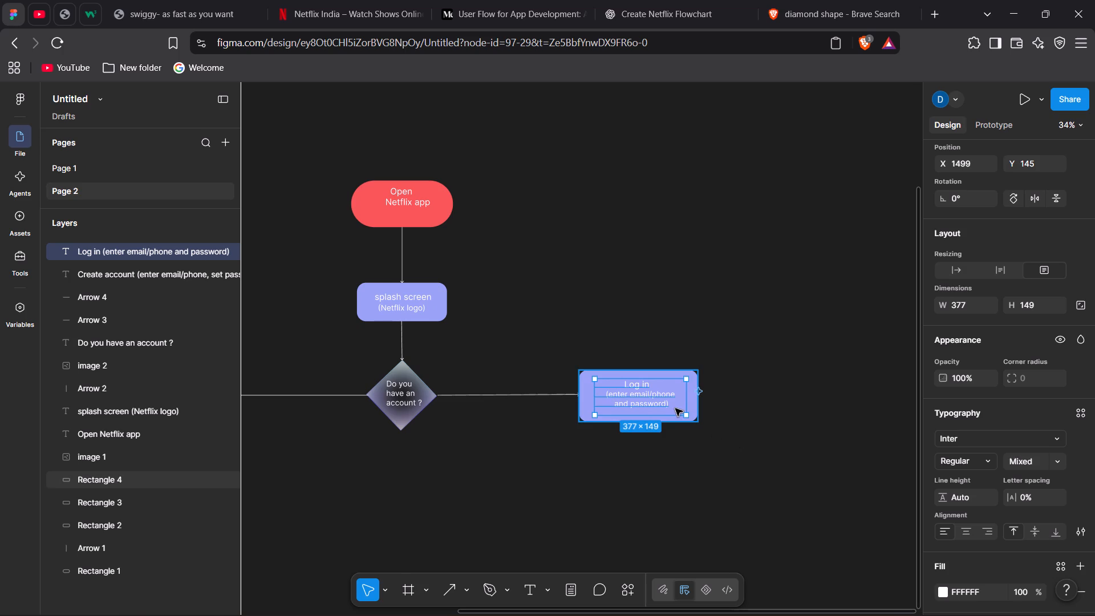
Select all of the Log in label's text and open its fill colour for editing.
click(671, 404)
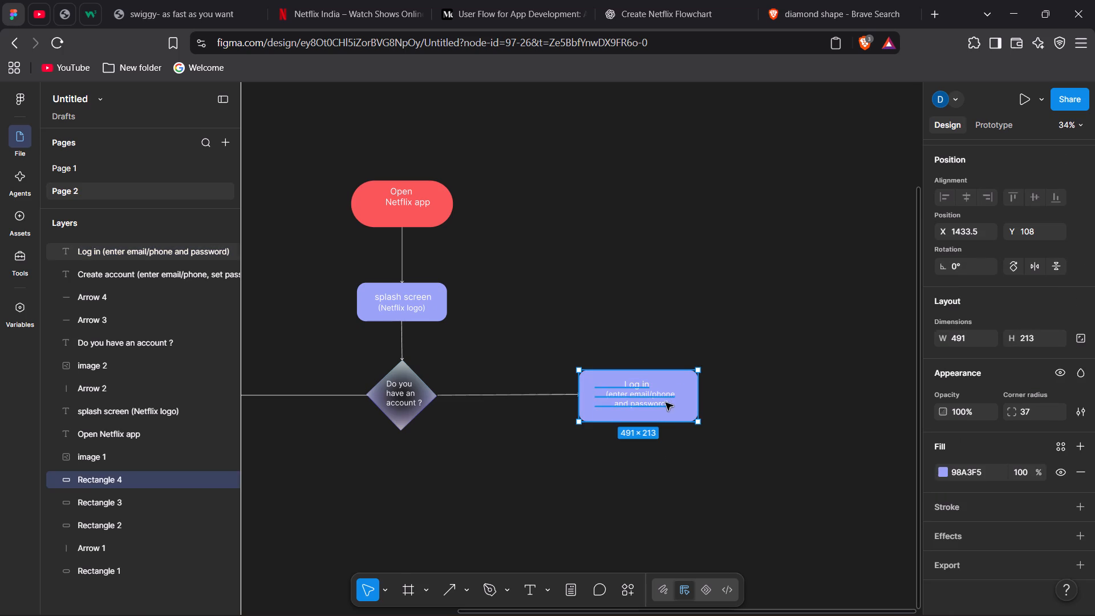
click(664, 405)
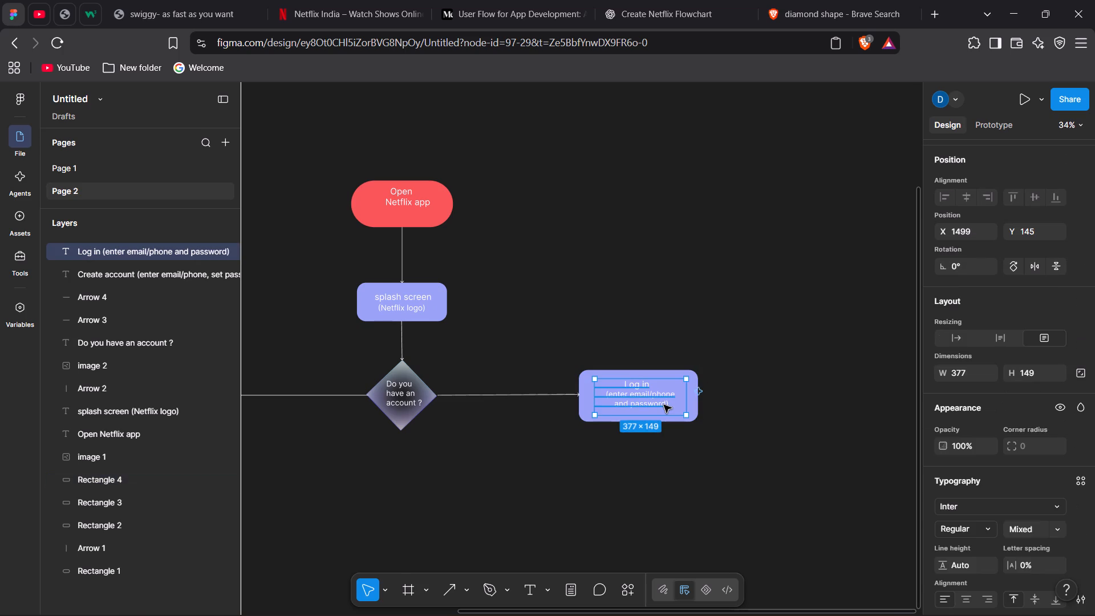
double_click(664, 405)
scroll(1023, 548, down, 2)
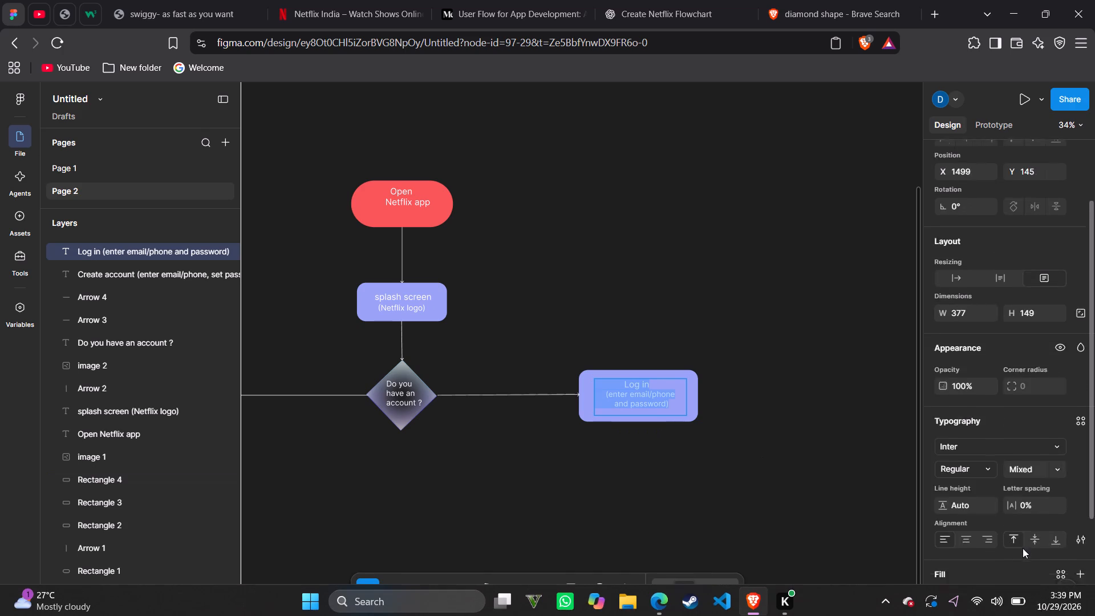
click(947, 504)
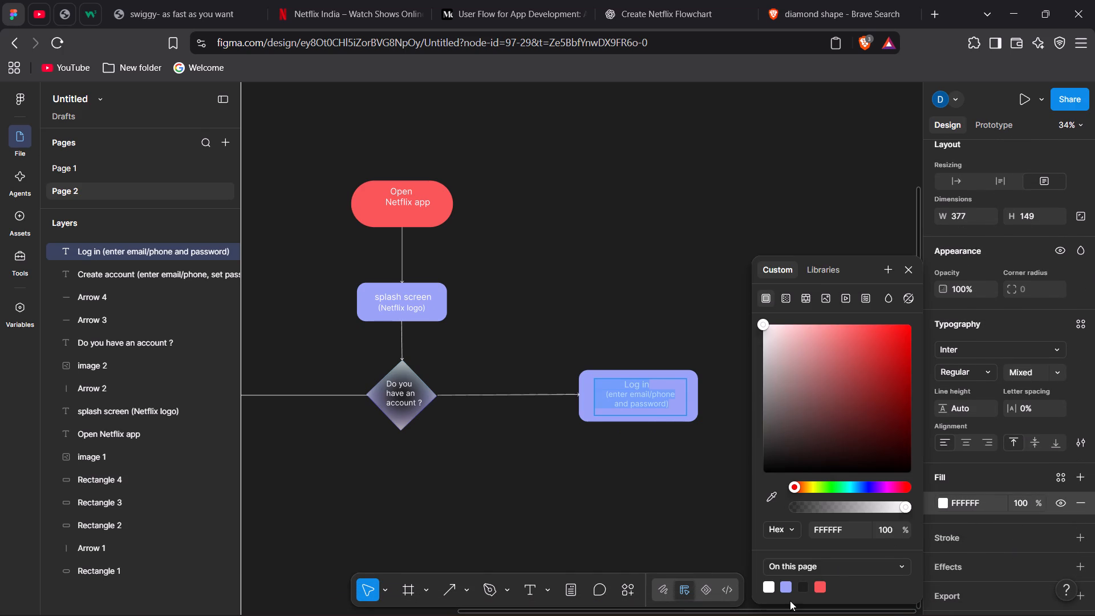
Set the fill of the "Log in (enter email/phone and password)" text to the dark page colour 1E1E1E.
click(804, 586)
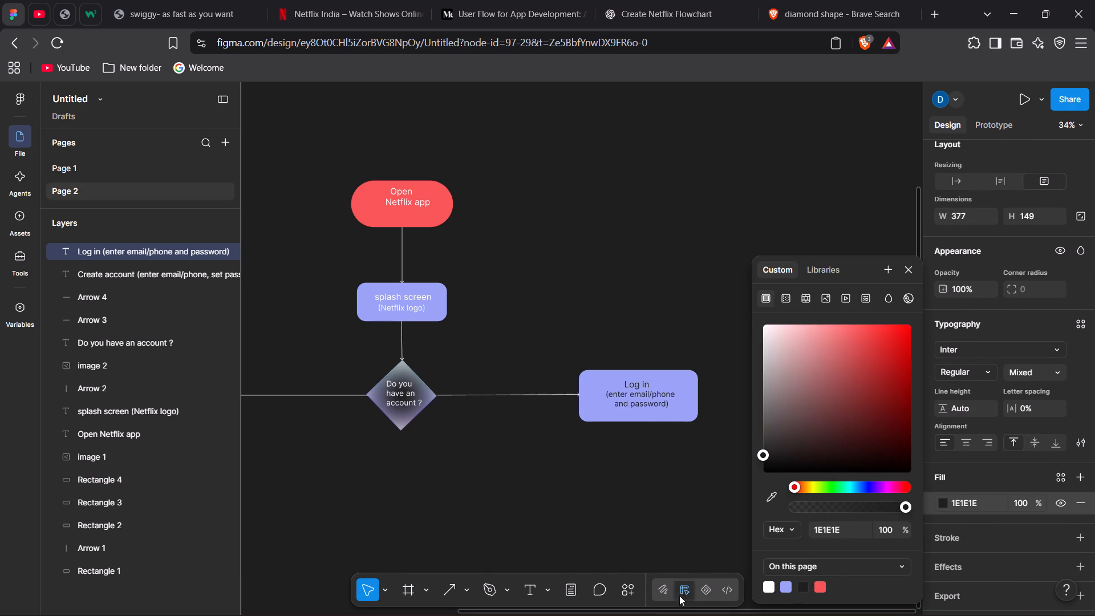
click(630, 538)
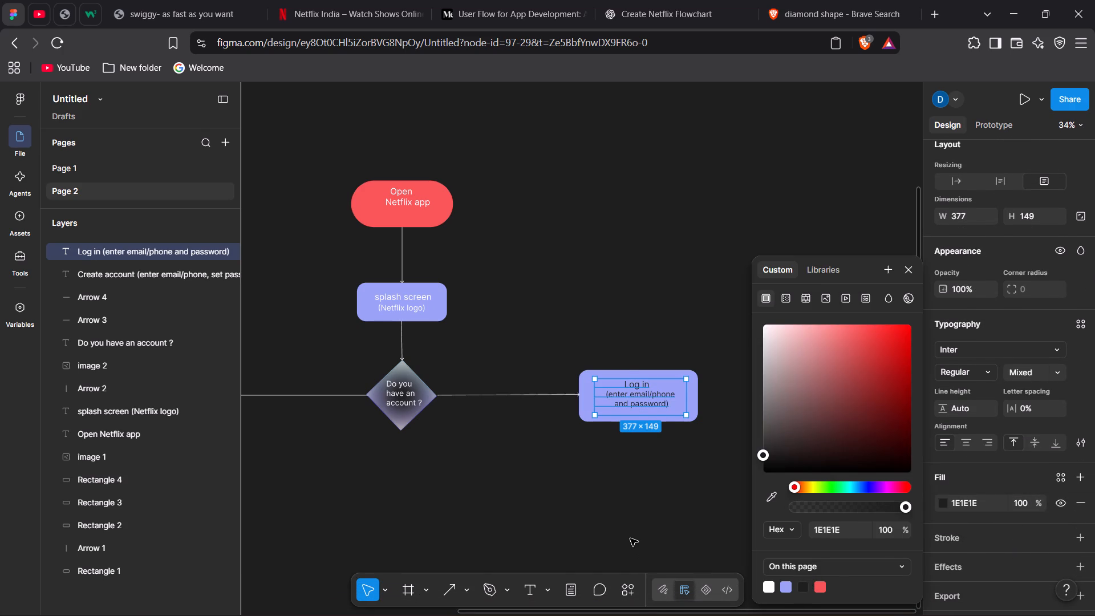
click(590, 458)
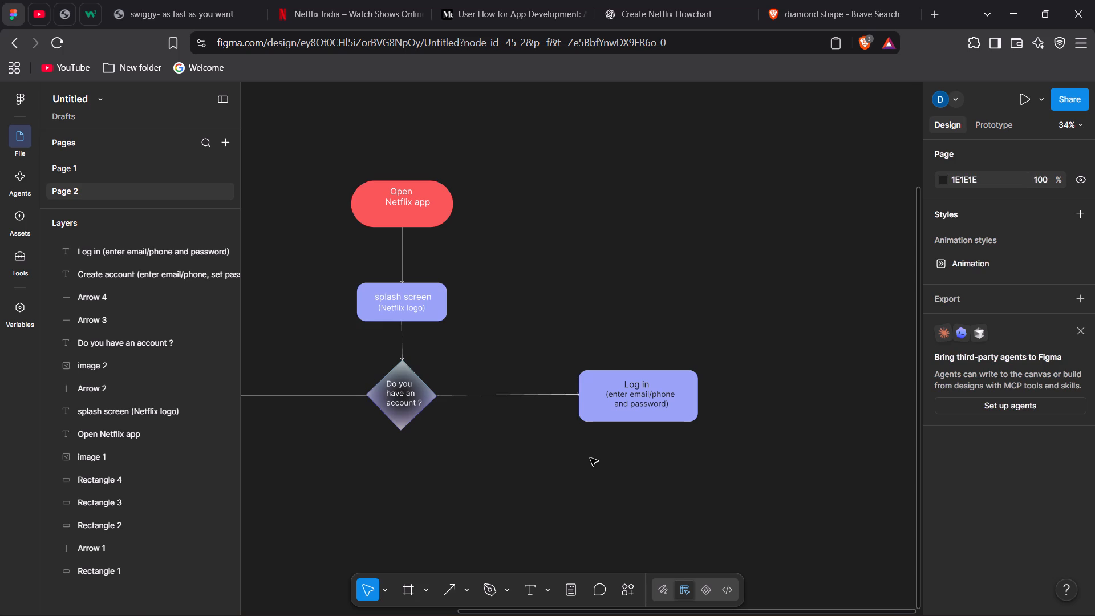
Copy the Create account rectangle and paste five copies of it for the remaining flowchart boxes.
scroll(590, 458, right, 1)
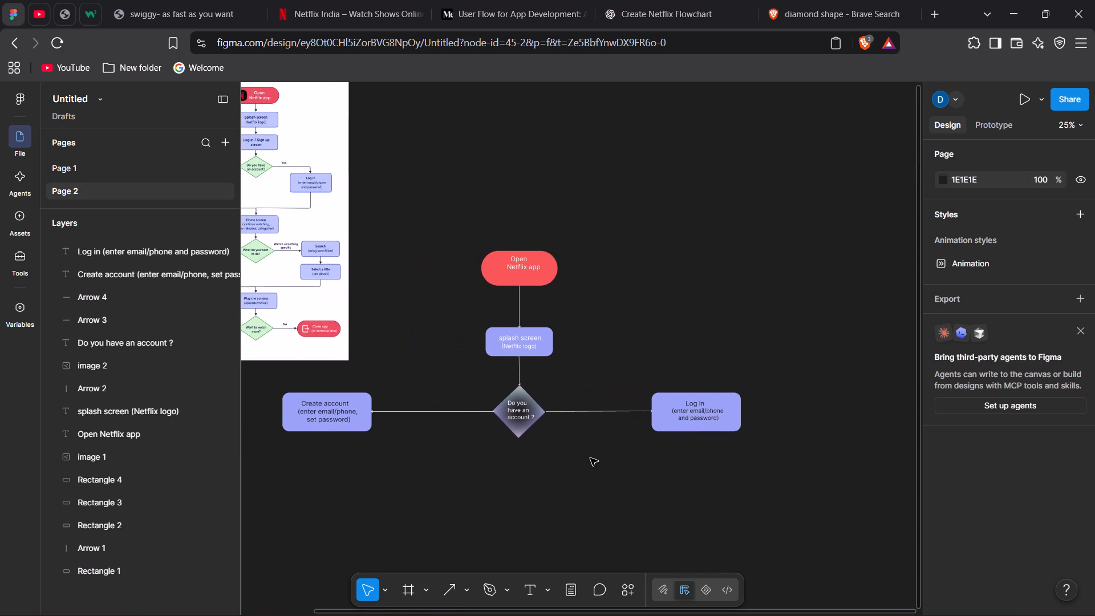
scroll(590, 458, right, 2)
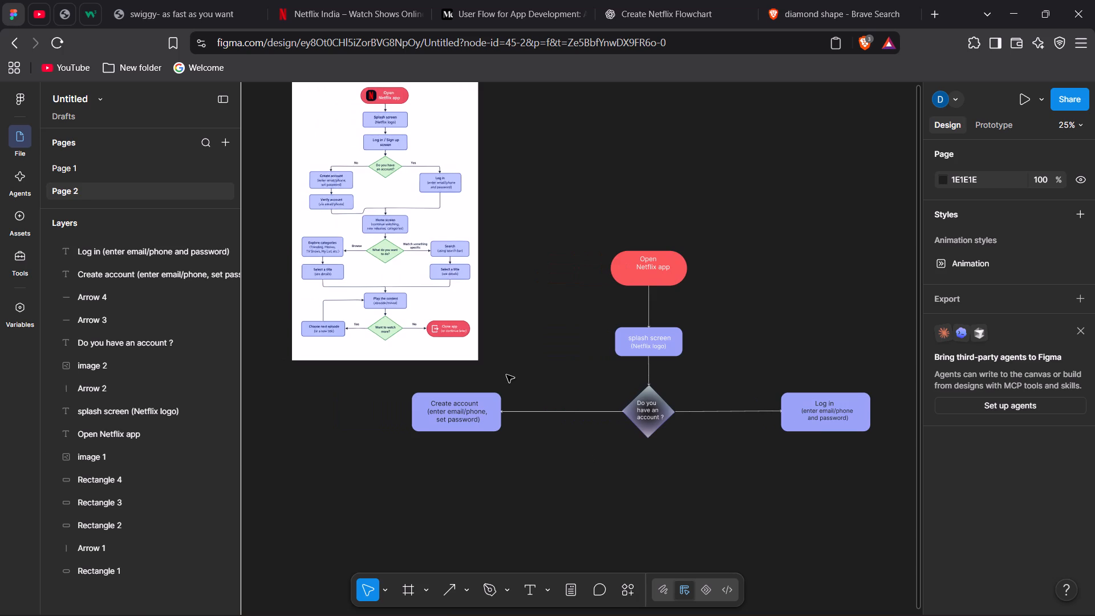
scroll(429, 185, up, 2)
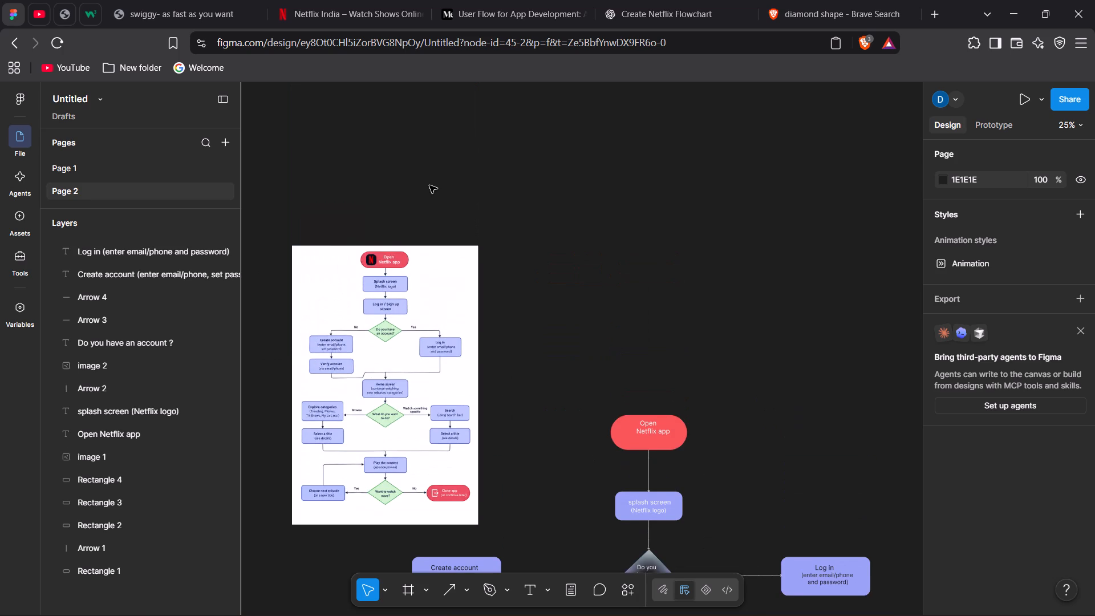
scroll(429, 185, right, 2)
scroll(429, 185, down, 1)
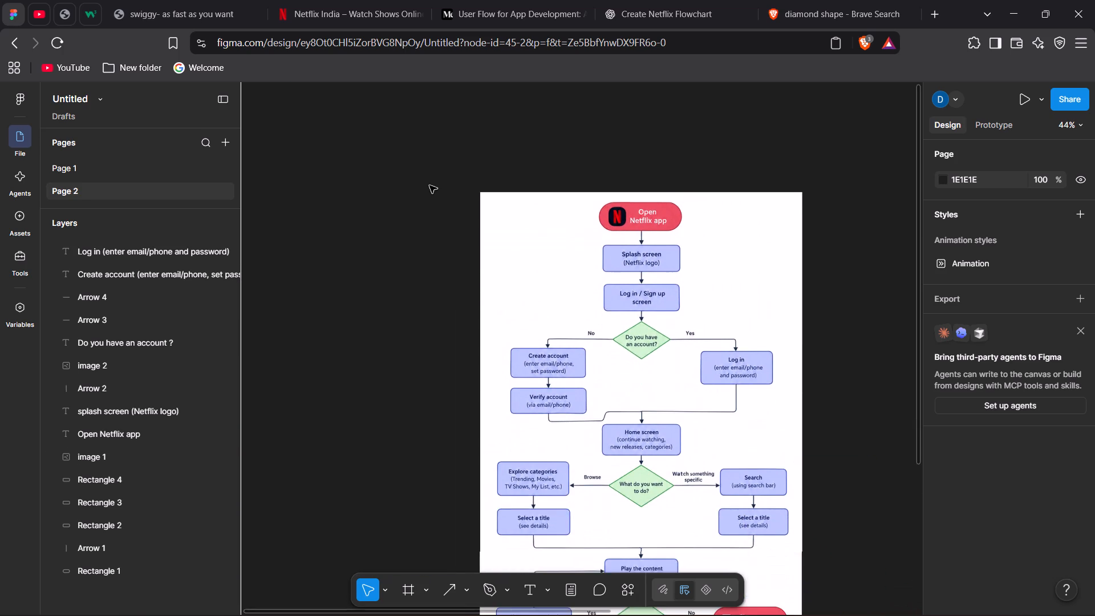
scroll(429, 185, left, 3)
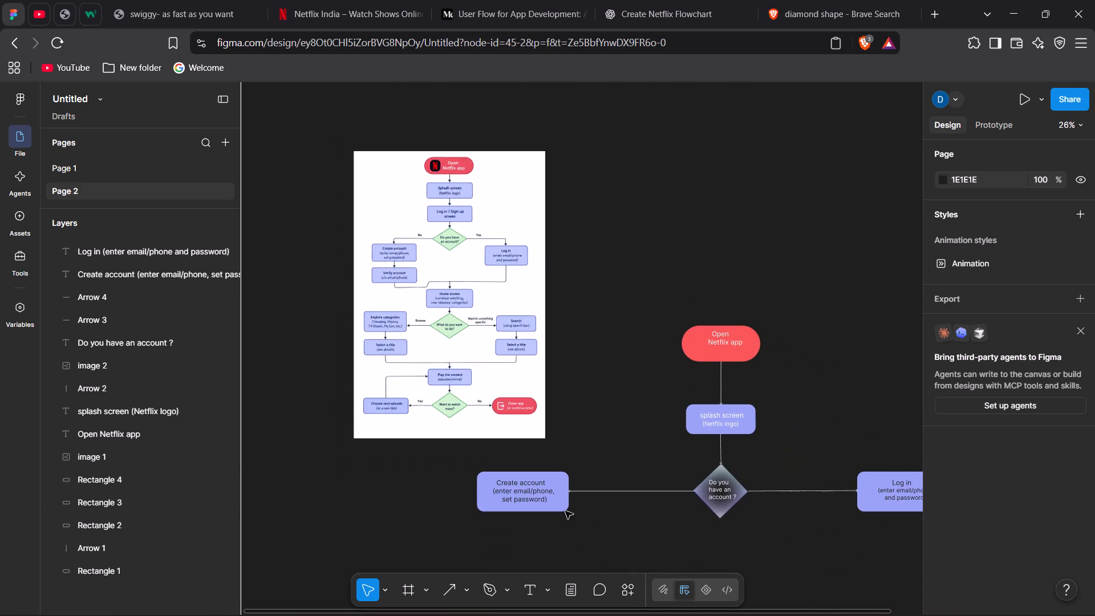
click(561, 491)
key(ctrl+c)
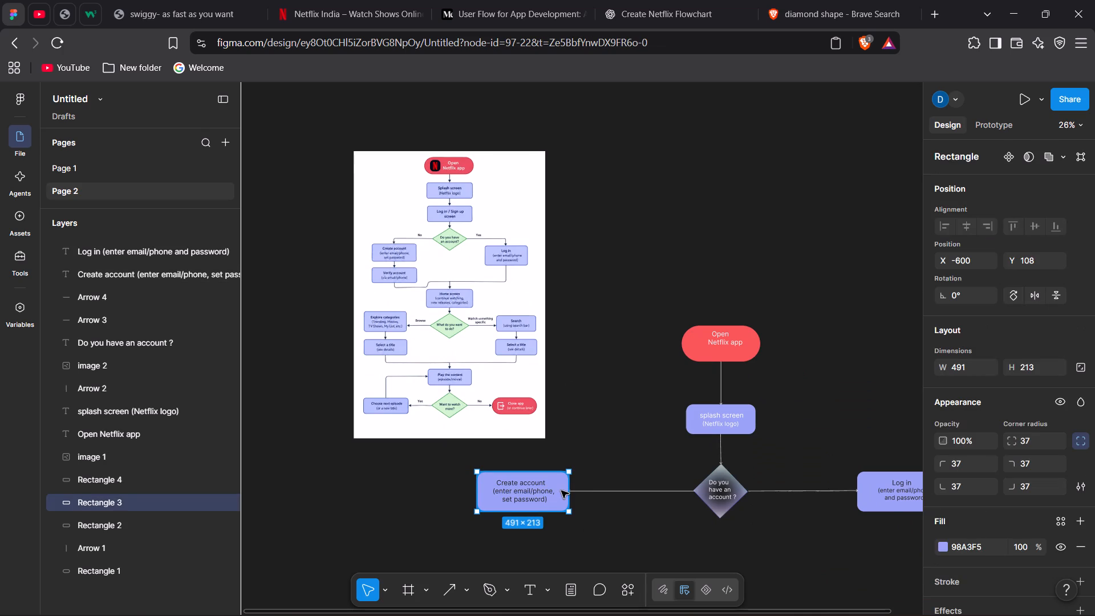
key(ctrl+v)
key(ctrl+v)
key(ctrl+v)
key(ctrl+v)
key(ctrl+v)
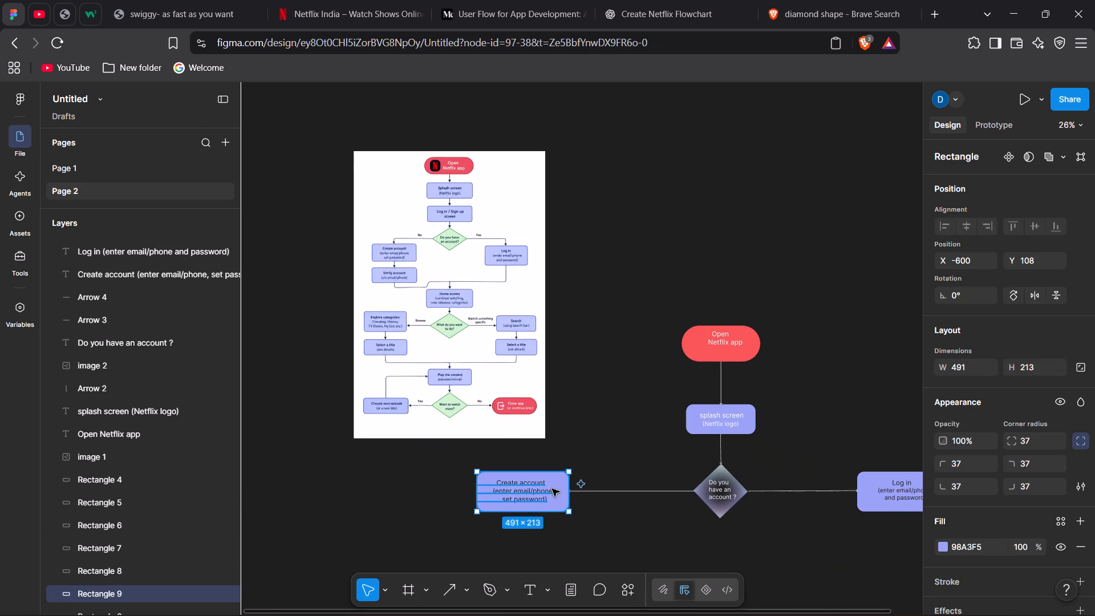
Spread the five pasted 491 × 213 rectangles over the empty canvas between the reference chart and the Open Netflix app box.
drag(554, 491, 733, 88)
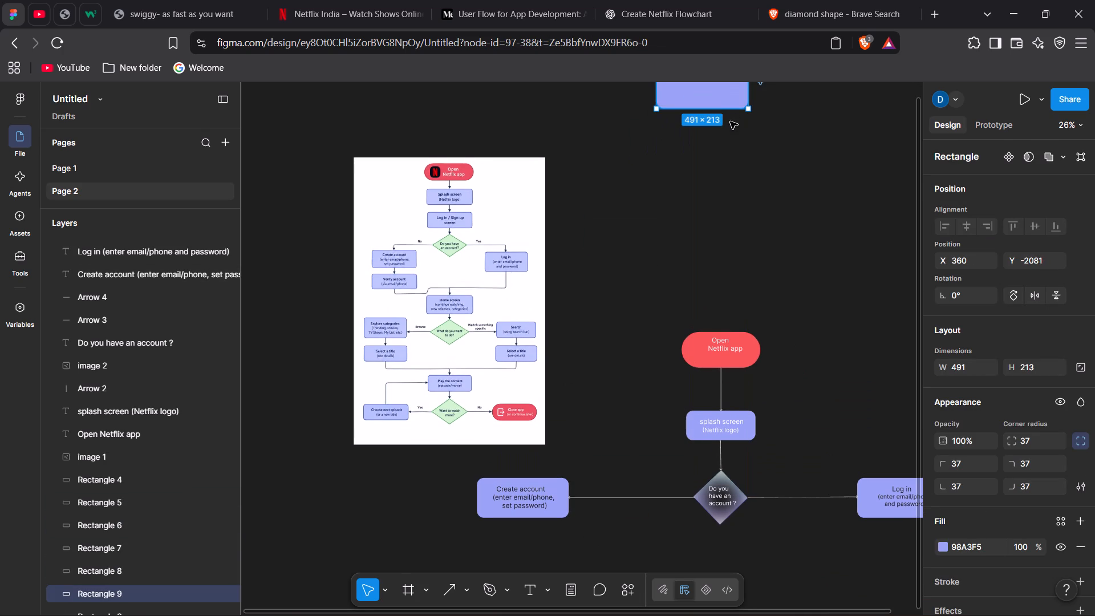
drag(735, 102, 636, 194)
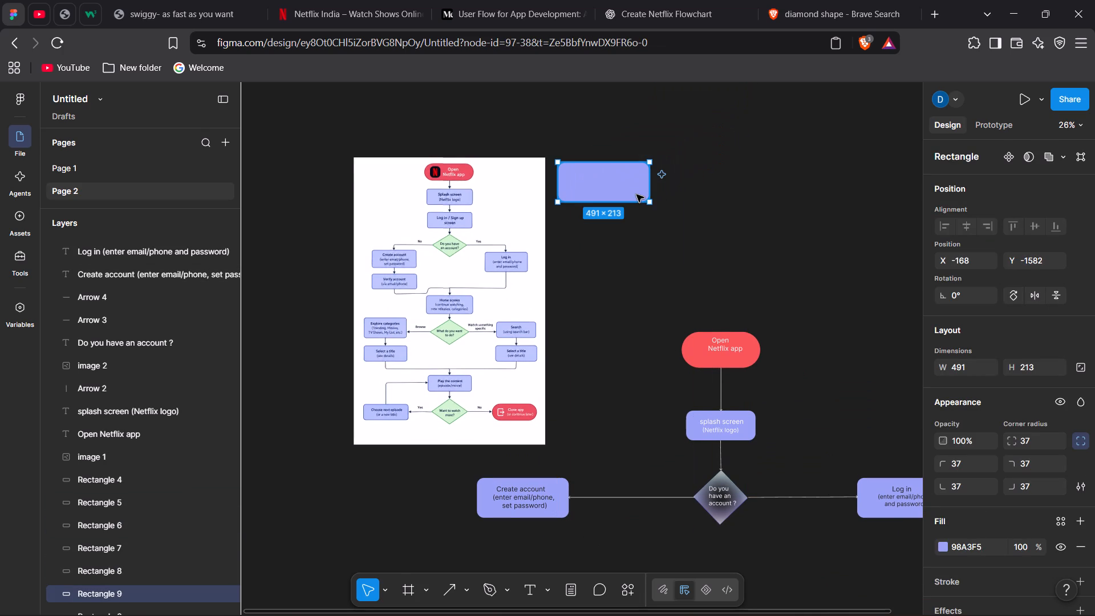
drag(559, 491, 642, 348)
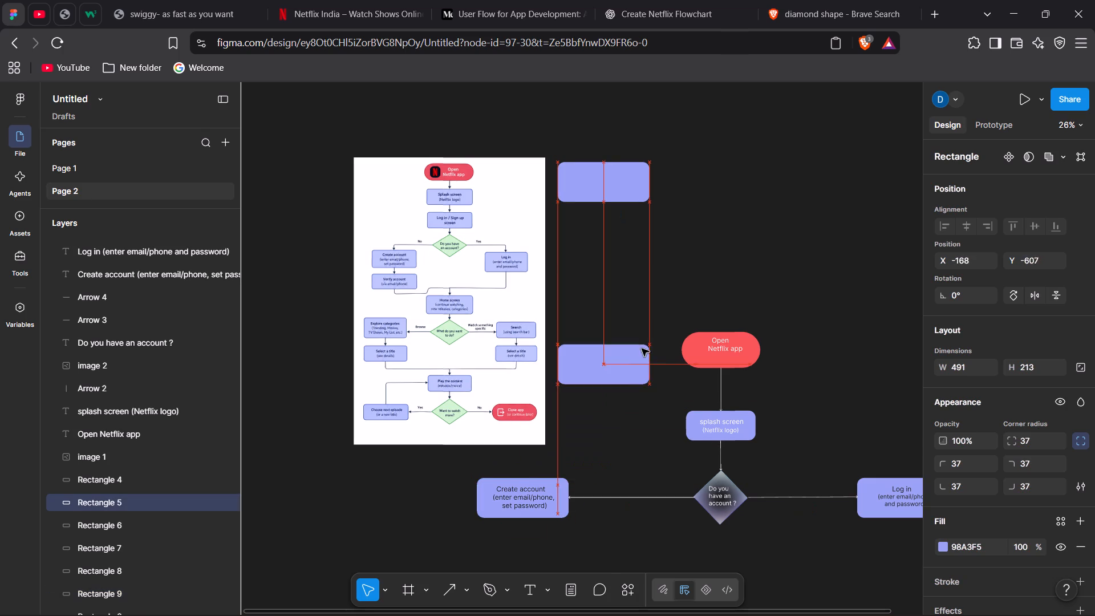
drag(642, 348, 639, 249)
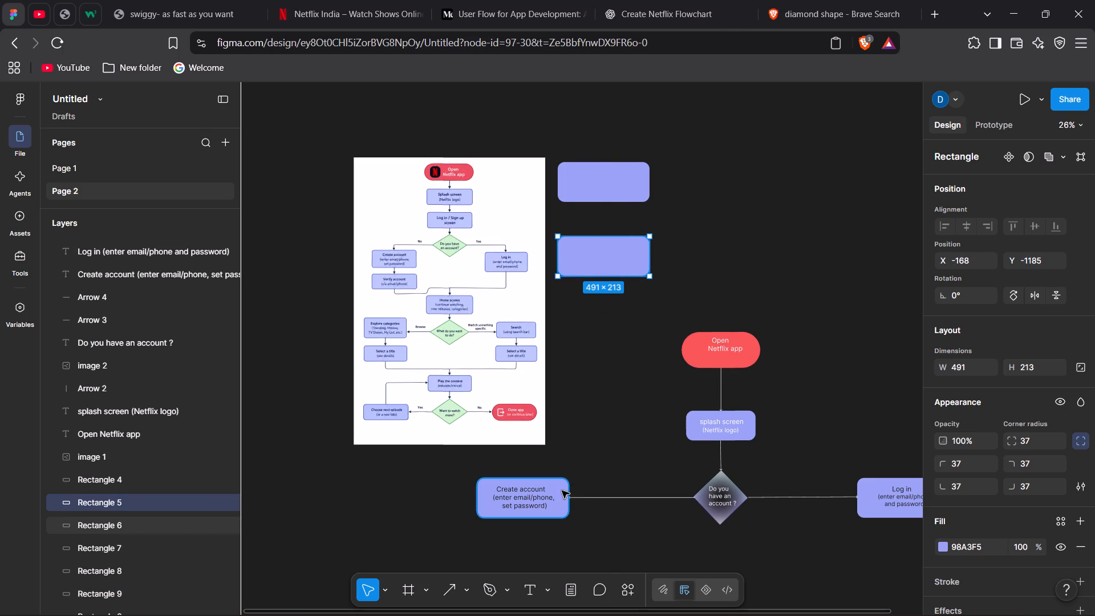
drag(560, 491, 748, 254)
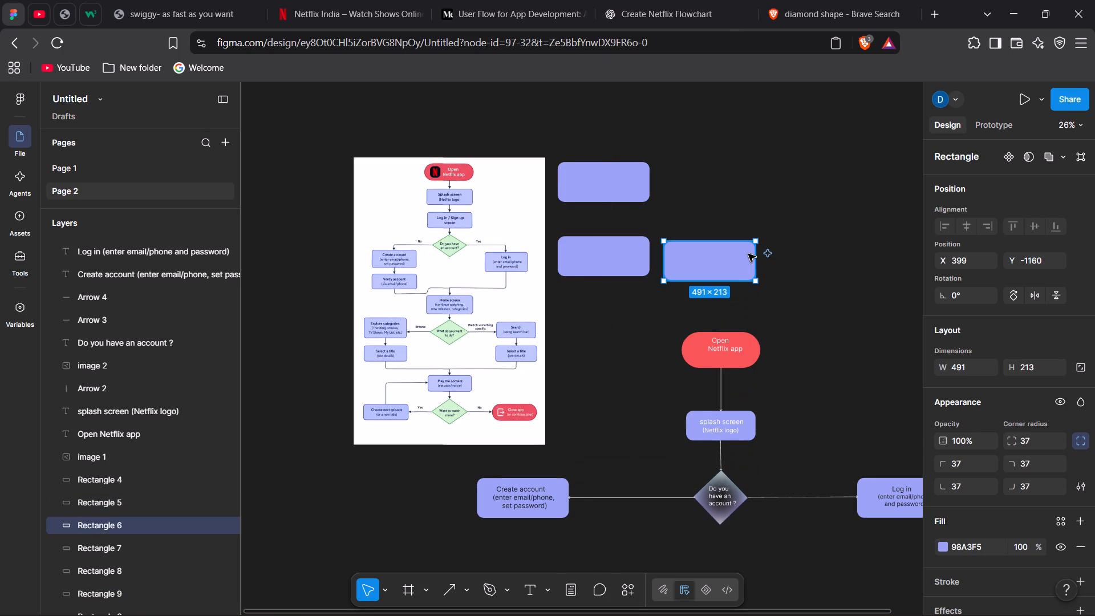
drag(561, 489, 741, 218)
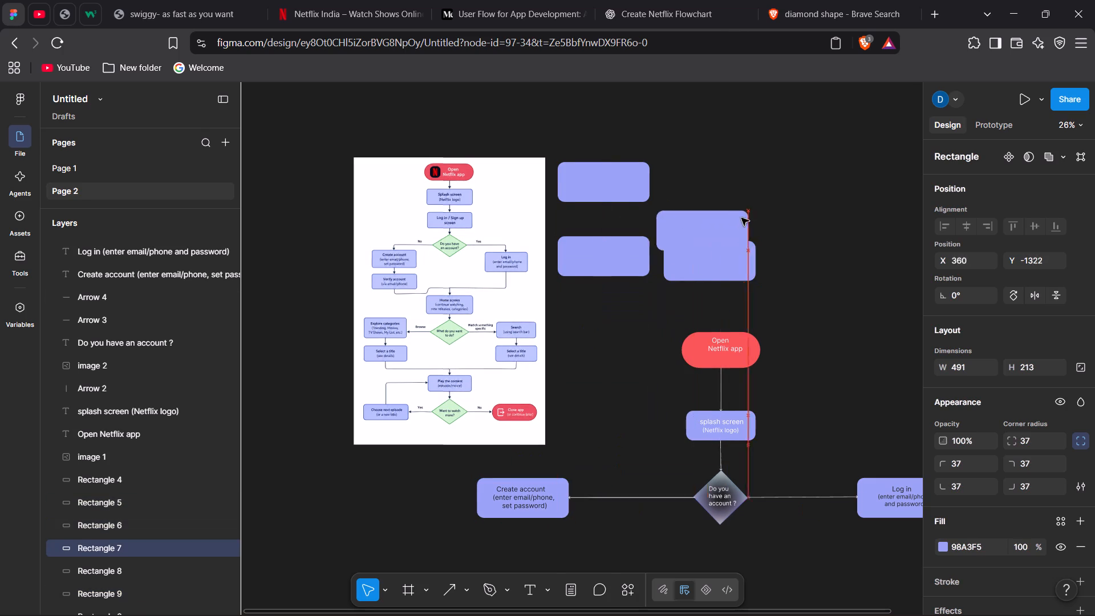
drag(741, 218, 751, 183)
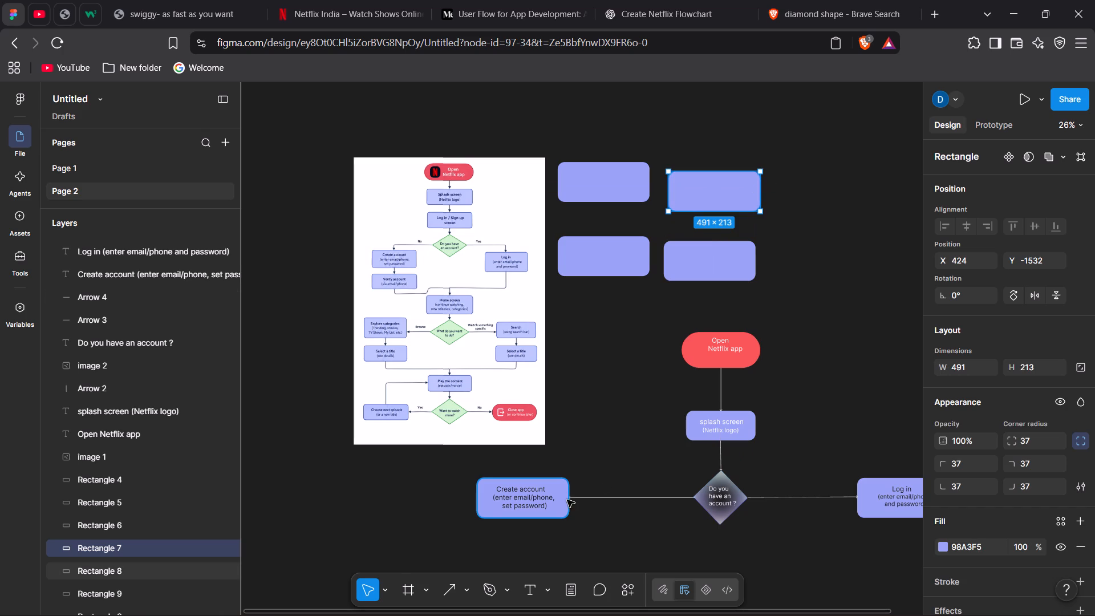
drag(560, 493, 646, 322)
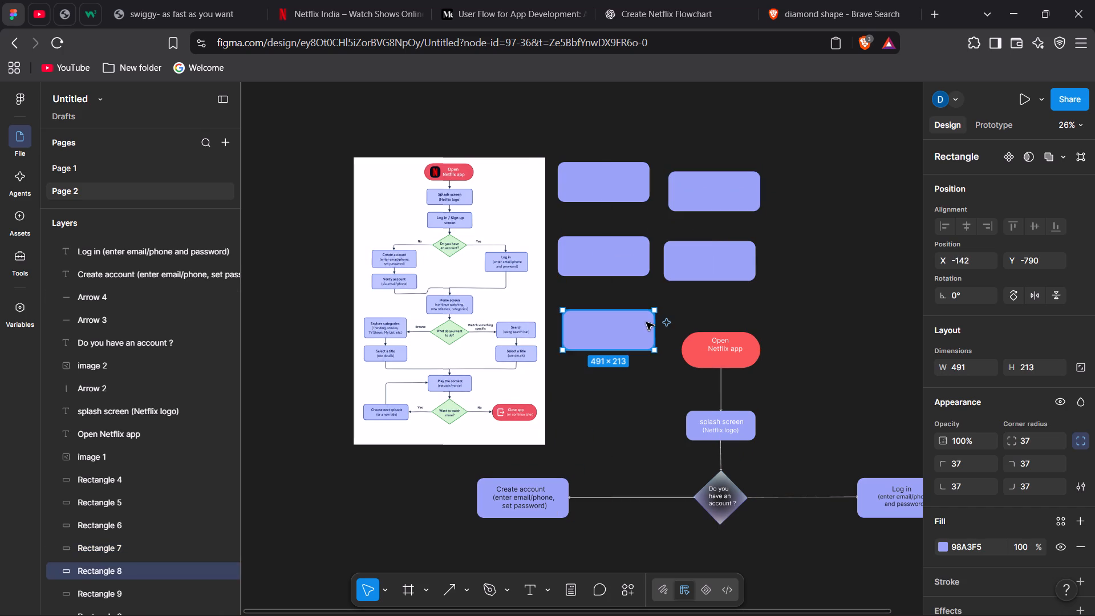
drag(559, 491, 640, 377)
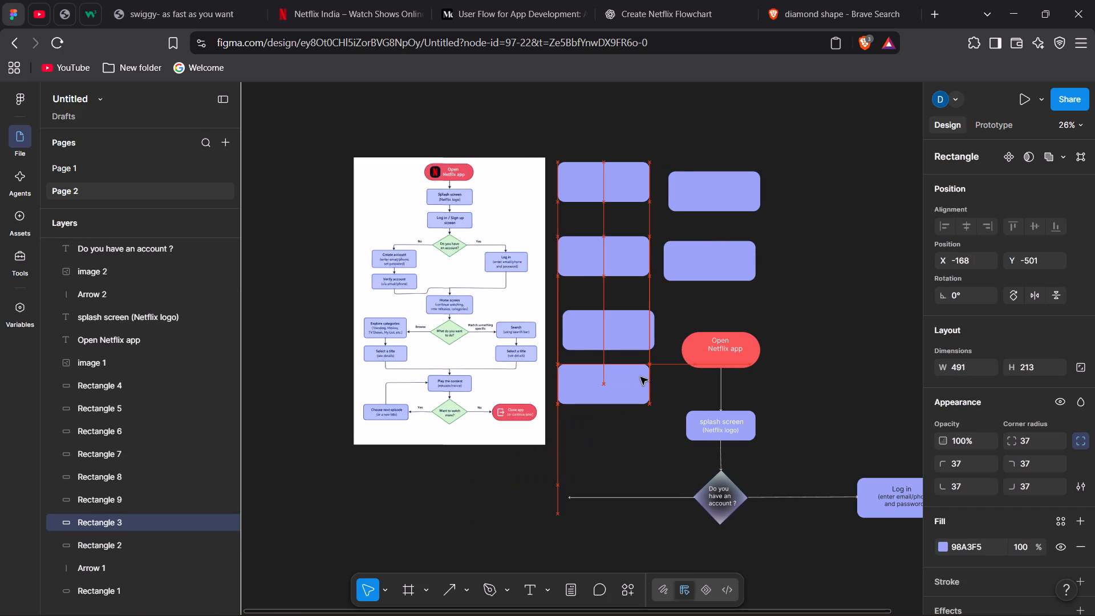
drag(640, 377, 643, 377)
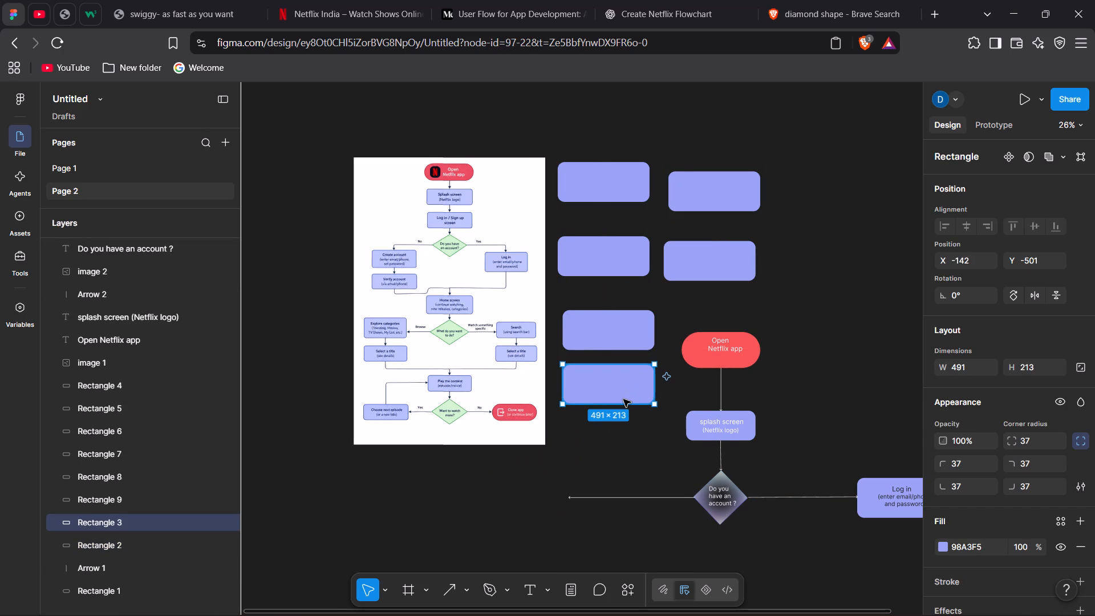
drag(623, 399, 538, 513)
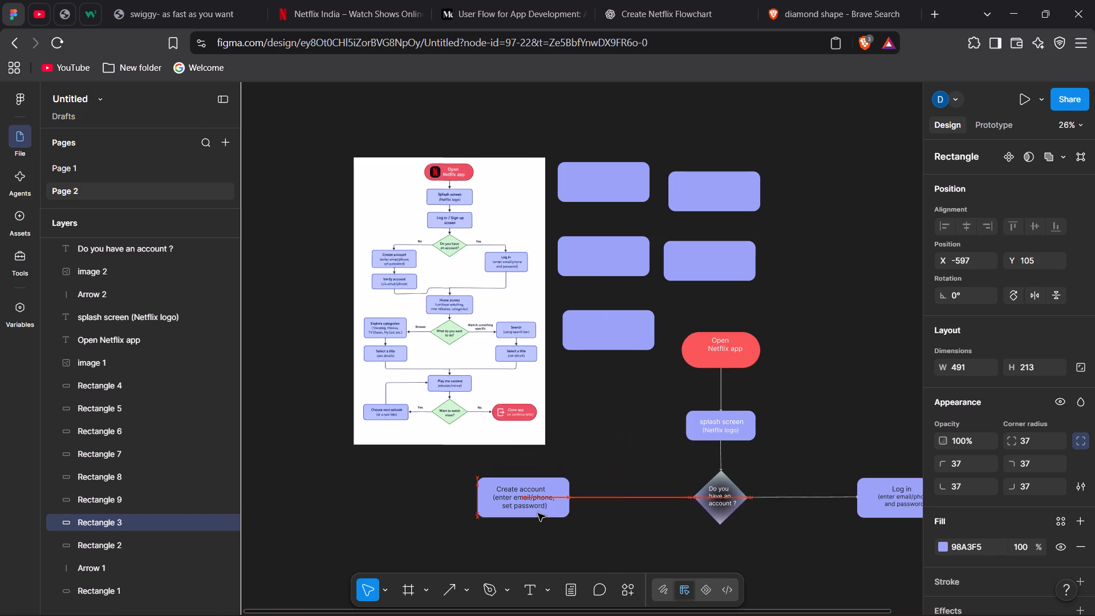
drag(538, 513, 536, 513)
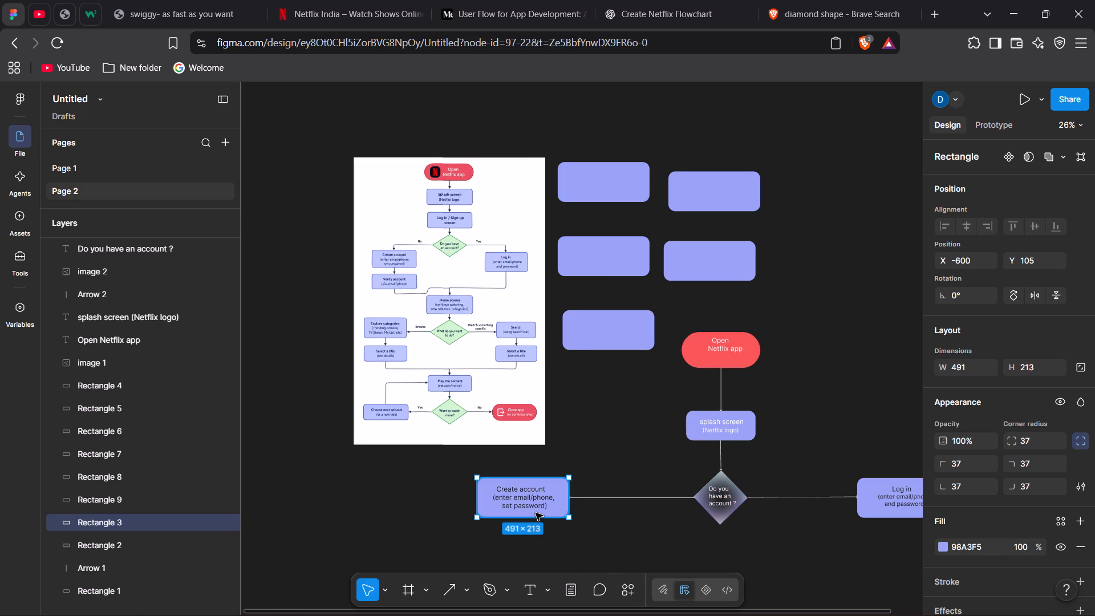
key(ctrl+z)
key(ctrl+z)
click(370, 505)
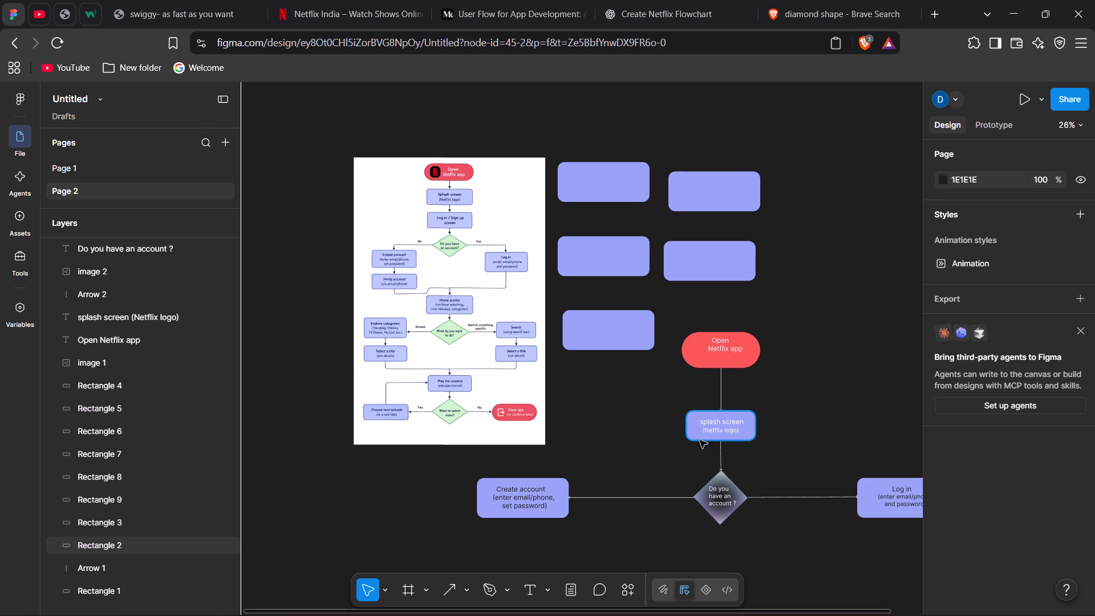
Draw a vertical arrow about 209 long down from the Create account box and centre a spare rectangle at its tip.
click(453, 598)
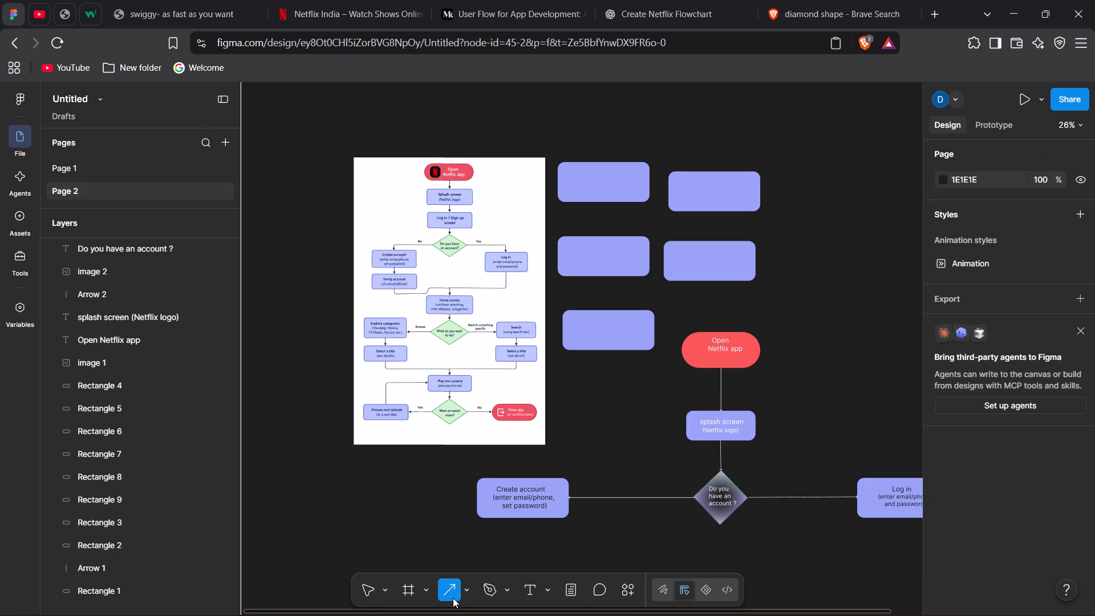
scroll(562, 463, down, 1)
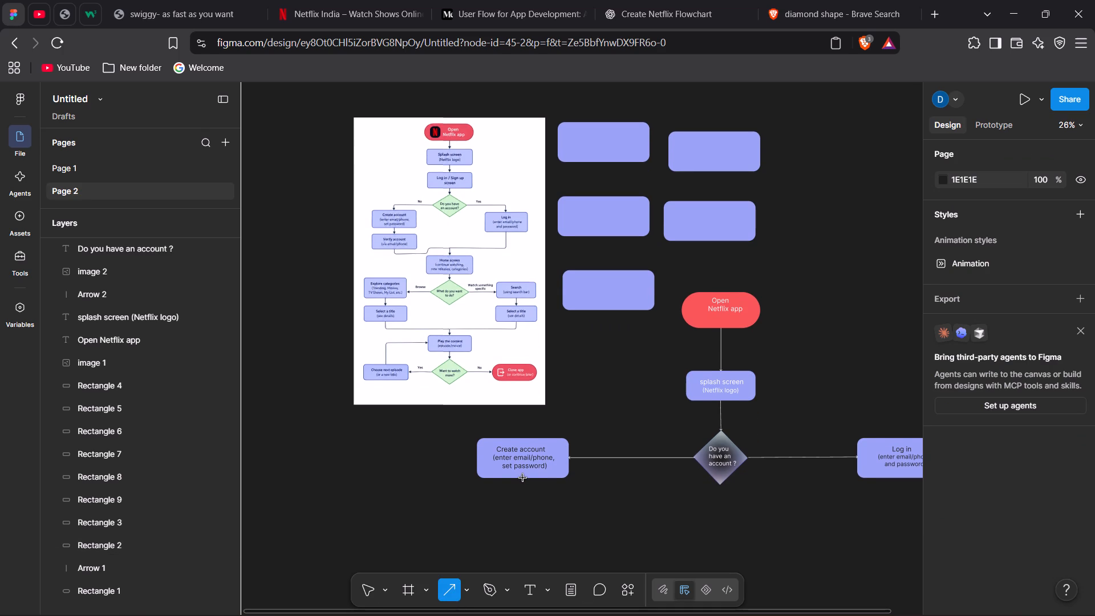
drag(523, 478, 520, 516)
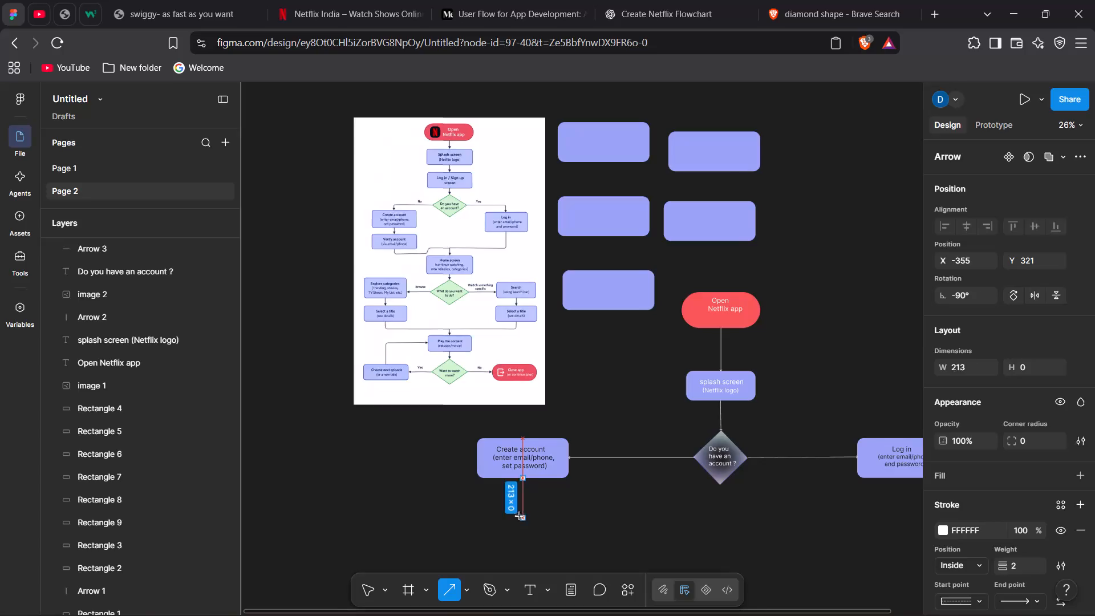
drag(520, 516, 525, 517)
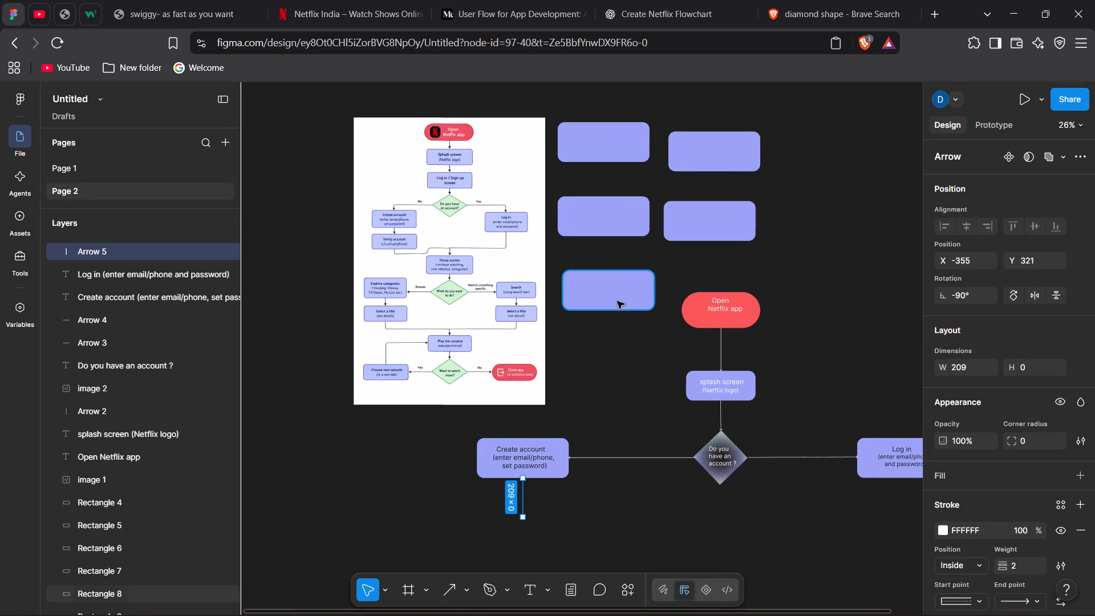
drag(624, 286, 531, 531)
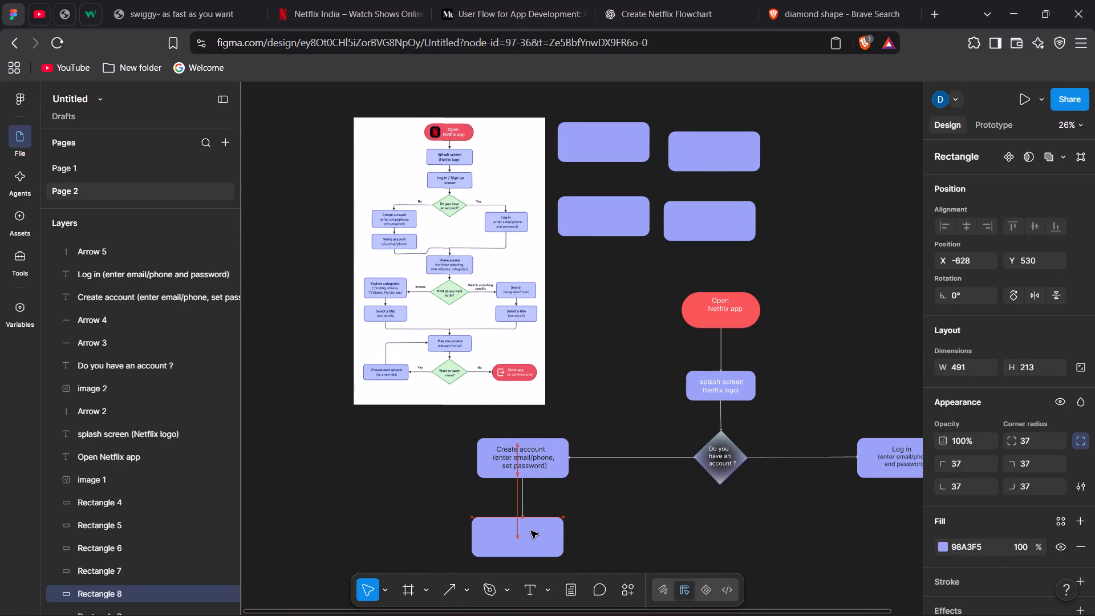
drag(531, 531, 537, 531)
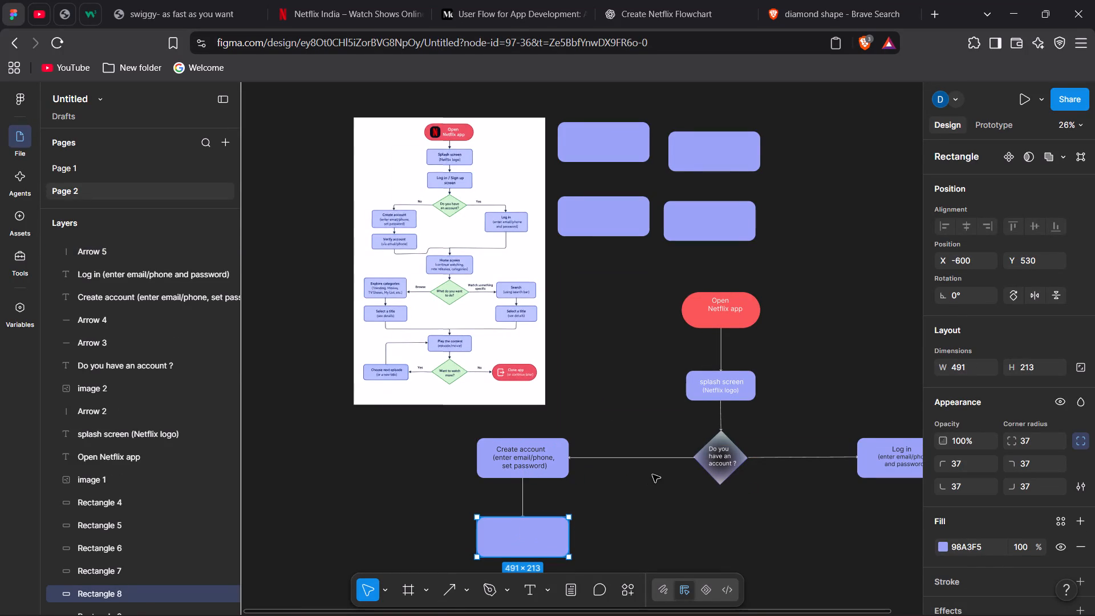
Move another spare rectangle well below the "Do you have an account ?" diamond, enlarge it to about 657 × 276 and centre it under the diamond.
scroll(710, 464, down, 1)
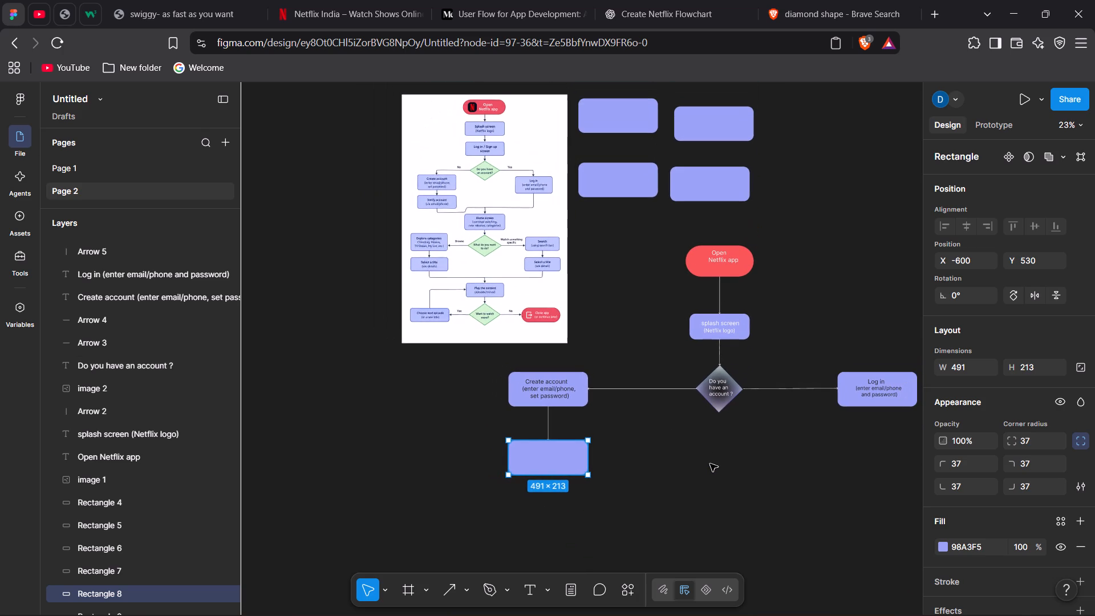
scroll(775, 477, down, 1)
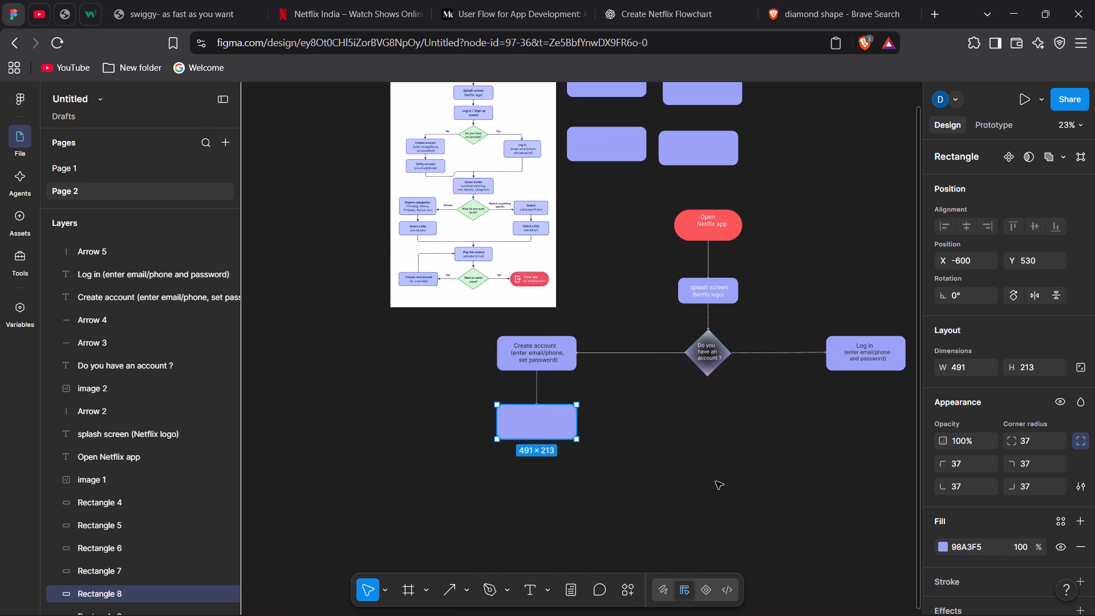
scroll(617, 478, left, 1)
drag(655, 149, 662, 506)
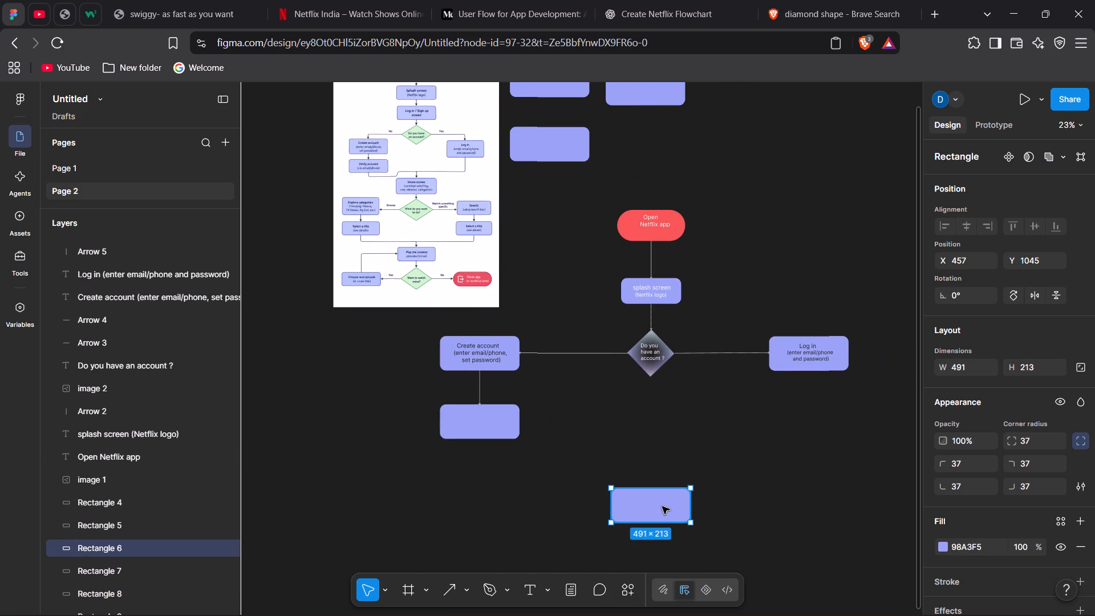
drag(690, 491, 722, 469)
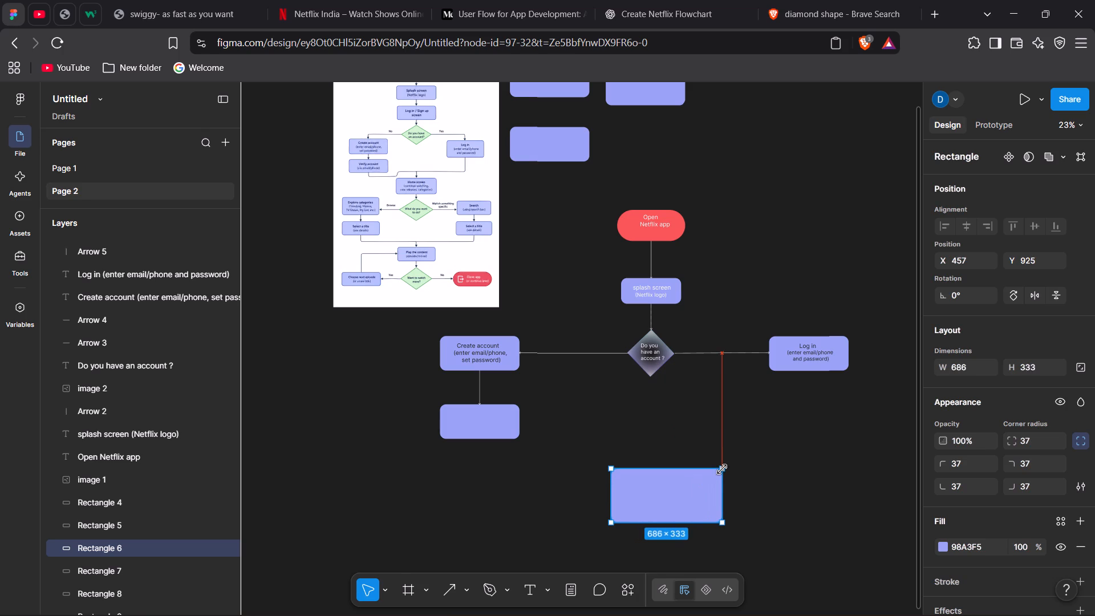
drag(722, 469, 717, 477)
drag(680, 500, 677, 508)
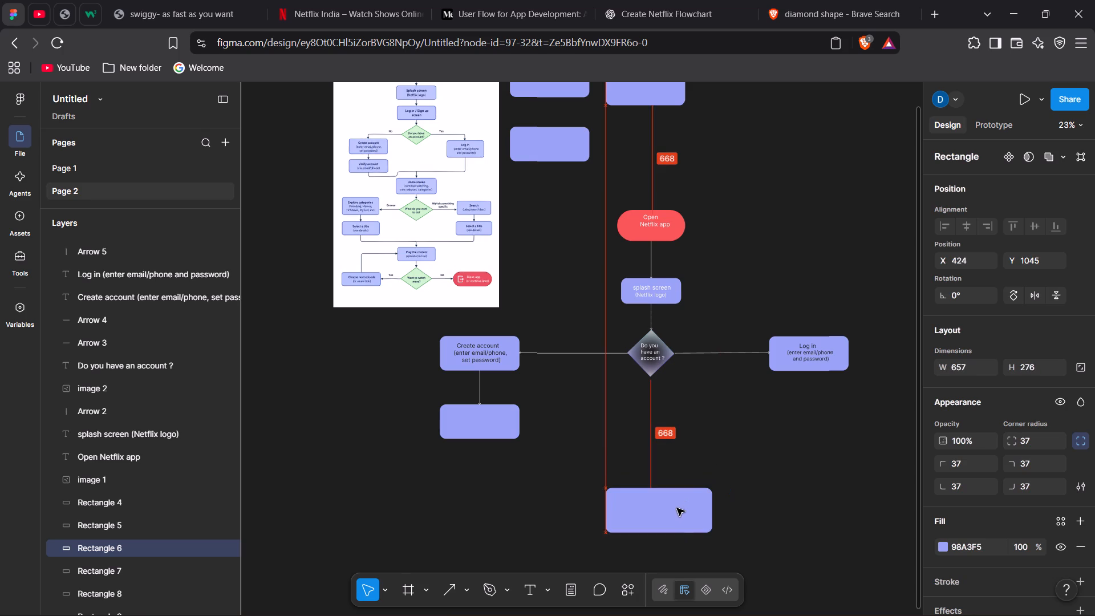
drag(677, 508, 676, 507)
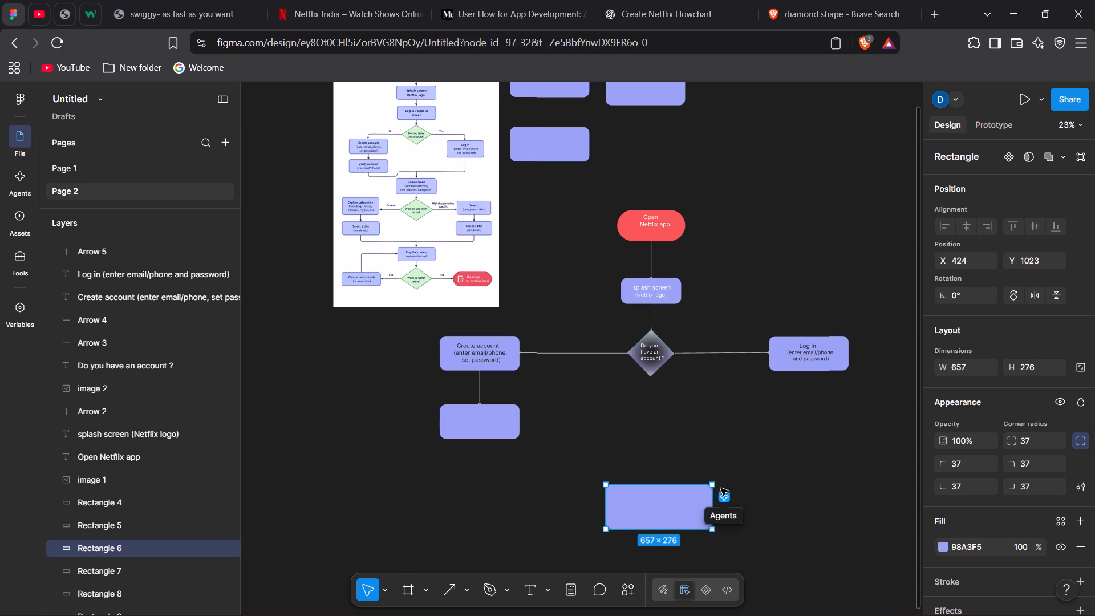
drag(658, 504, 648, 504)
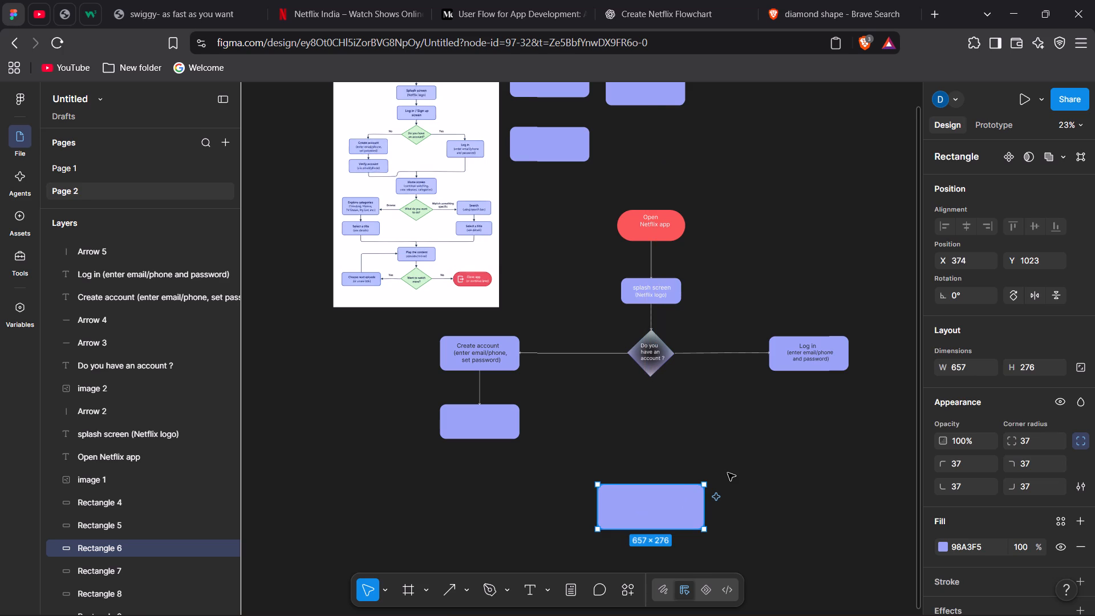
Duplicate the decision diamond image and place the copy below the enlarged rectangle.
click(655, 367)
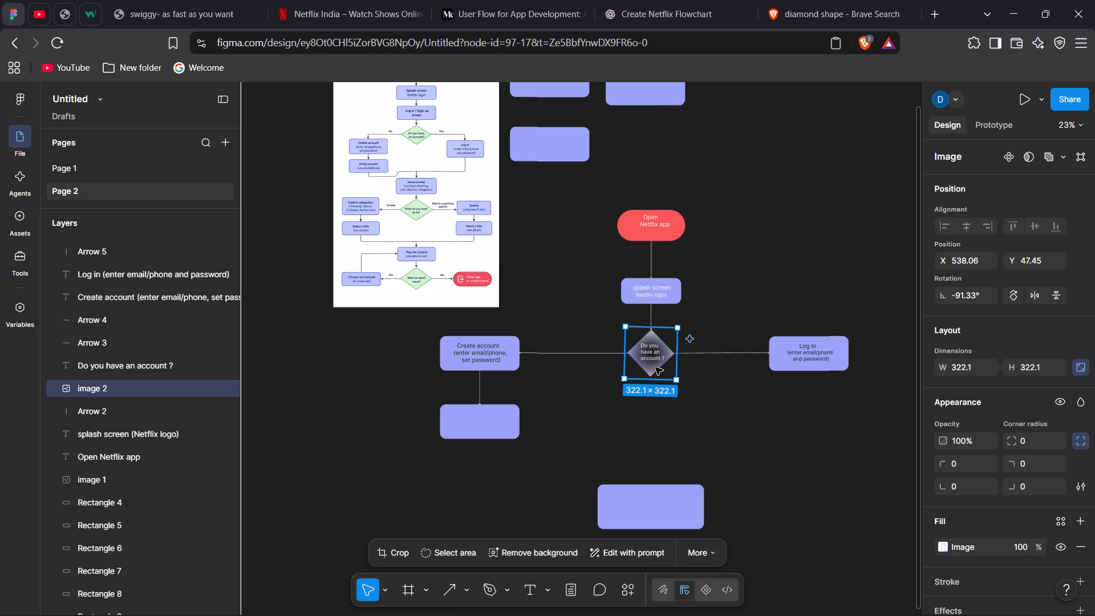
key(ctrl+c)
key(ctrl+v)
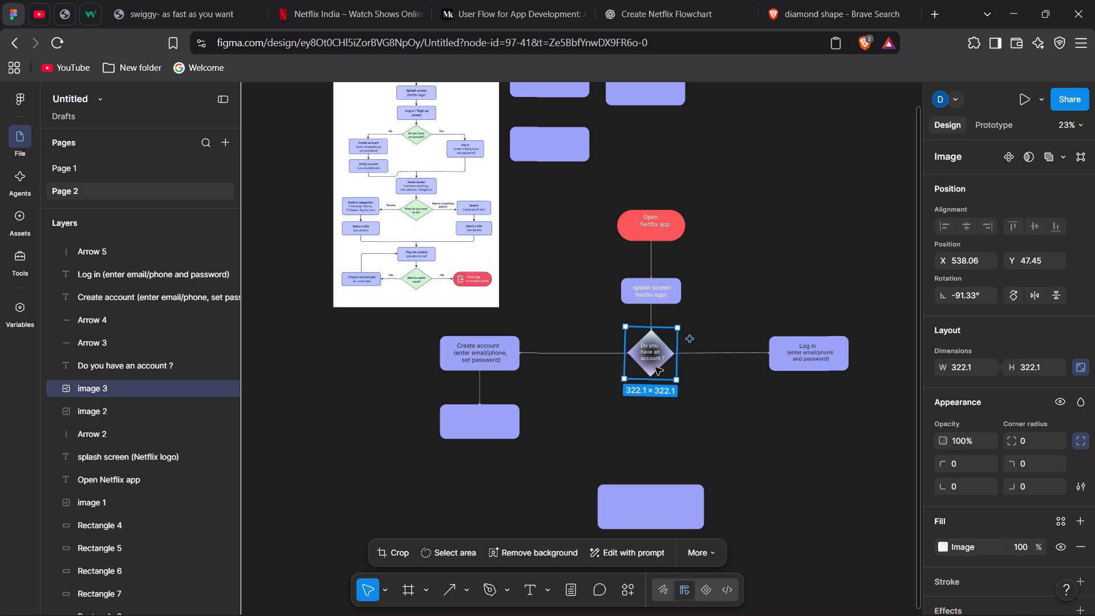
drag(655, 367, 652, 457)
scroll(652, 457, down, 1)
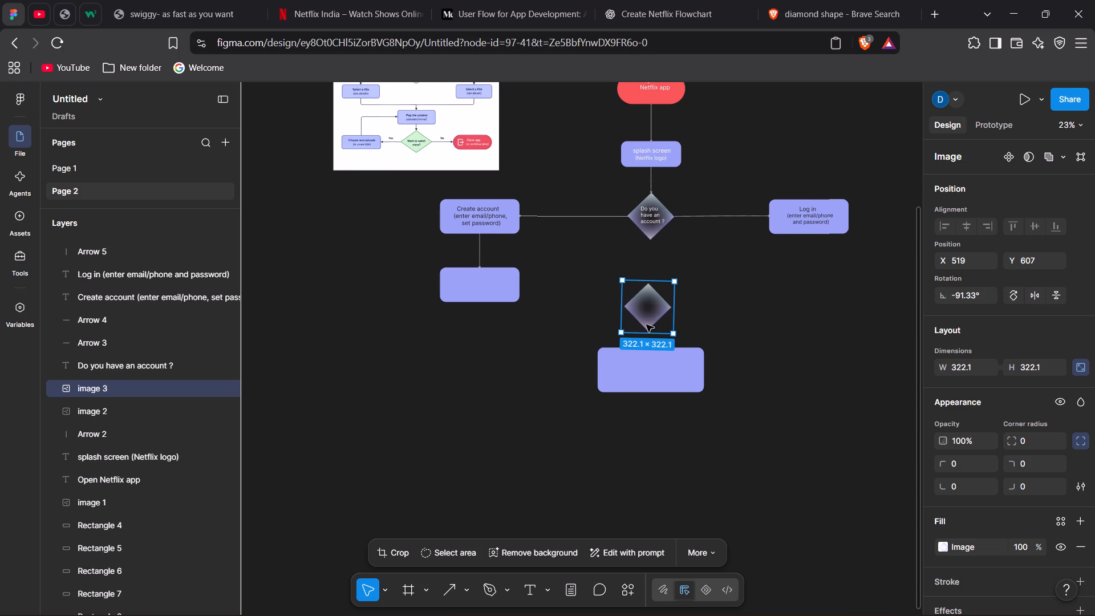
drag(647, 310, 644, 468)
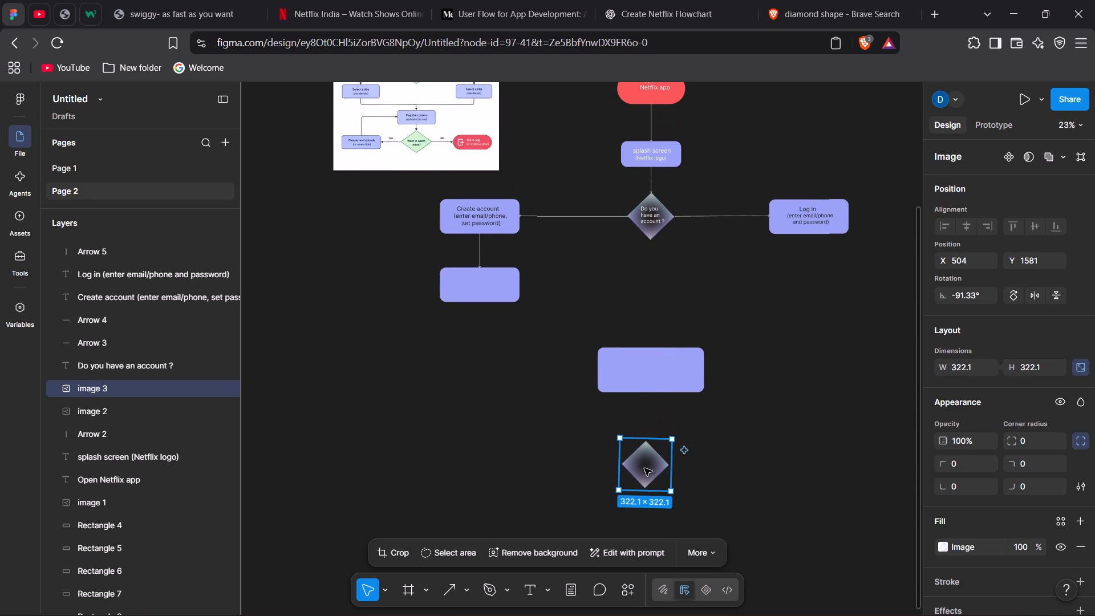
Connect the enlarged rectangle to the new diamond with a vertical arrow, aligning the diamond's top corner with the arrow tip.
scroll(499, 429, up, 1)
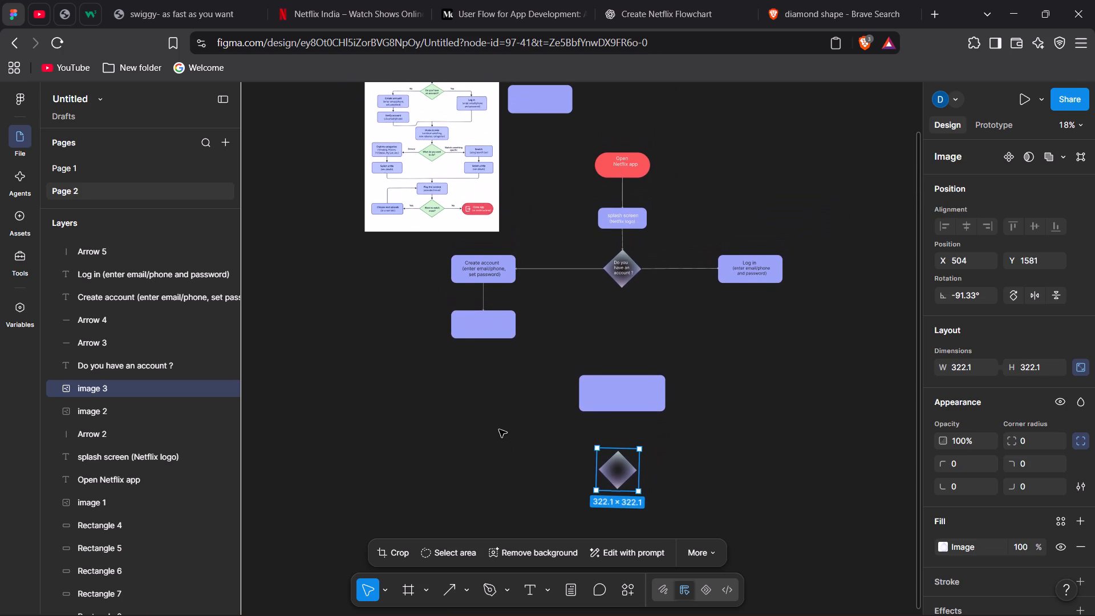
click(455, 586)
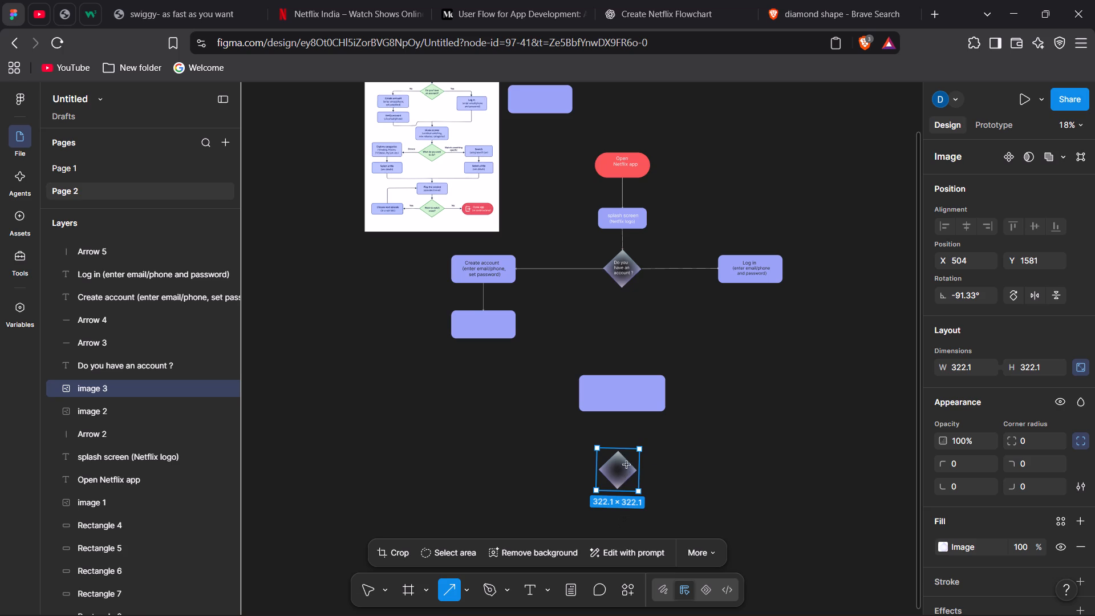
drag(622, 412, 622, 436)
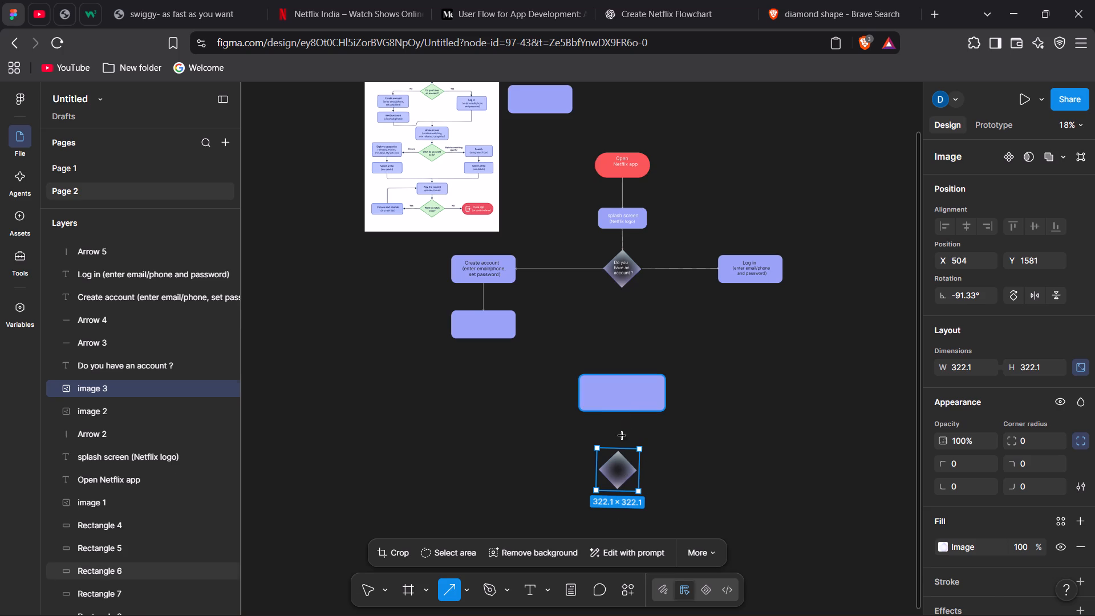
drag(622, 436, 622, 442)
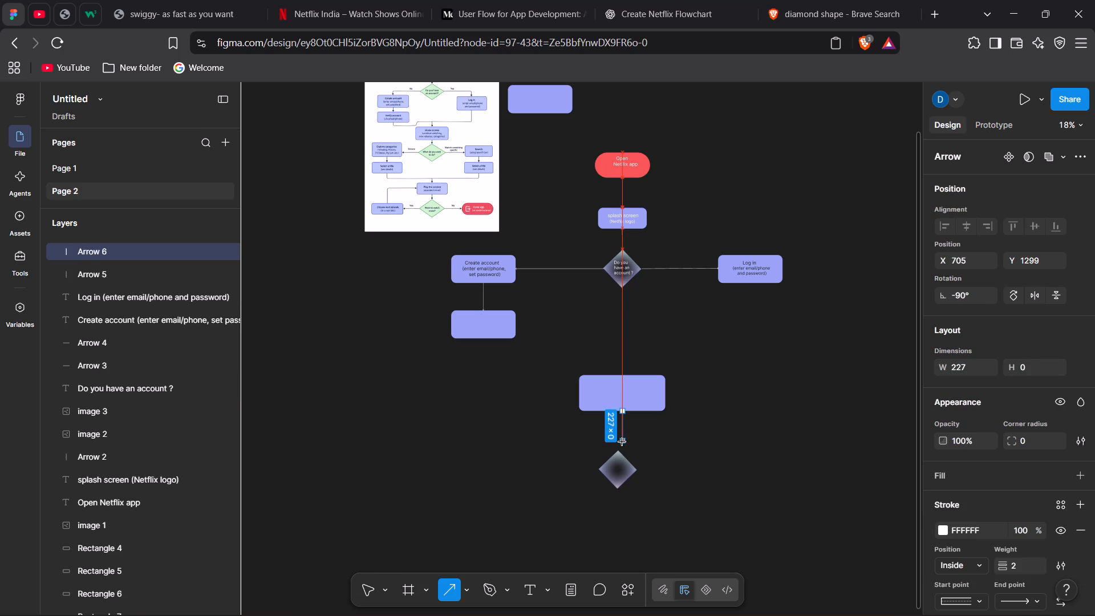
drag(622, 442, 622, 439)
drag(616, 469, 620, 458)
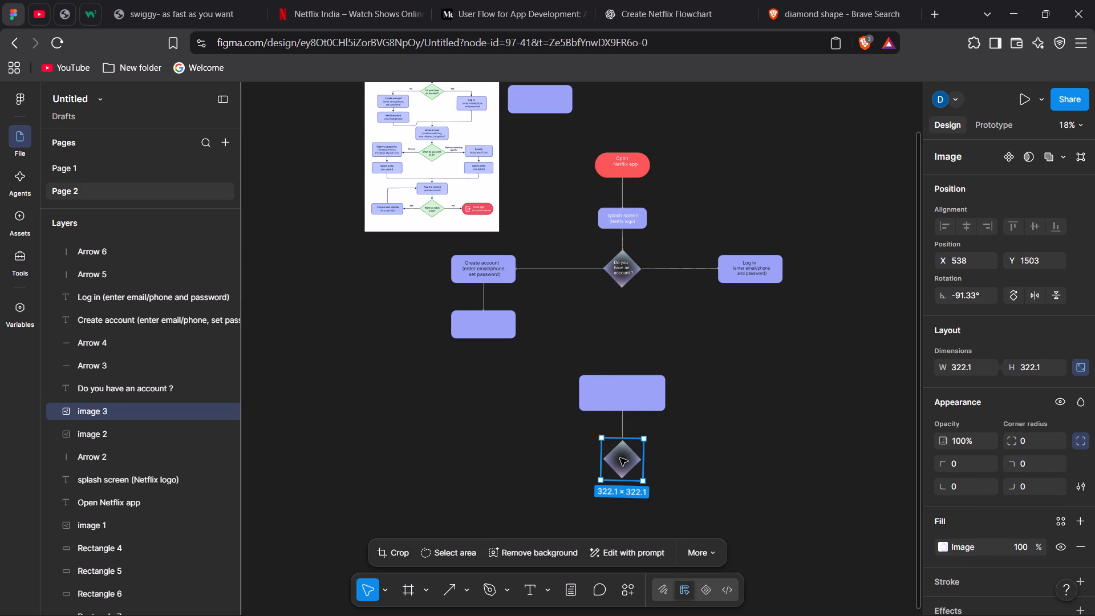
Draw a vertical line about 202 long down from the bottom centre of the blank box under Create account.
click(490, 458)
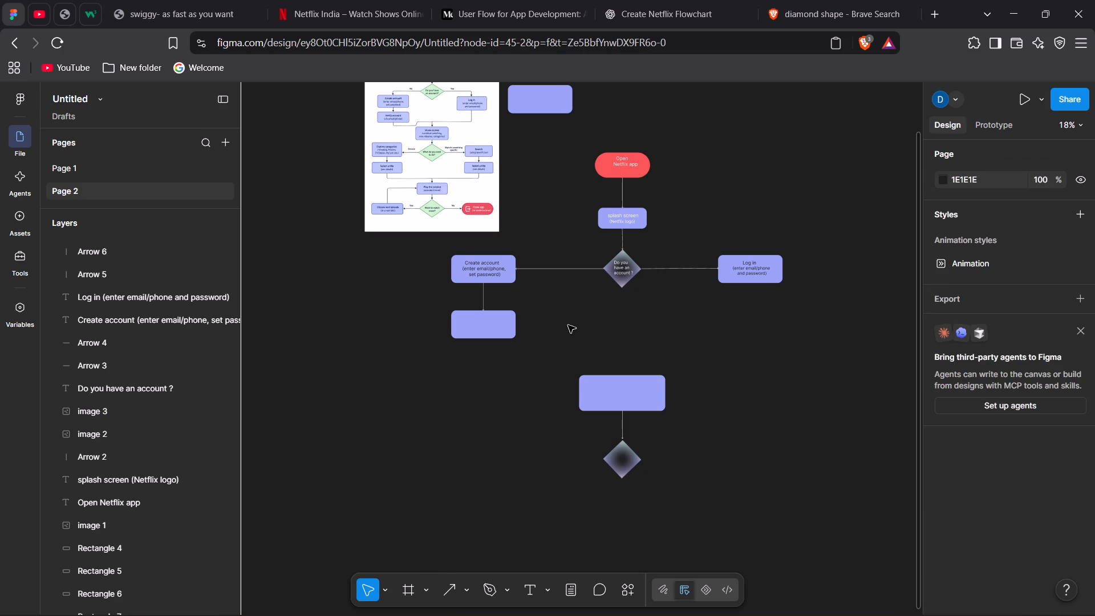
scroll(568, 325, up, 1)
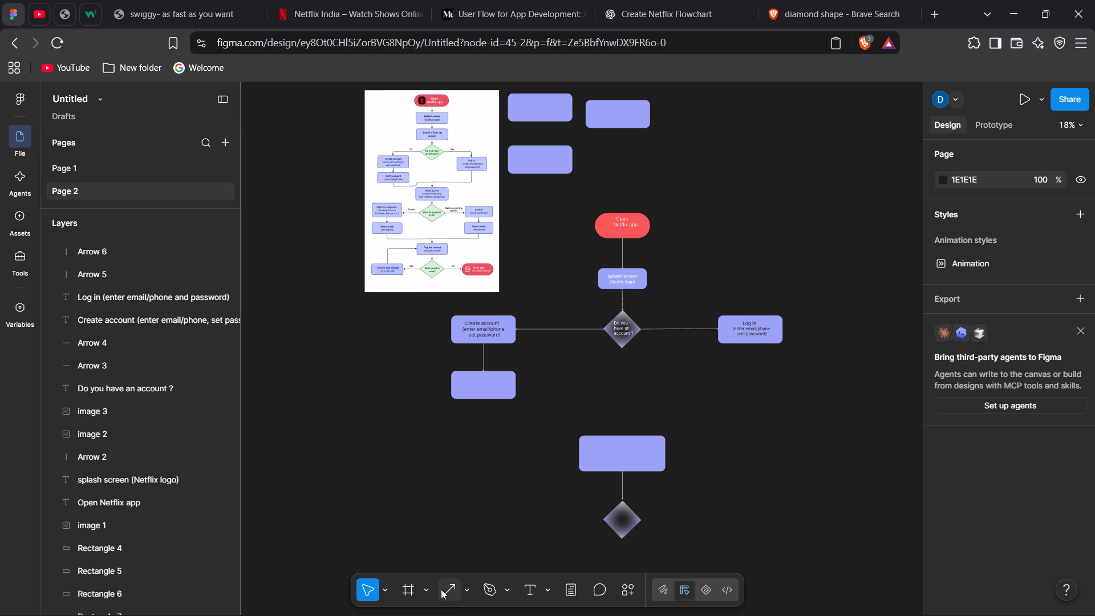
click(464, 591)
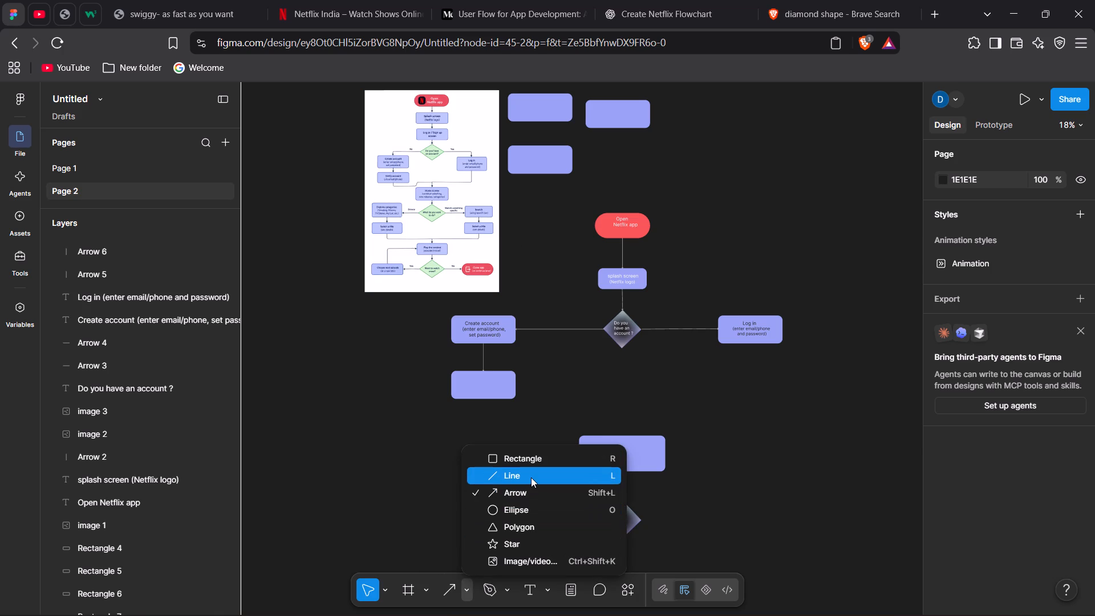
click(531, 477)
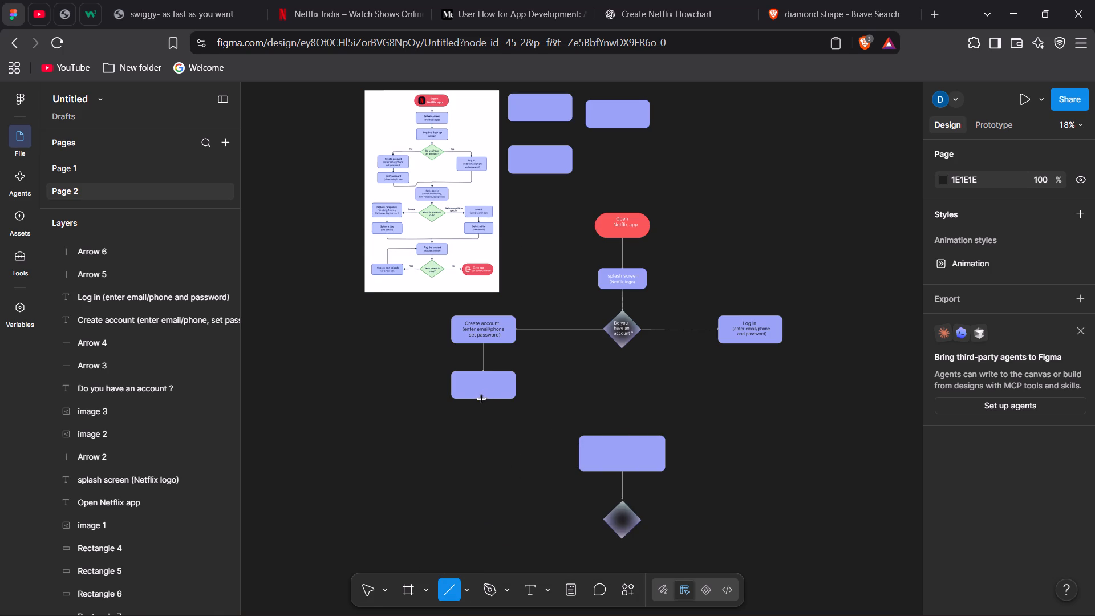
drag(484, 399, 483, 422)
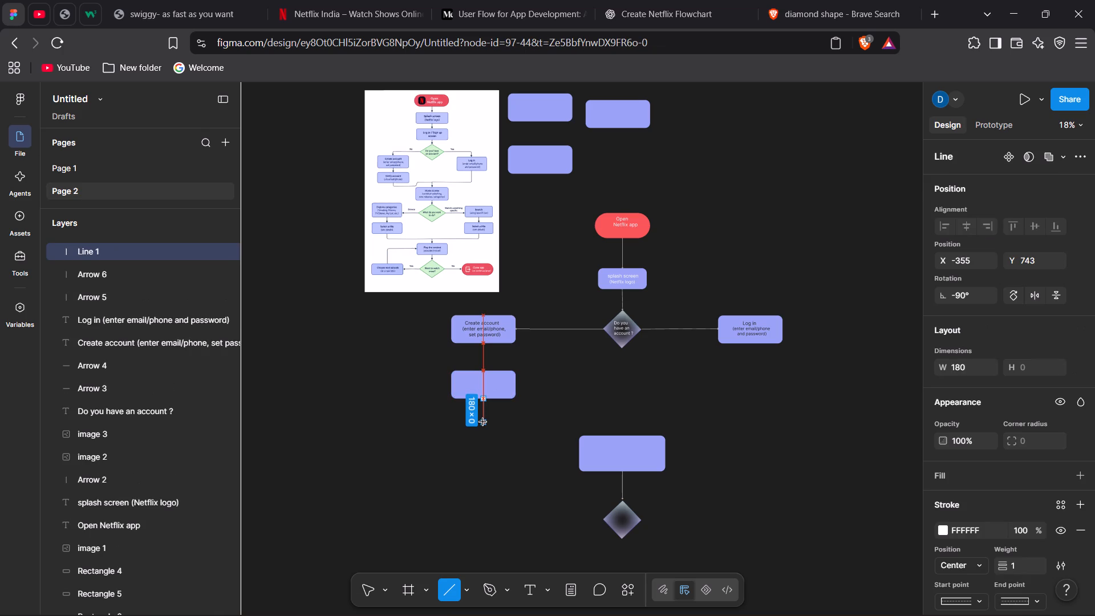
drag(483, 422, 483, 421)
drag(483, 421, 483, 422)
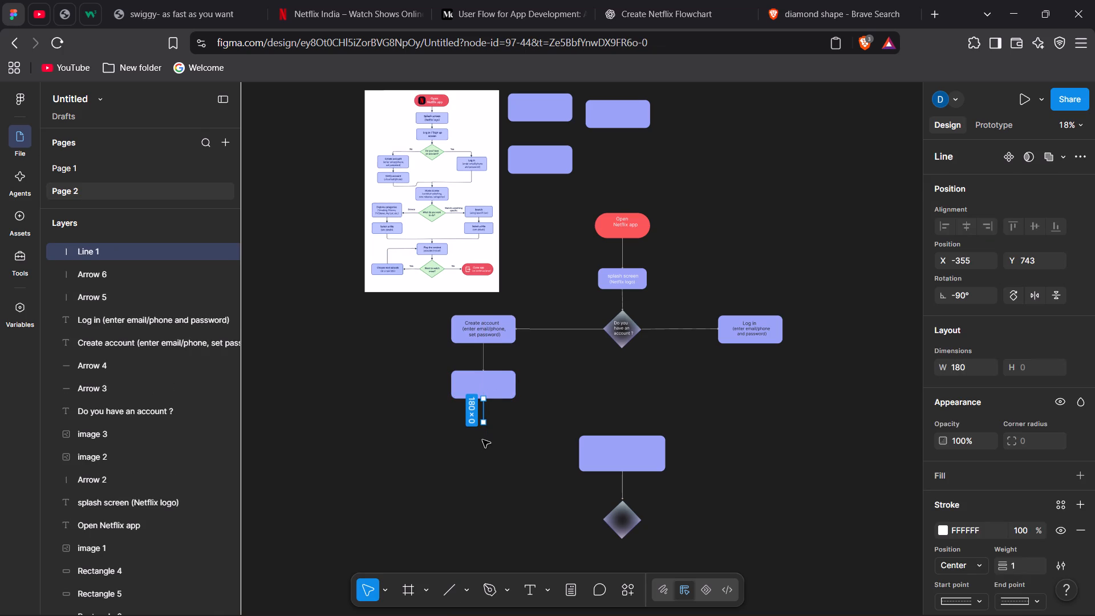
click(485, 424)
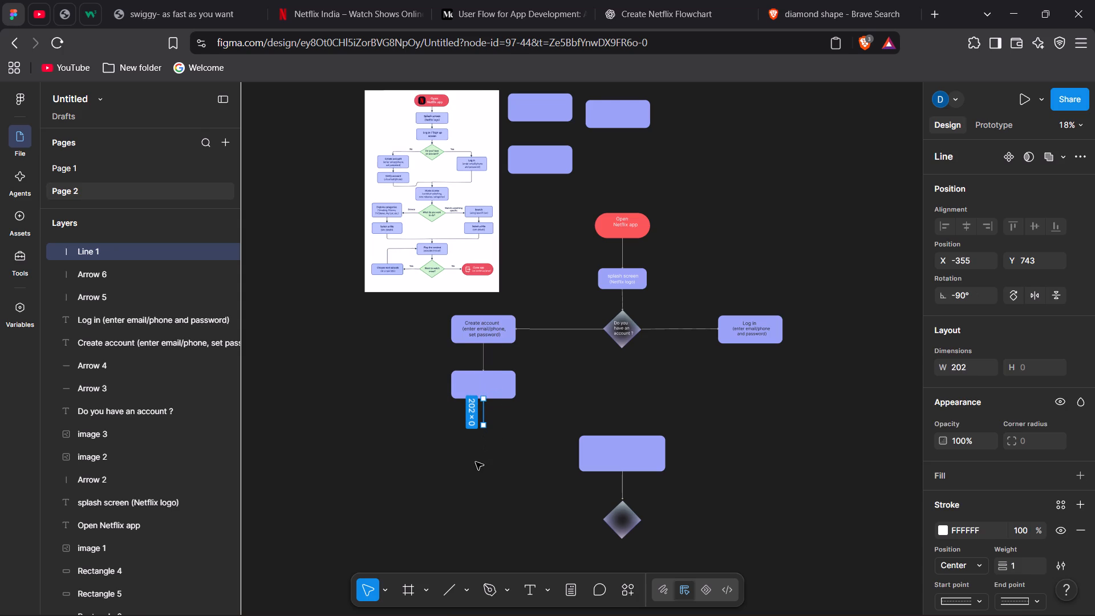
Continue the connector with a horizontal line about 678 long toward the centre, plus a vertical line about 136 long going up from its end.
key(l)
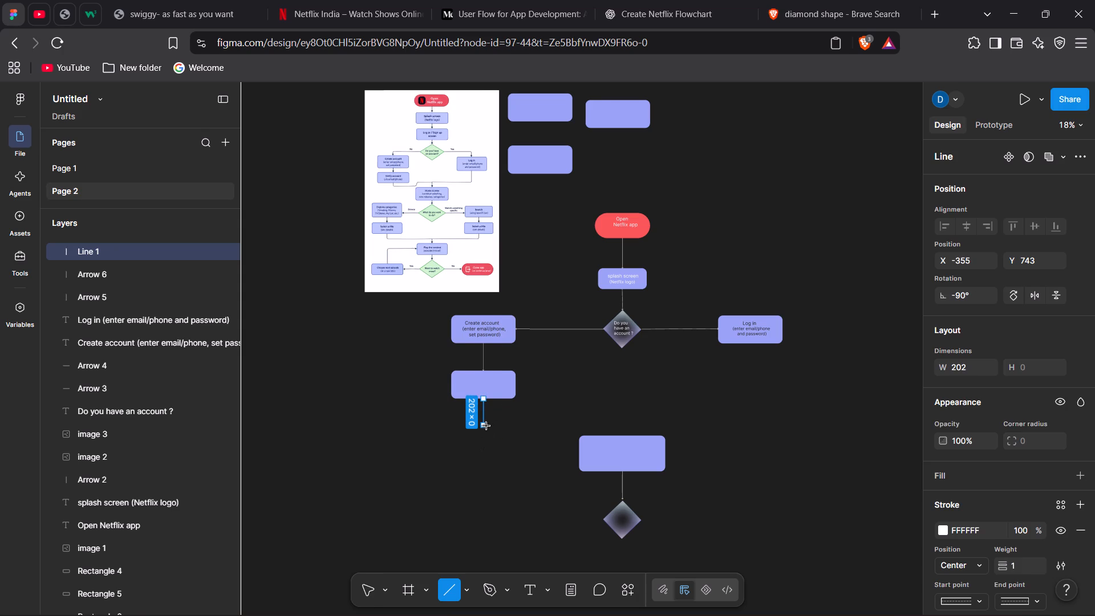
drag(485, 426, 527, 428)
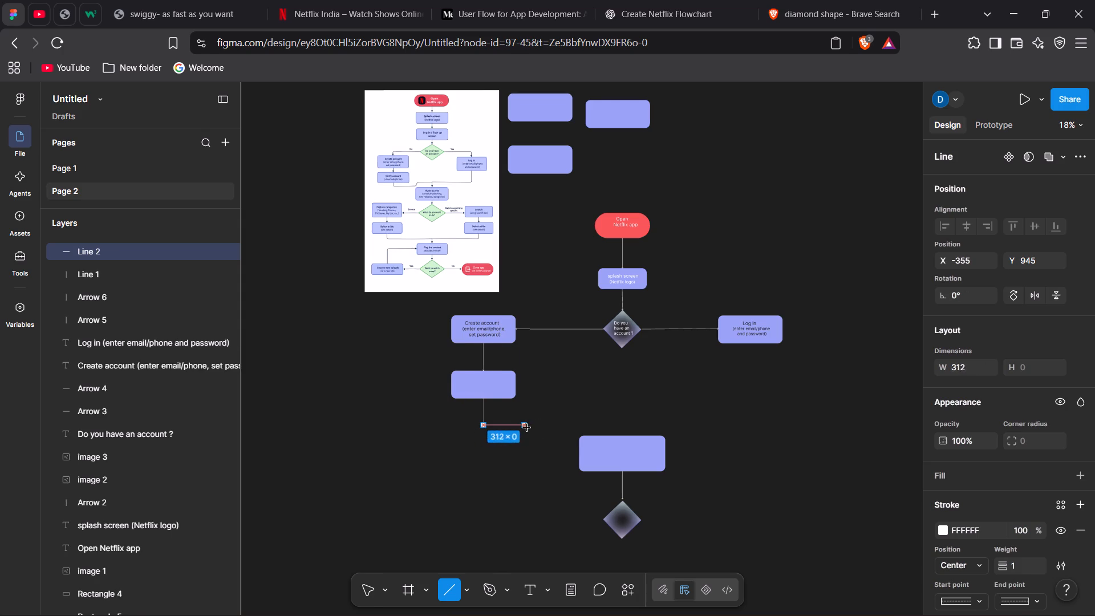
drag(527, 428, 569, 425)
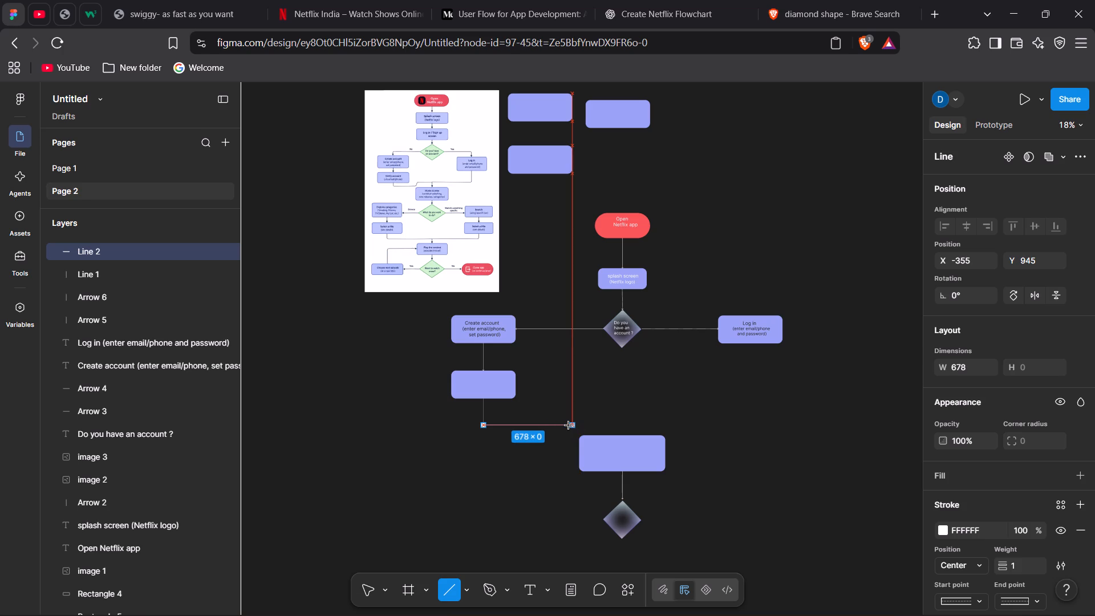
drag(569, 425, 573, 425)
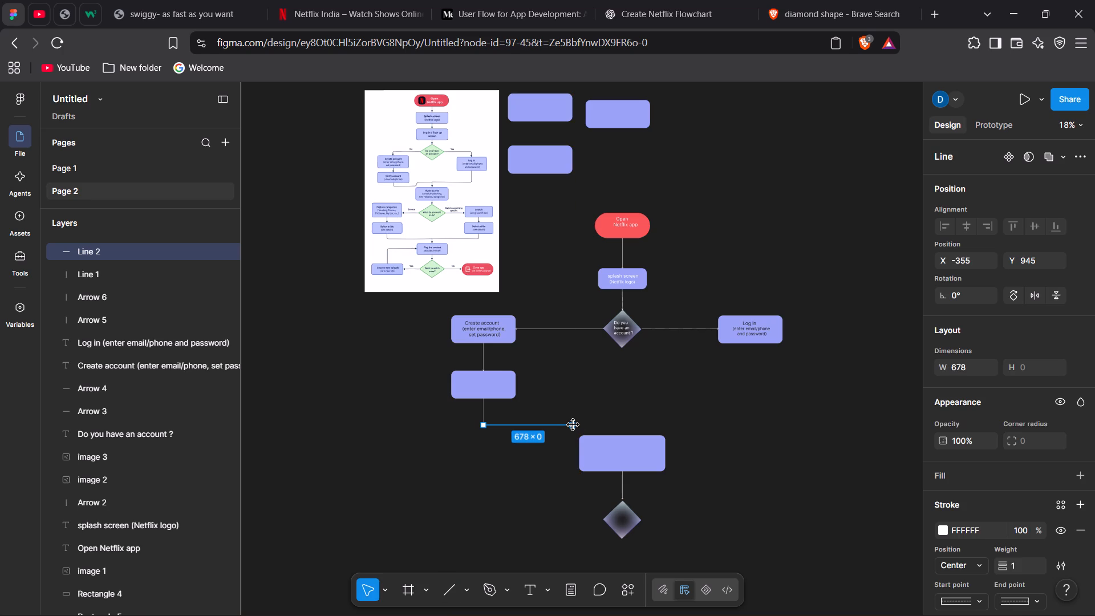
key(l)
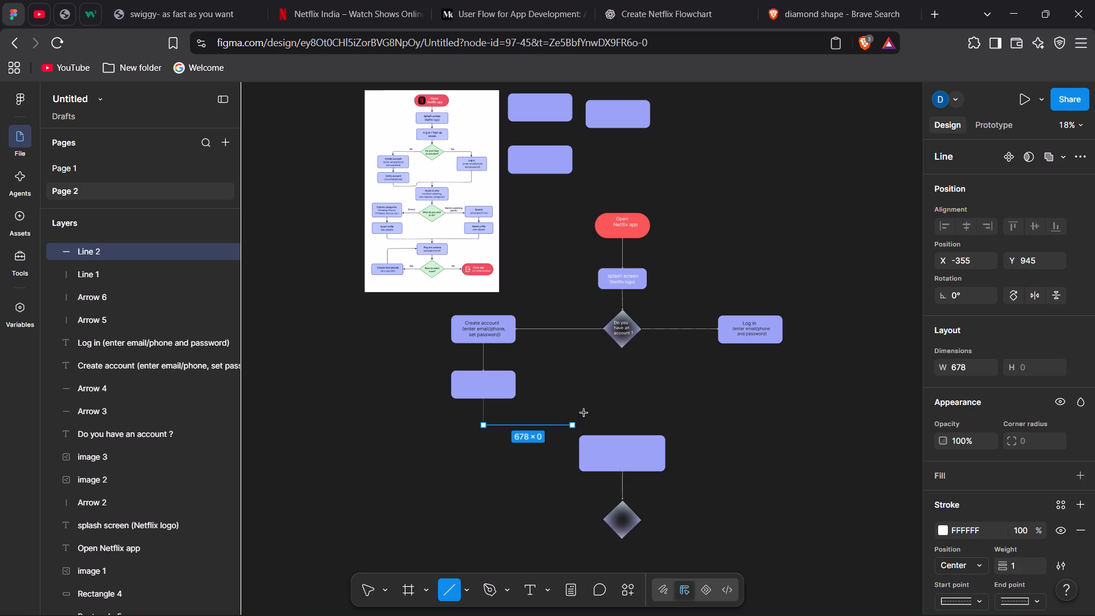
drag(573, 424, 578, 411)
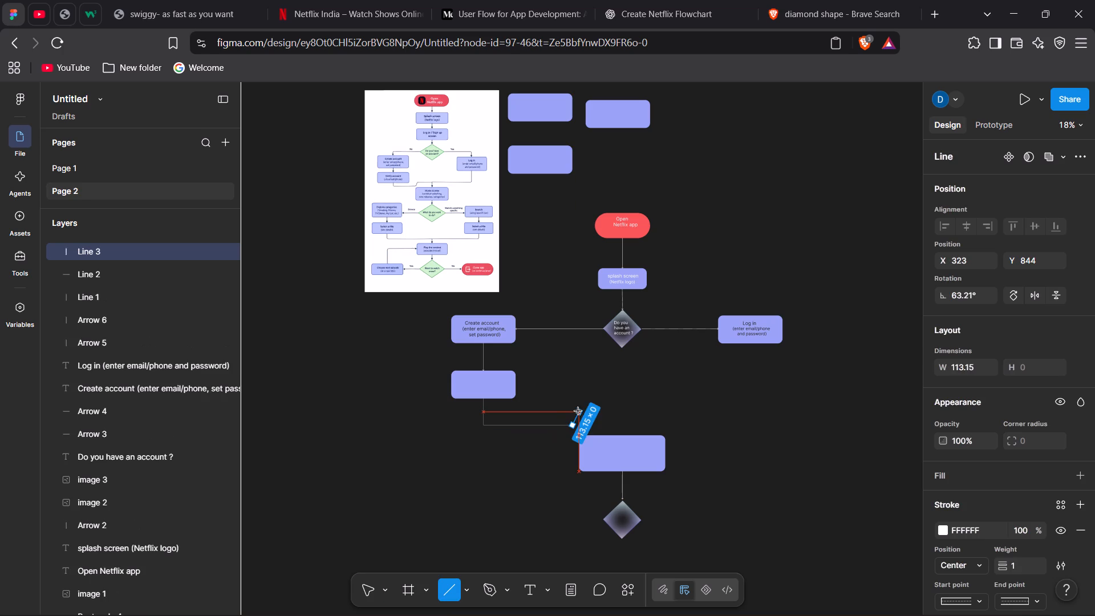
drag(578, 411, 571, 407)
Extend the connector with a horizontal line about 1365 long to below the Log in box and a vertical line up to that box.
key(l)
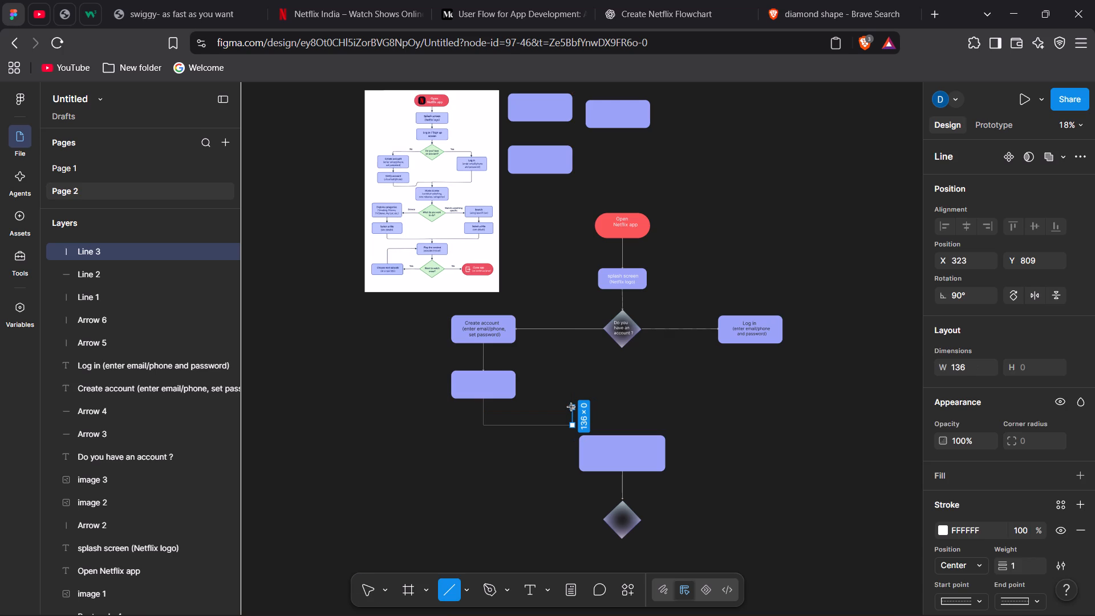
drag(571, 408, 622, 404)
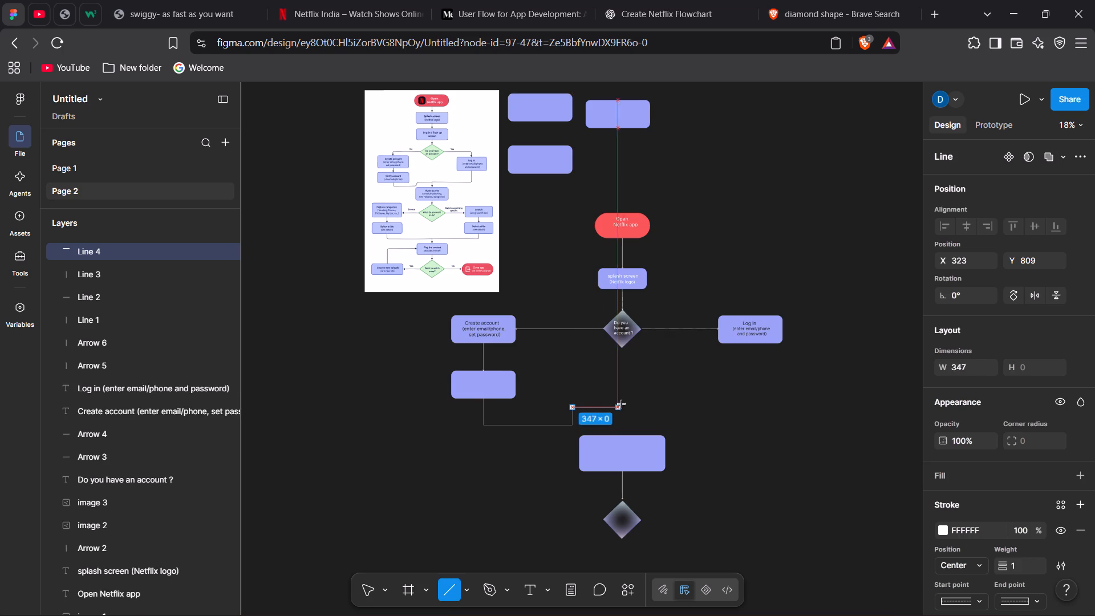
drag(622, 404, 758, 410)
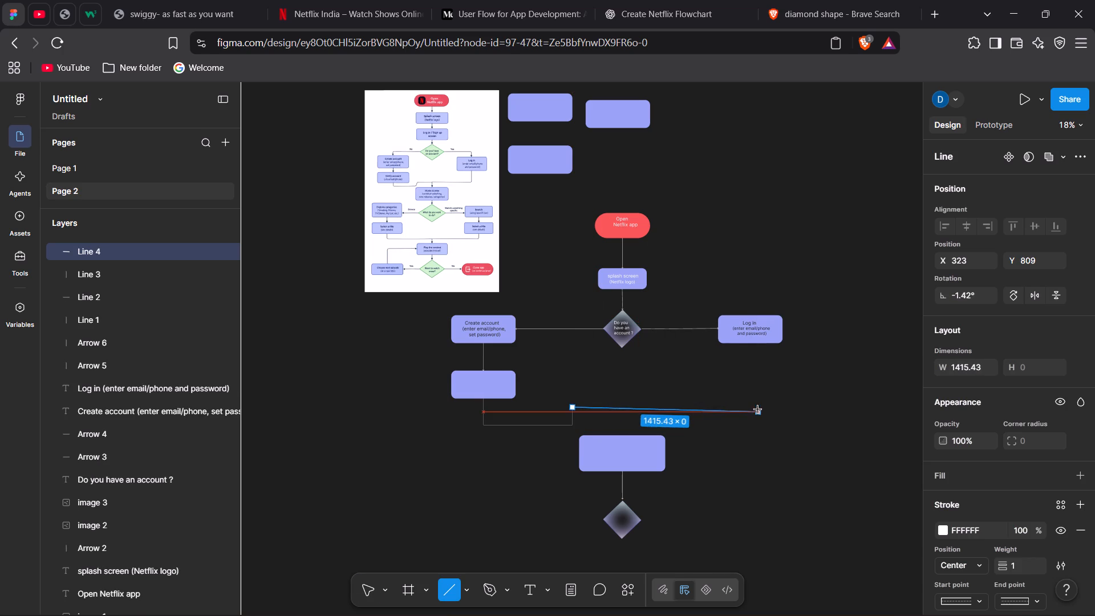
drag(758, 410, 752, 410)
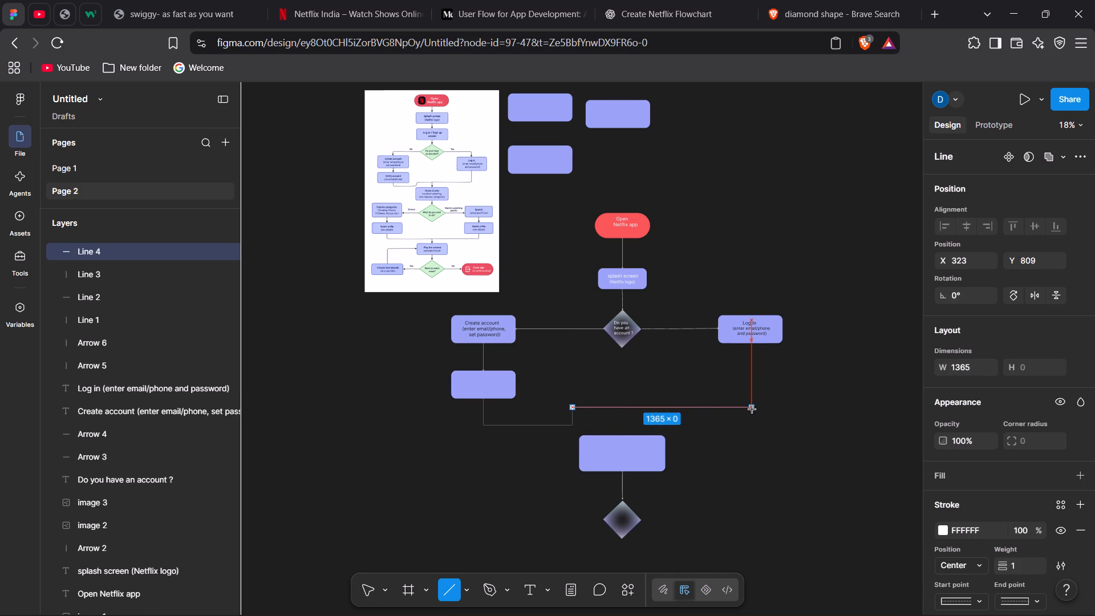
drag(752, 410, 753, 410)
click(753, 410)
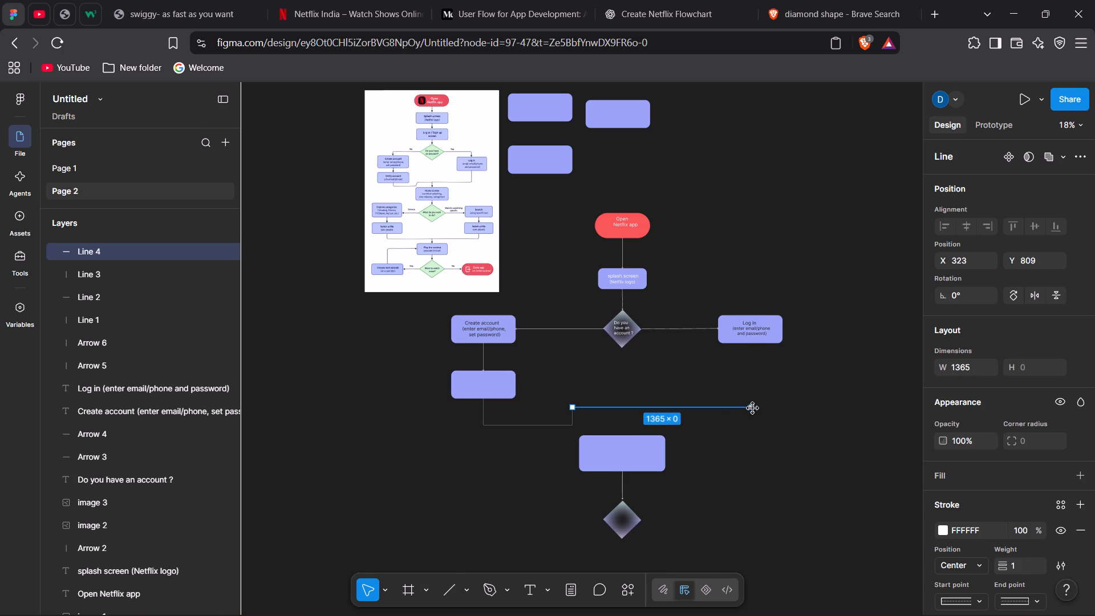
key(l)
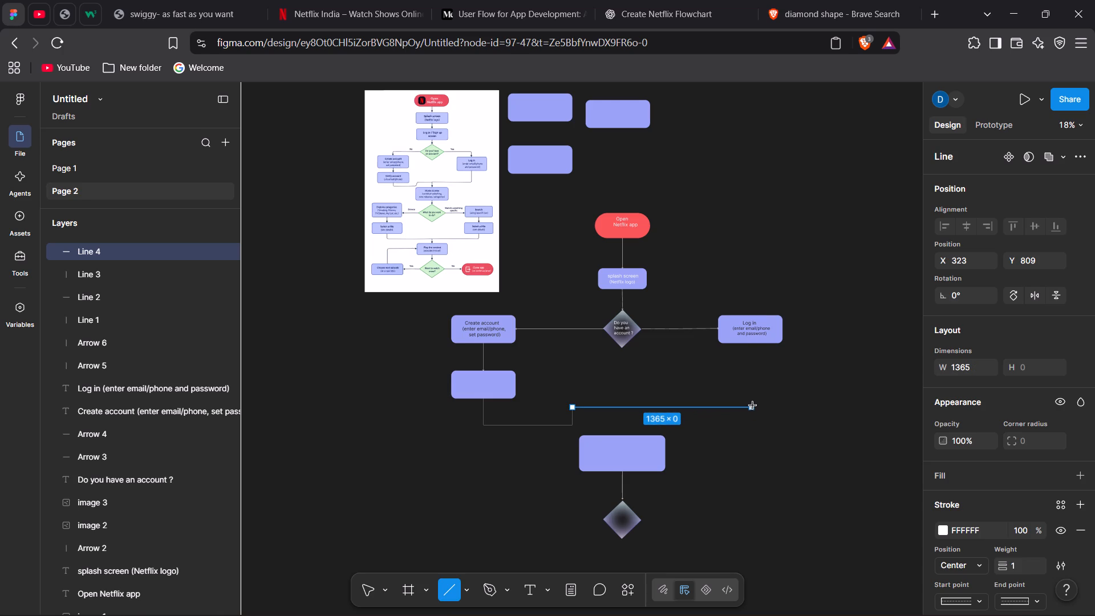
drag(753, 407, 752, 342)
click(788, 414)
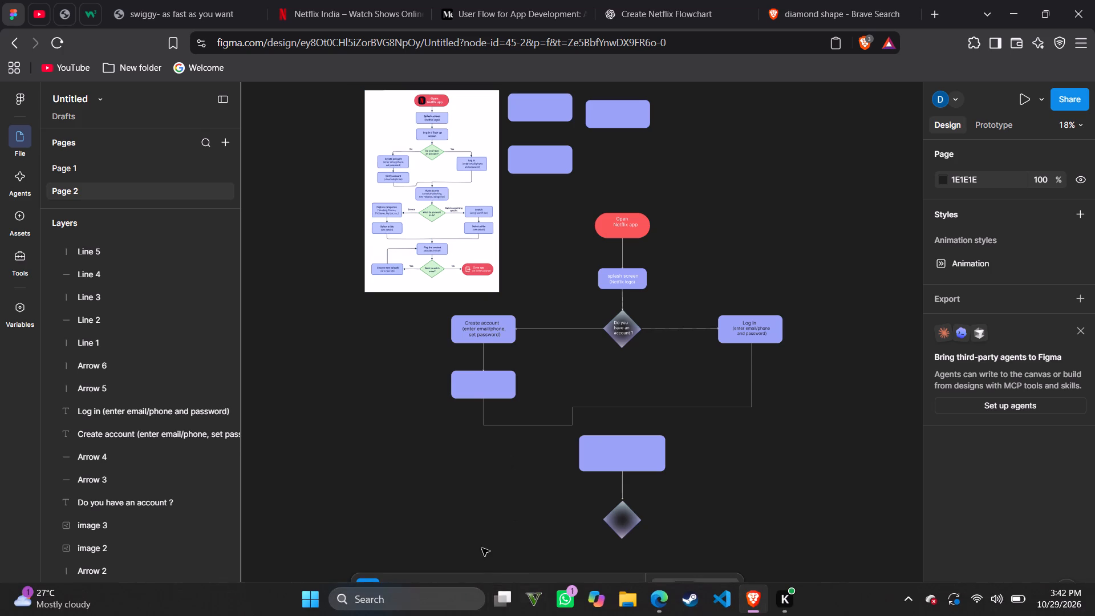
Draw a vertical arrow about 214 long from the merged connector line down to the top of the enlarged rectangle.
click(466, 587)
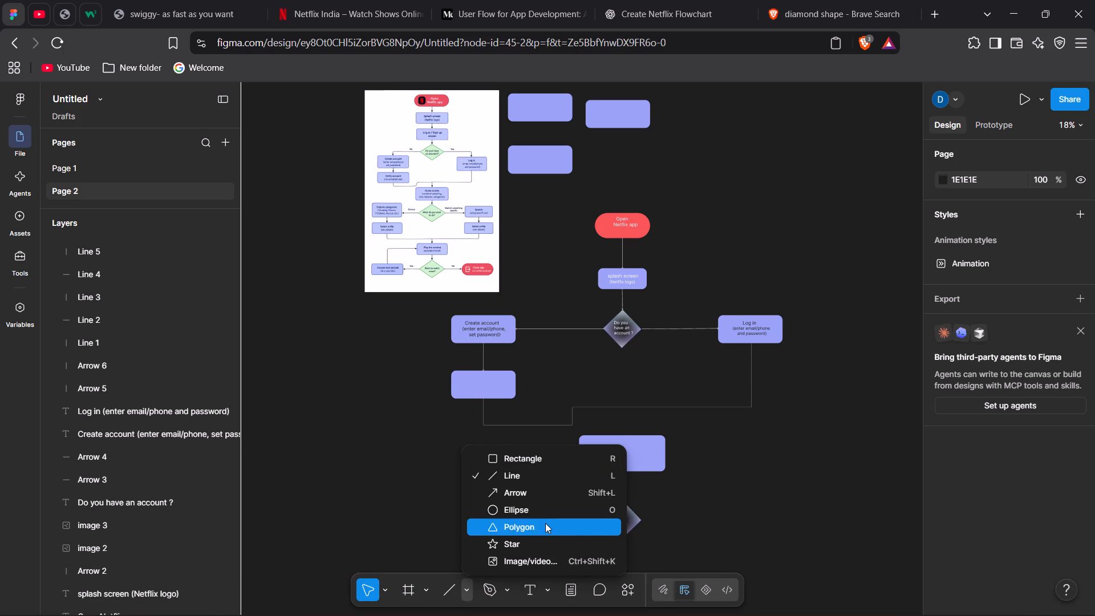
click(571, 493)
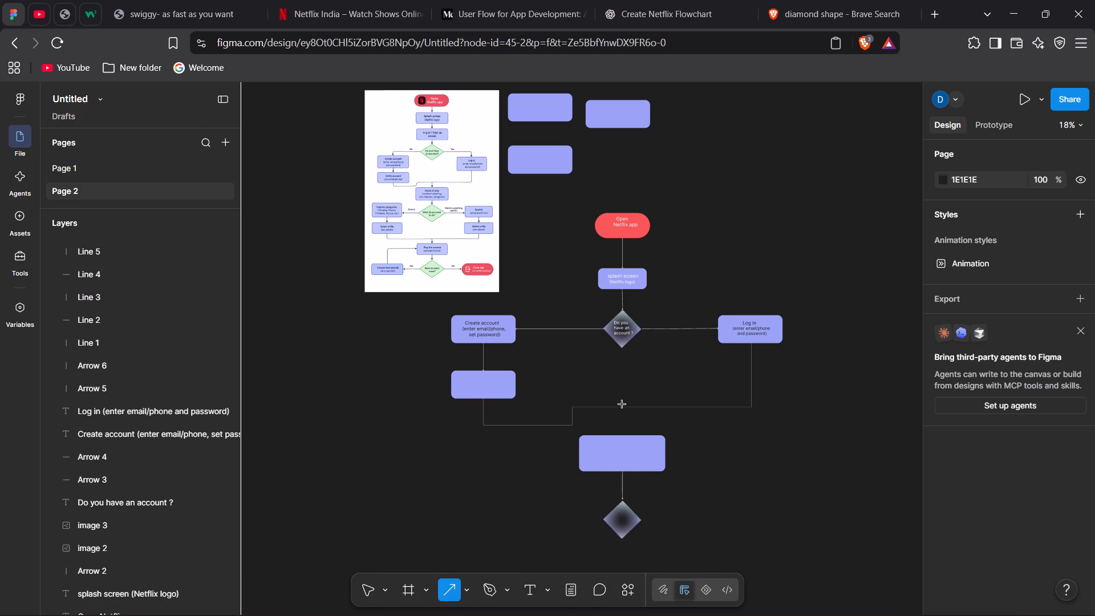
drag(621, 406, 618, 439)
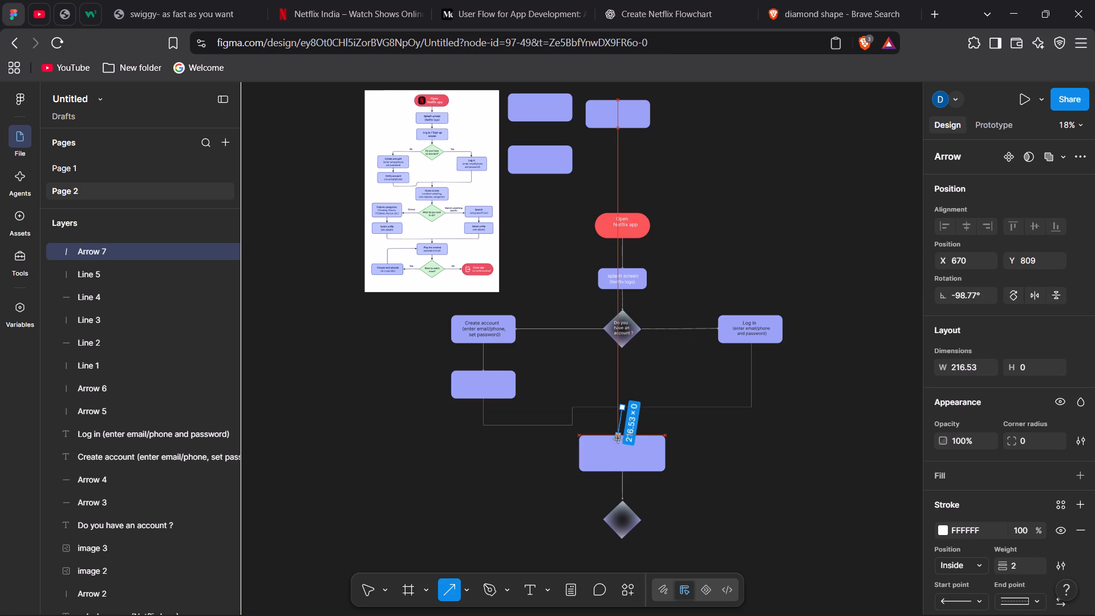
drag(618, 439, 621, 437)
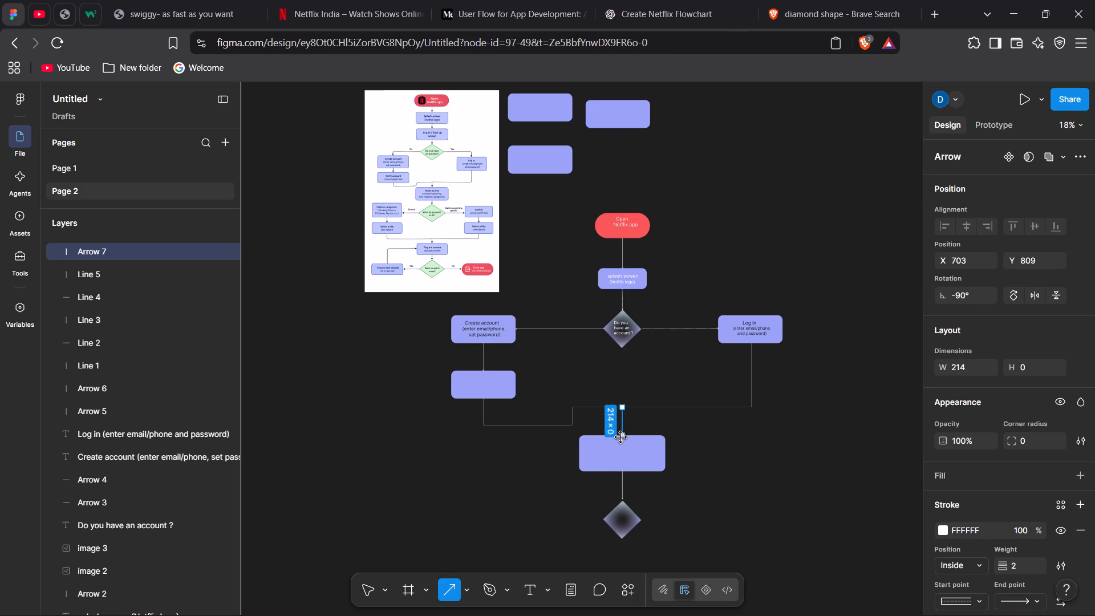
click(739, 468)
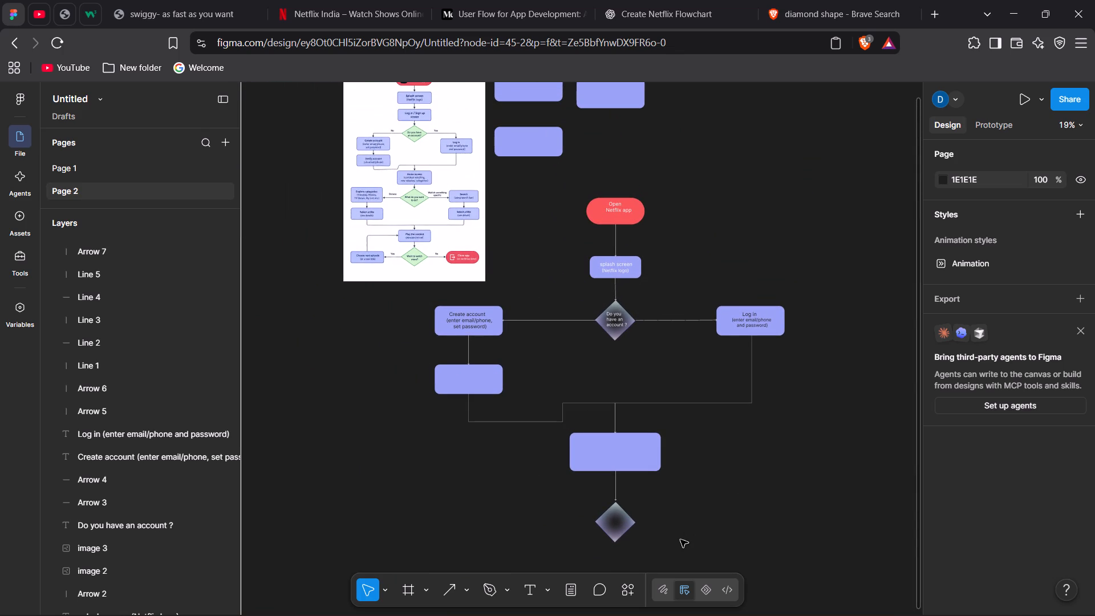
Draw horizontal arrows outward from the lower diamond's side corners, about 733 long to the left and about 837 long to the right.
click(454, 590)
drag(595, 520, 502, 521)
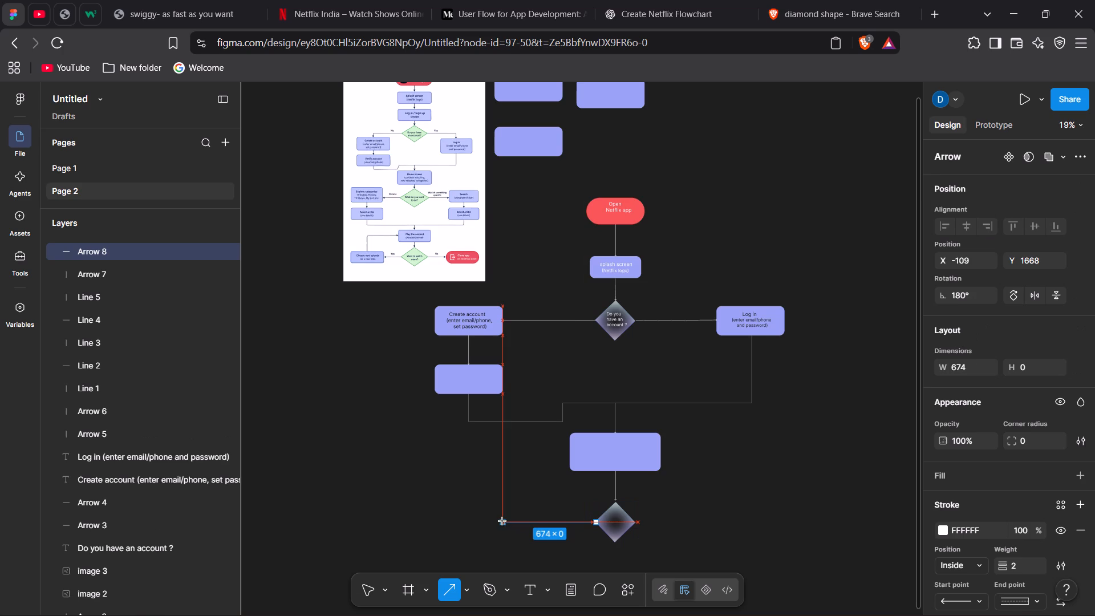
drag(502, 521, 493, 516)
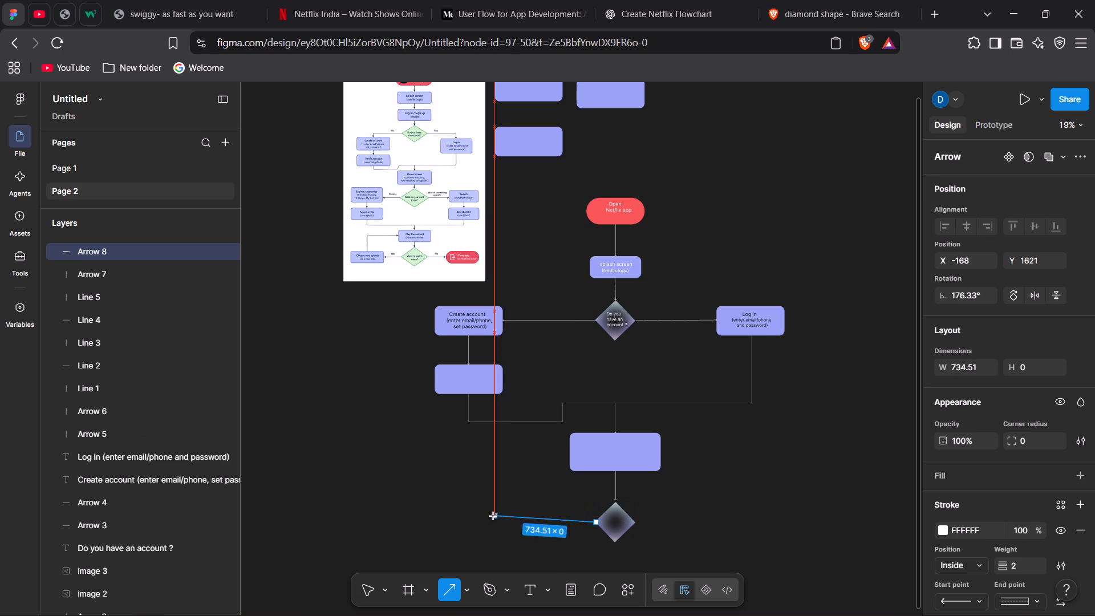
drag(493, 516, 495, 522)
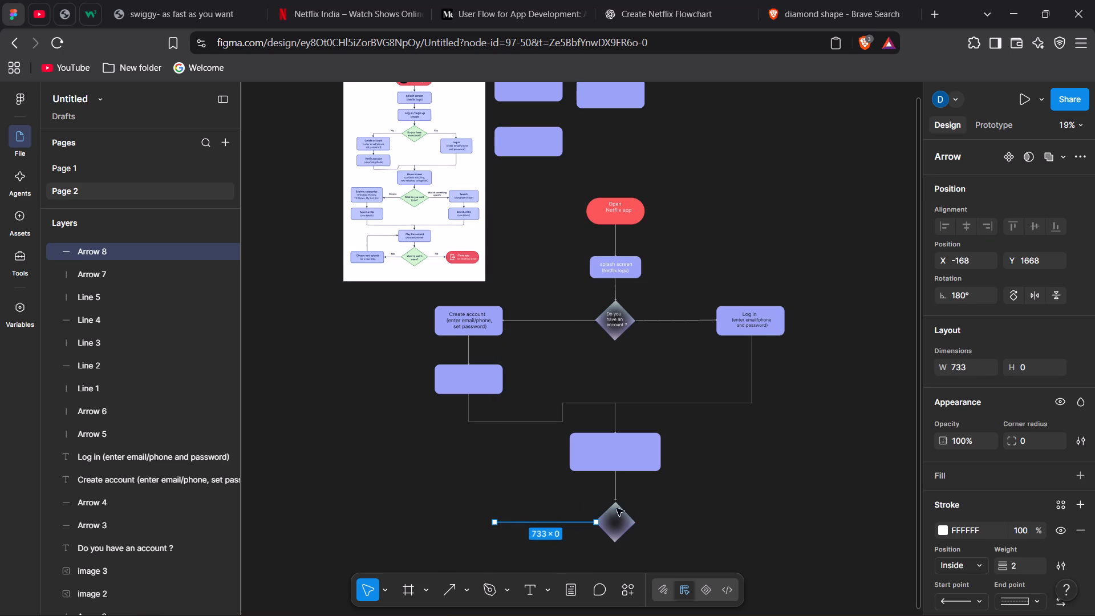
key(ctrl+l)
click(450, 589)
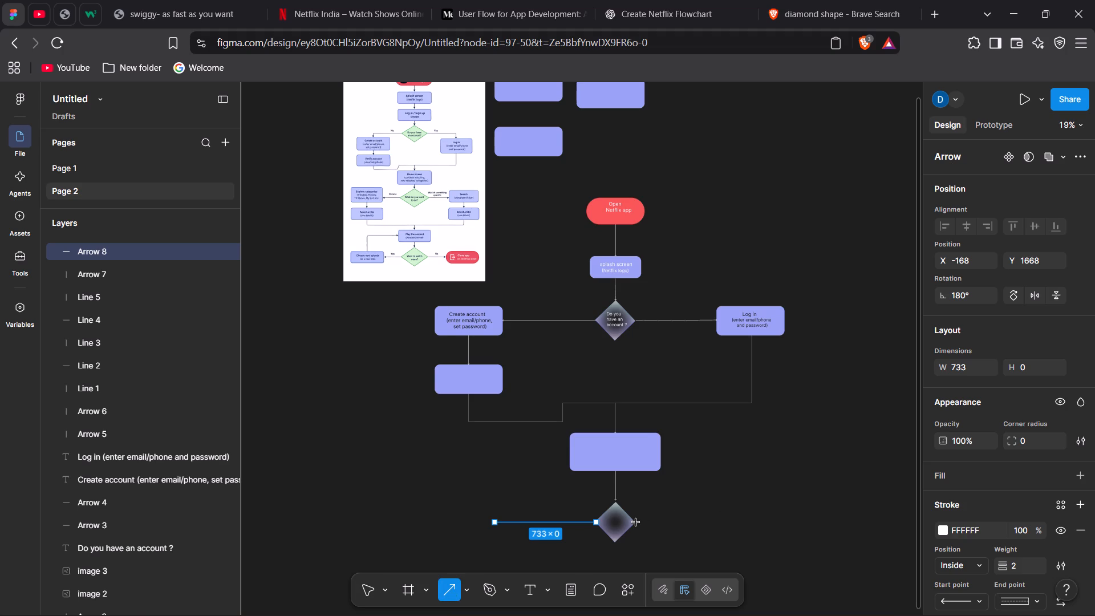
drag(636, 522, 755, 520)
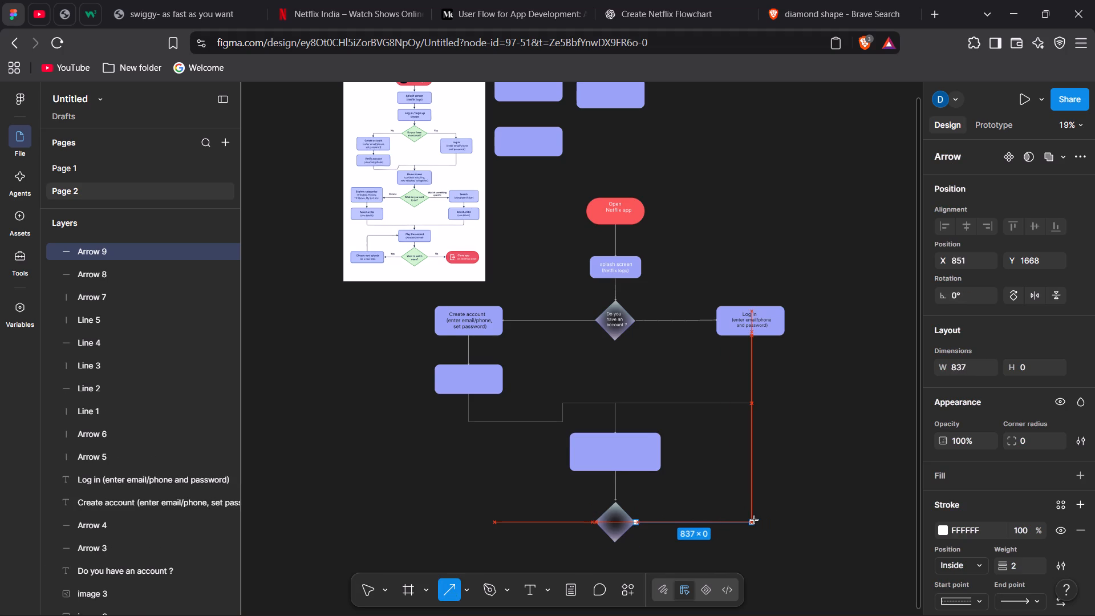
drag(755, 520, 755, 521)
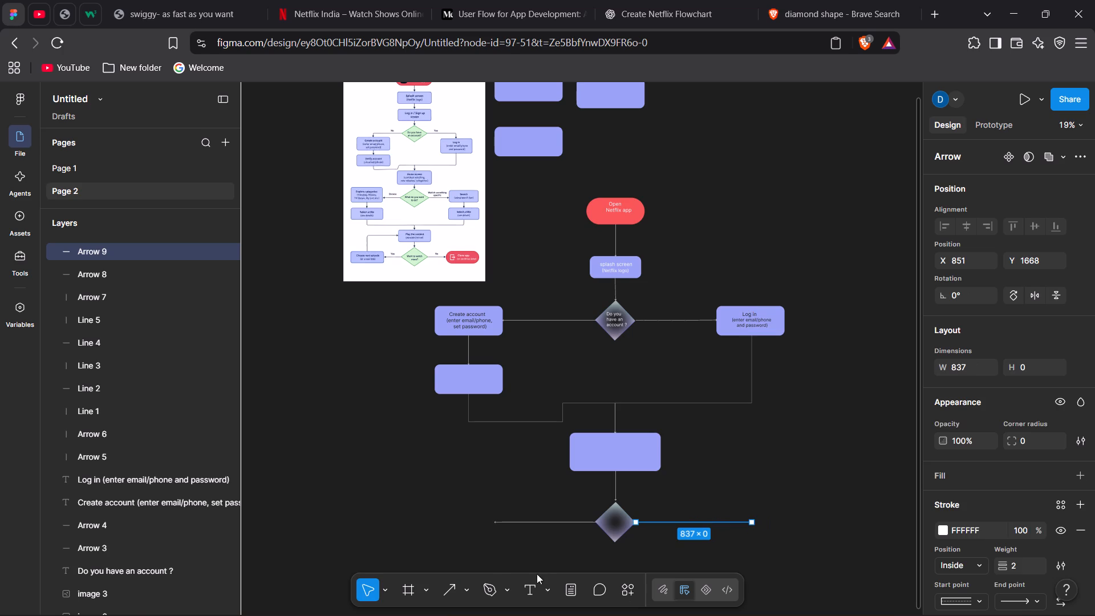
Move a spare rectangle to the tip of the lower diamond's left arrow, at about X -659, Y 1561.
drag(544, 141, 473, 437)
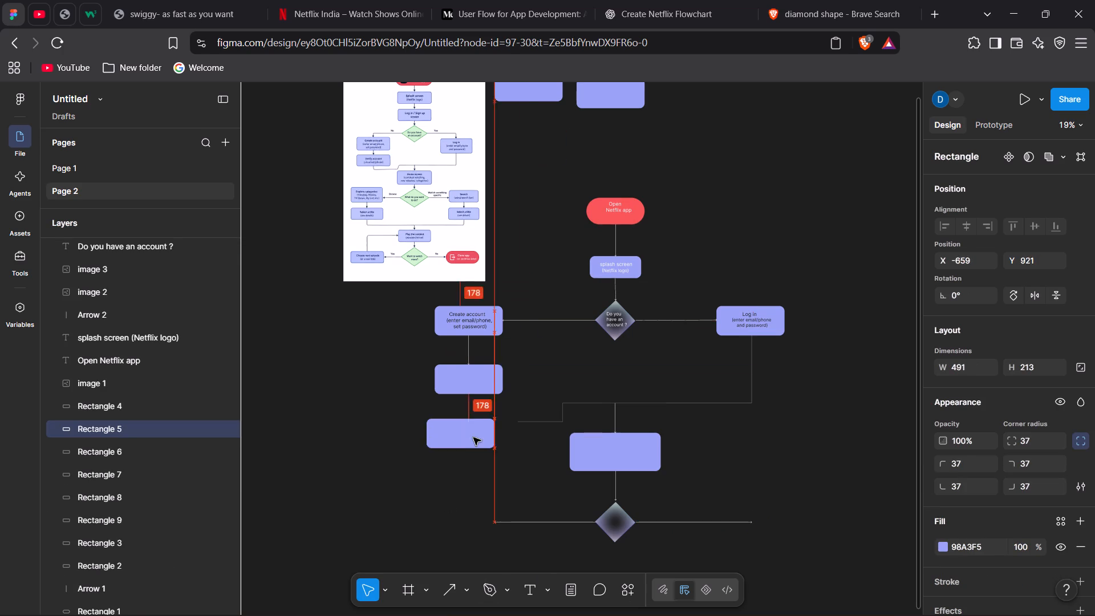
drag(473, 437, 473, 522)
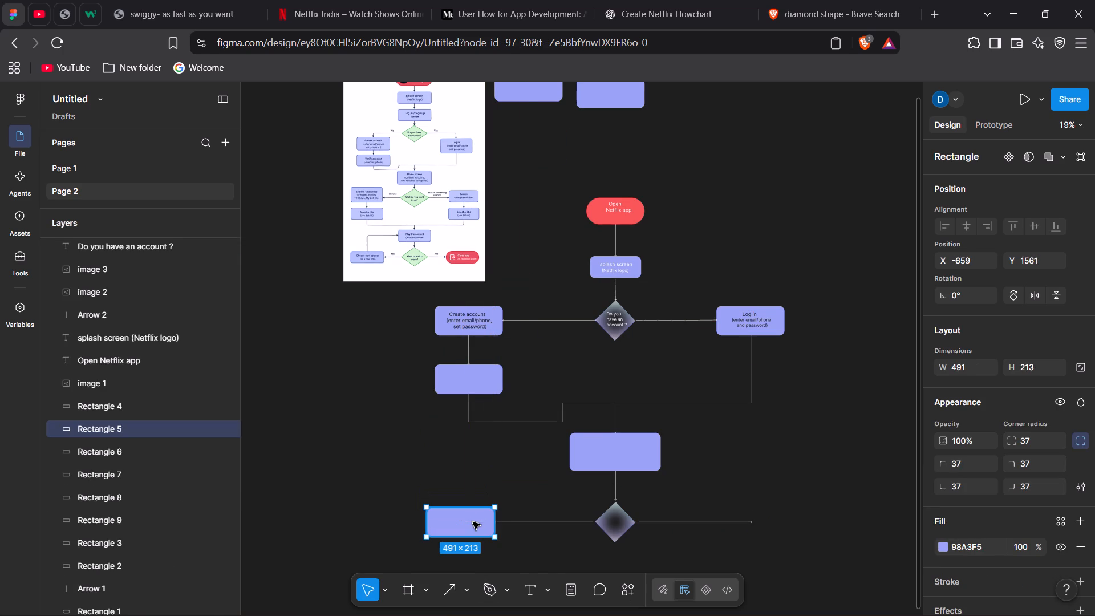
Move another spare rectangle from above the chart to the tip of the lower diamond's right arrow, at about X 1688, Y 1561.
click(547, 95)
drag(547, 95, 521, 184)
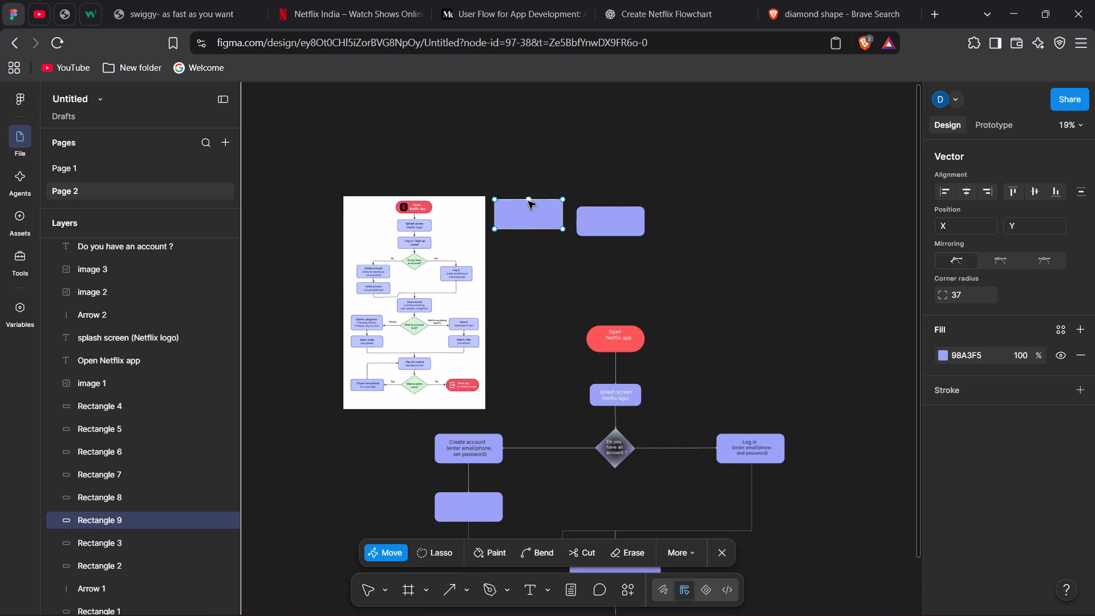
scroll(532, 213, down, 1)
drag(537, 115, 634, 322)
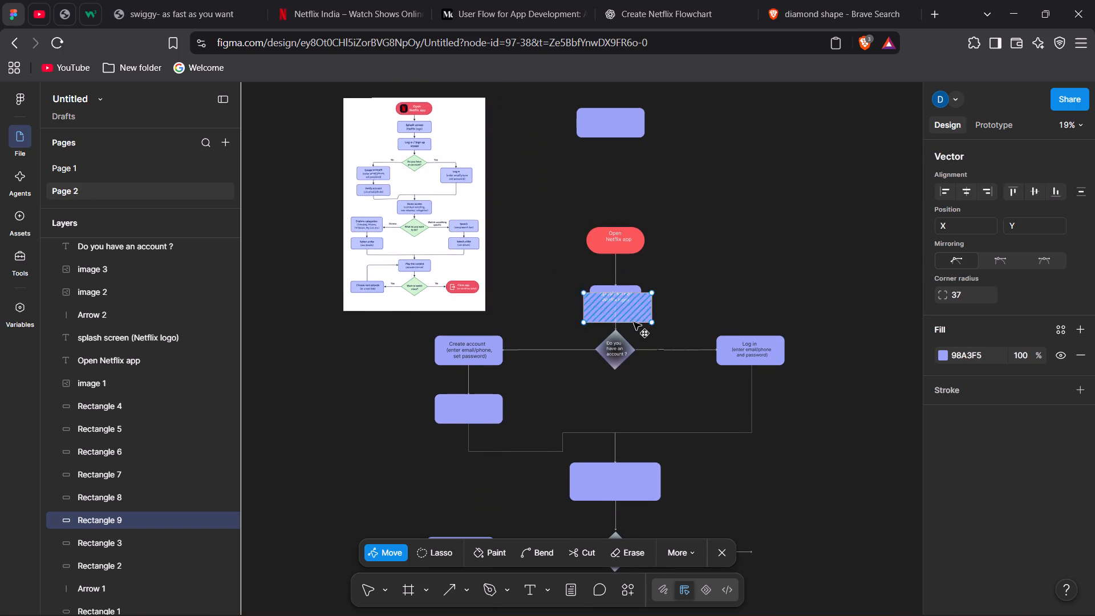
drag(634, 322, 736, 501)
scroll(736, 501, down, 1)
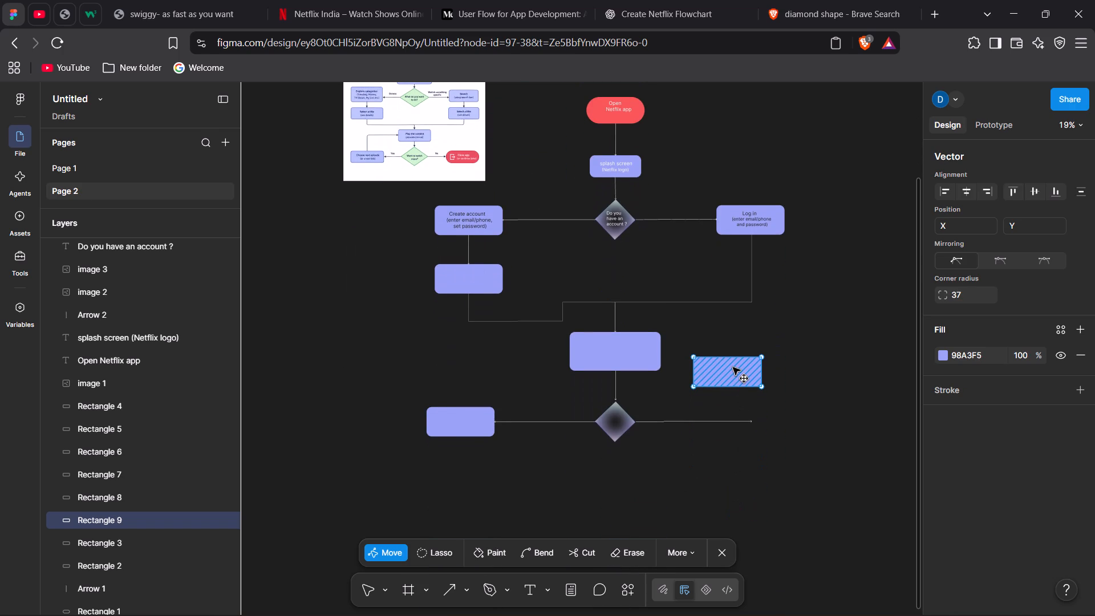
drag(733, 367, 790, 415)
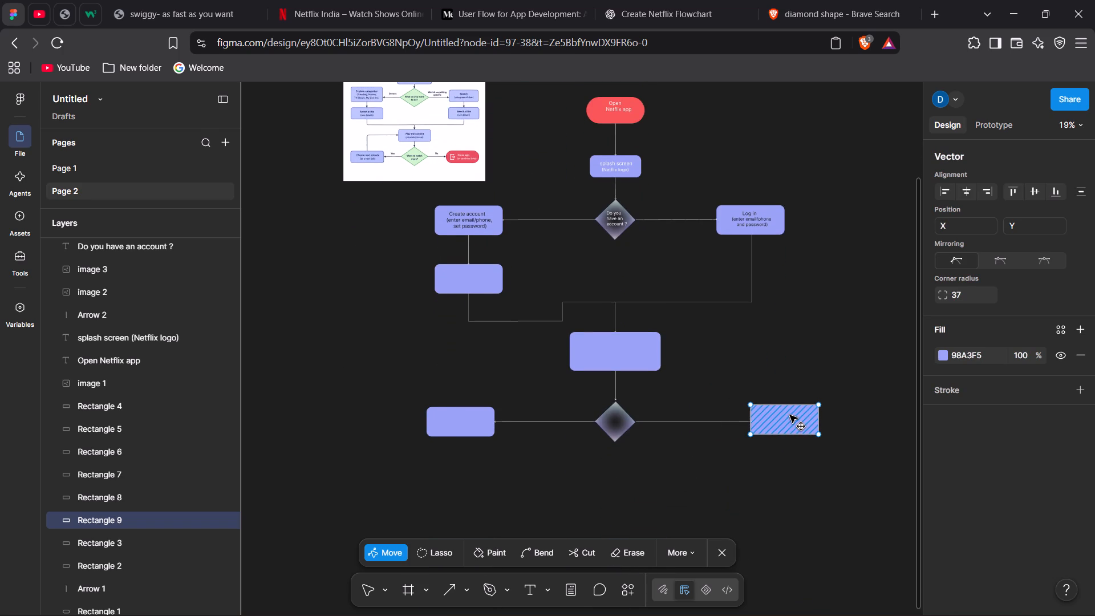
drag(790, 415, 791, 417)
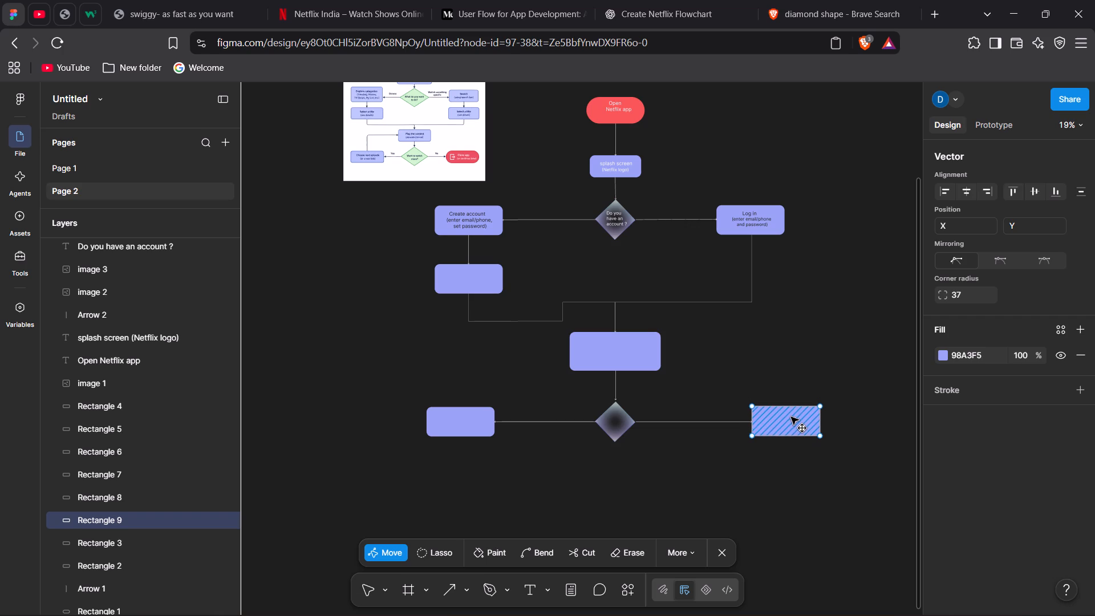
drag(791, 417, 792, 417)
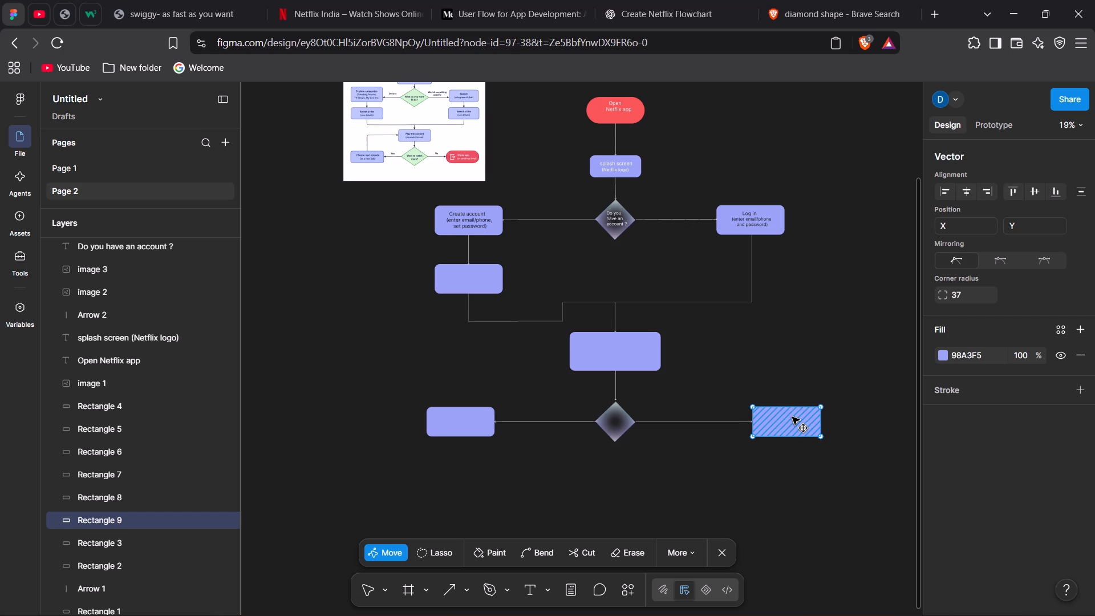
click(772, 452)
click(760, 518)
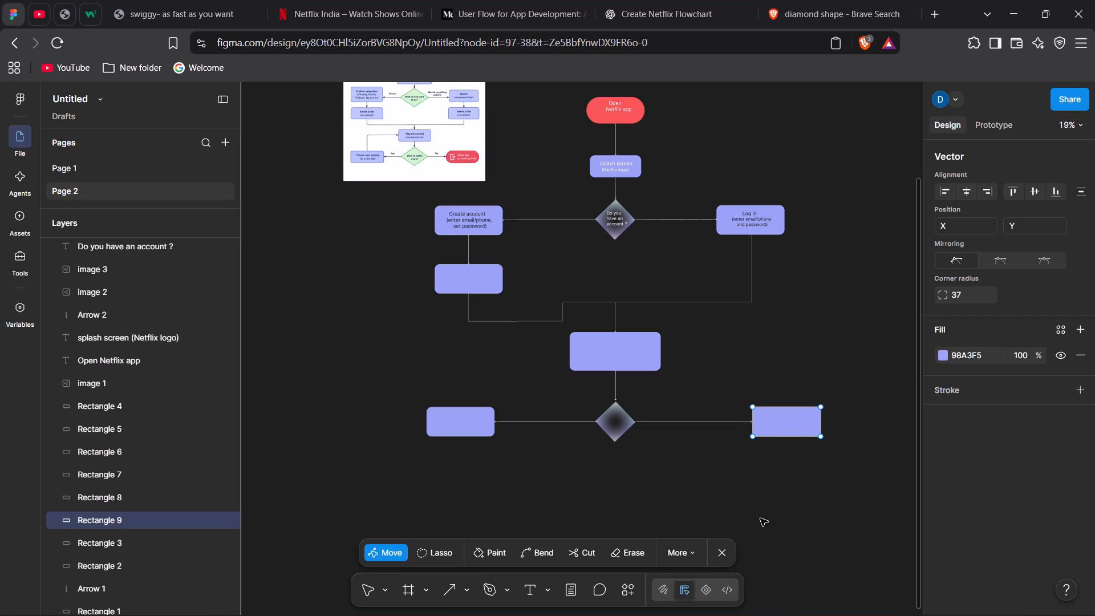
double_click(760, 518)
double_click(801, 360)
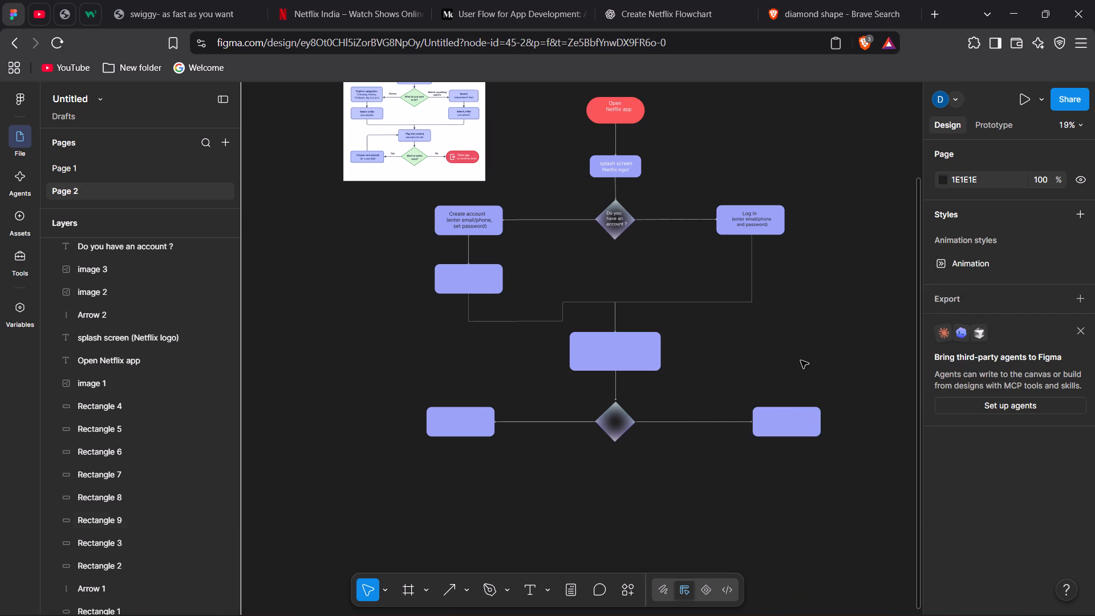
click(790, 425)
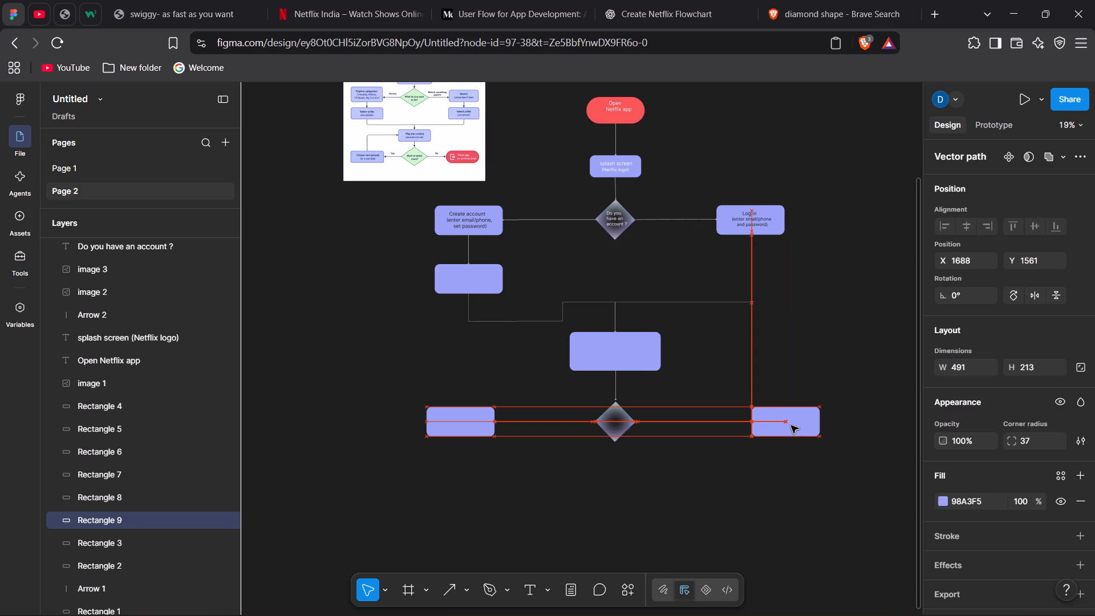
click(741, 524)
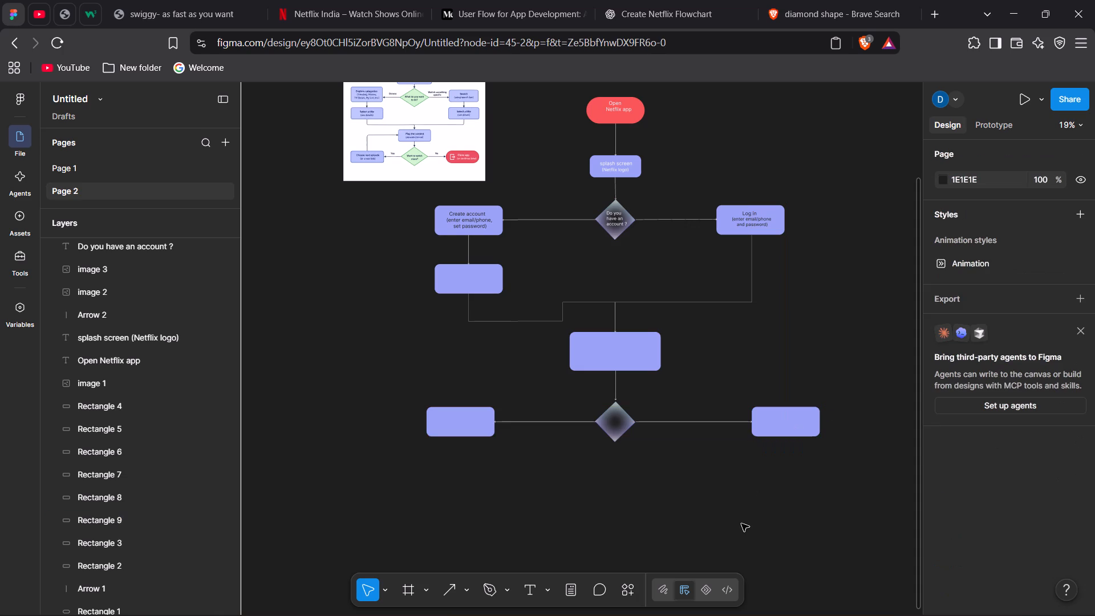
Draw a vertical arrow about 211 long downward from the bottom centre of the rectangle left of the lower diamond.
scroll(741, 524, up, 1)
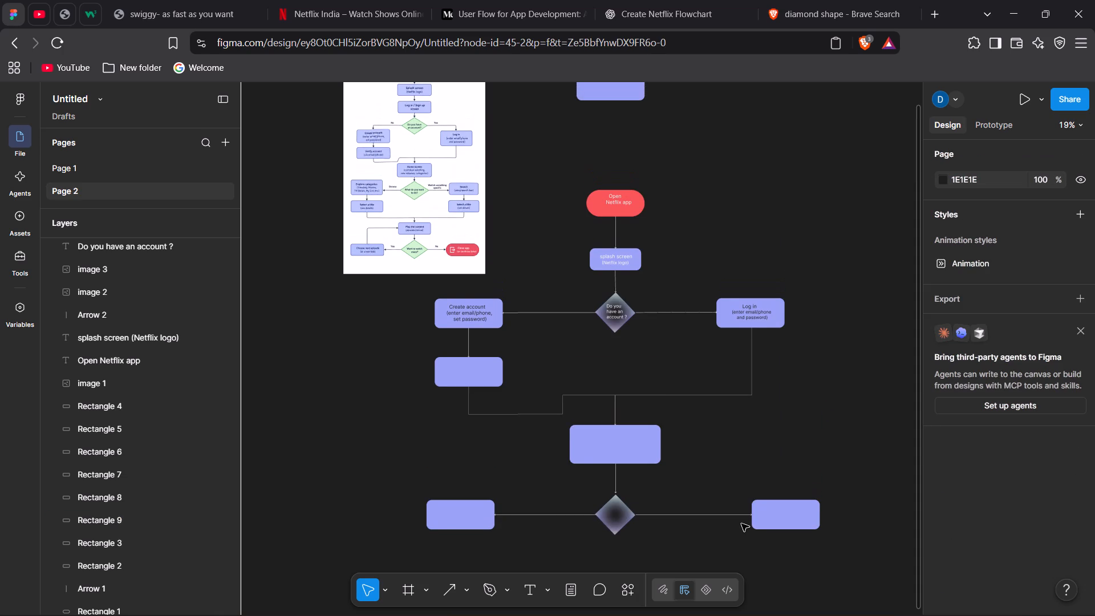
scroll(741, 524, down, 1)
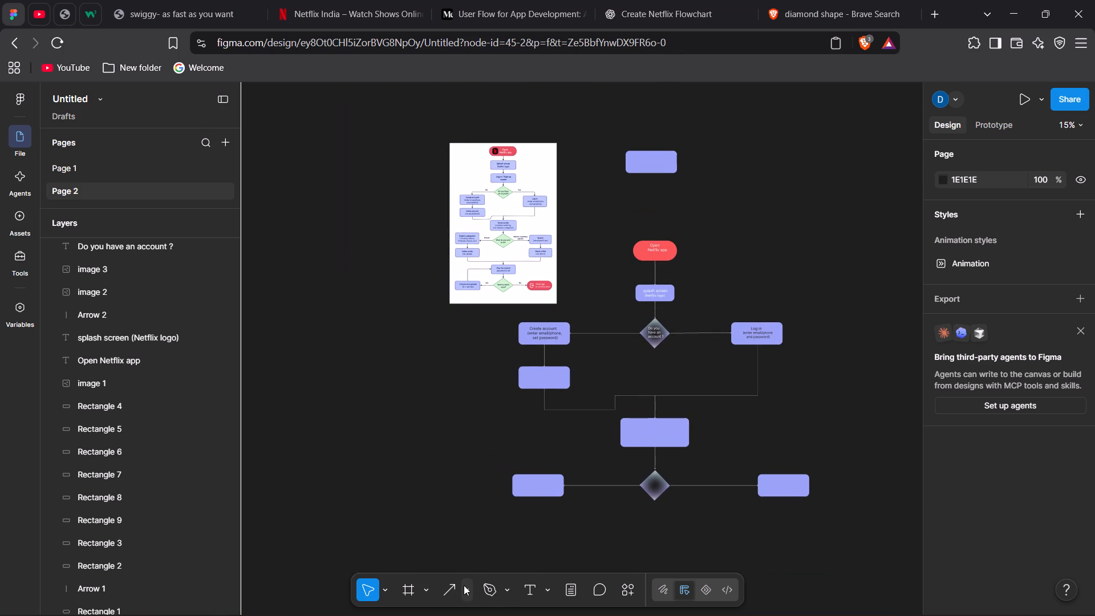
click(446, 586)
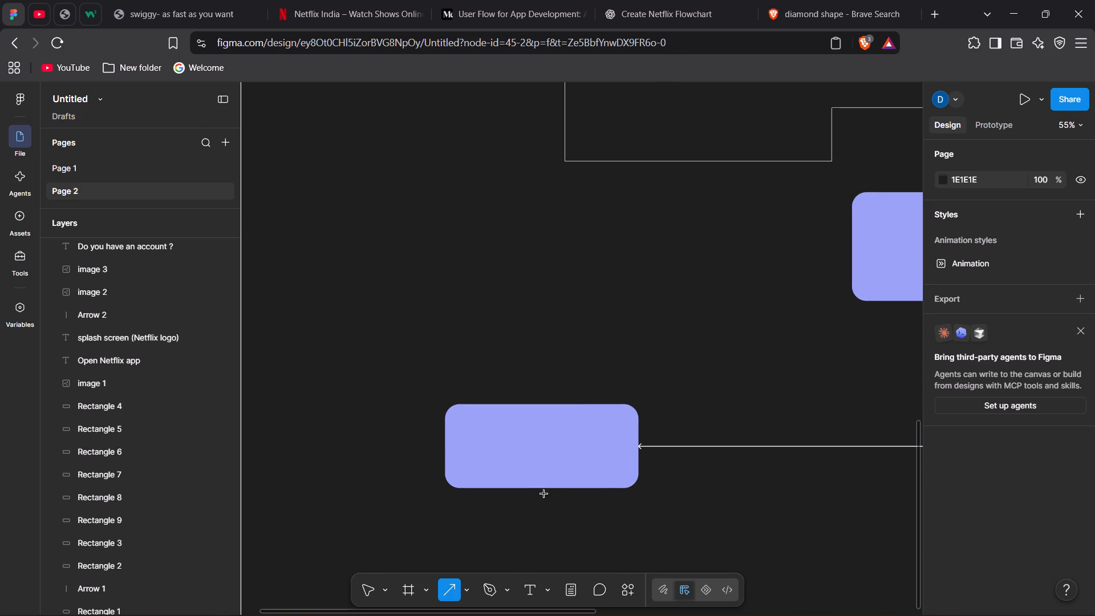
drag(541, 489, 537, 569)
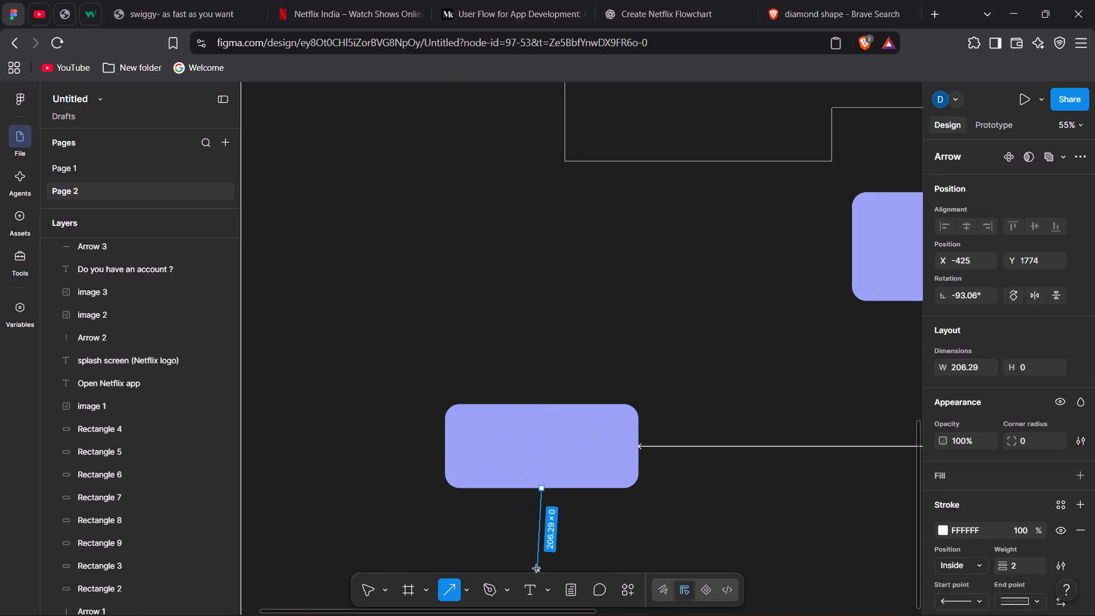
drag(537, 569, 541, 571)
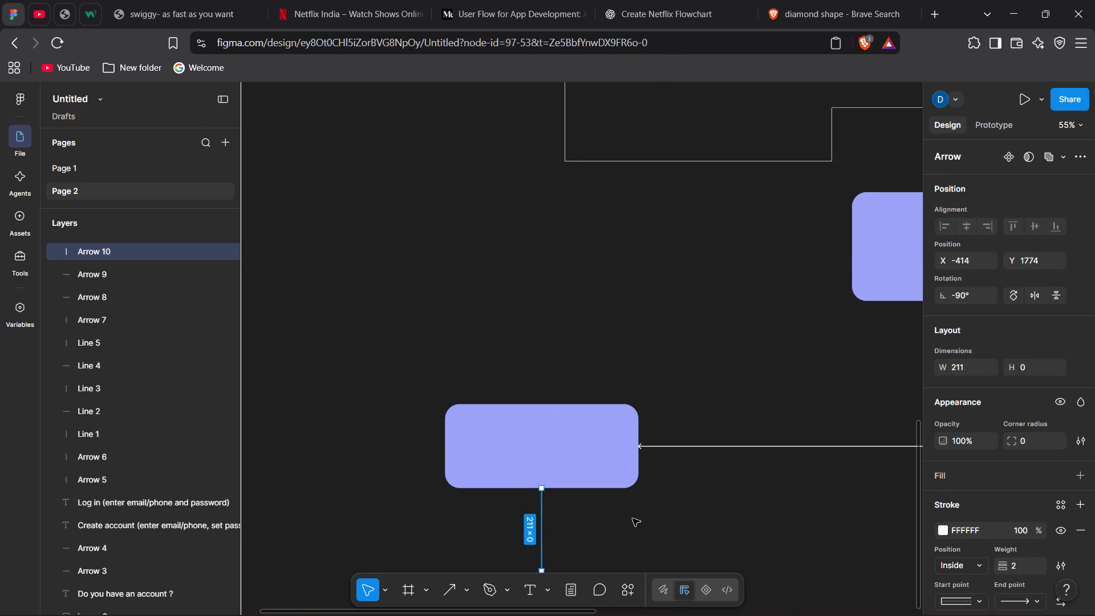
Duplicate the 211-long downward arrow and place the copy under the rectangle right of the lower diamond, at about X 1934, Y 1774.
scroll(632, 518, left, 3)
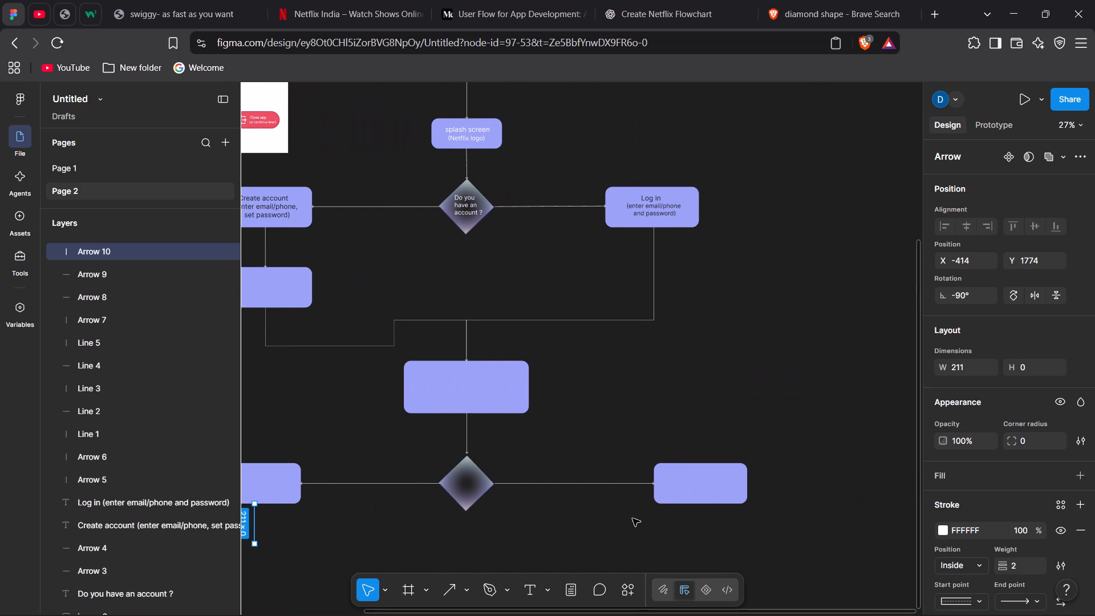
key(ctrl+c)
key(ctrl+v)
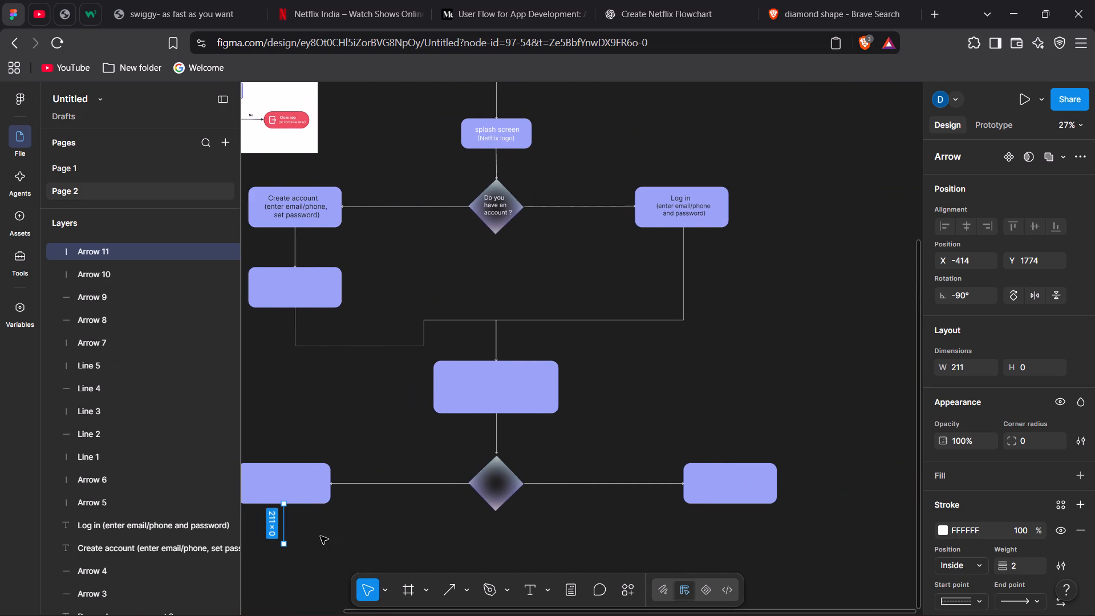
drag(282, 522, 622, 556)
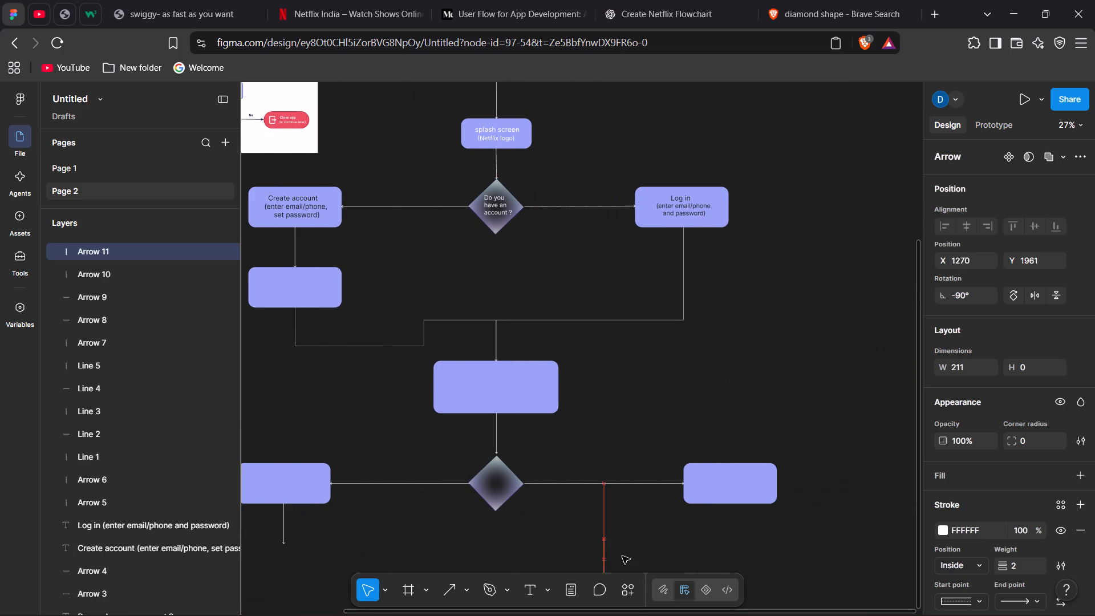
drag(622, 556, 731, 525)
right_click(783, 549)
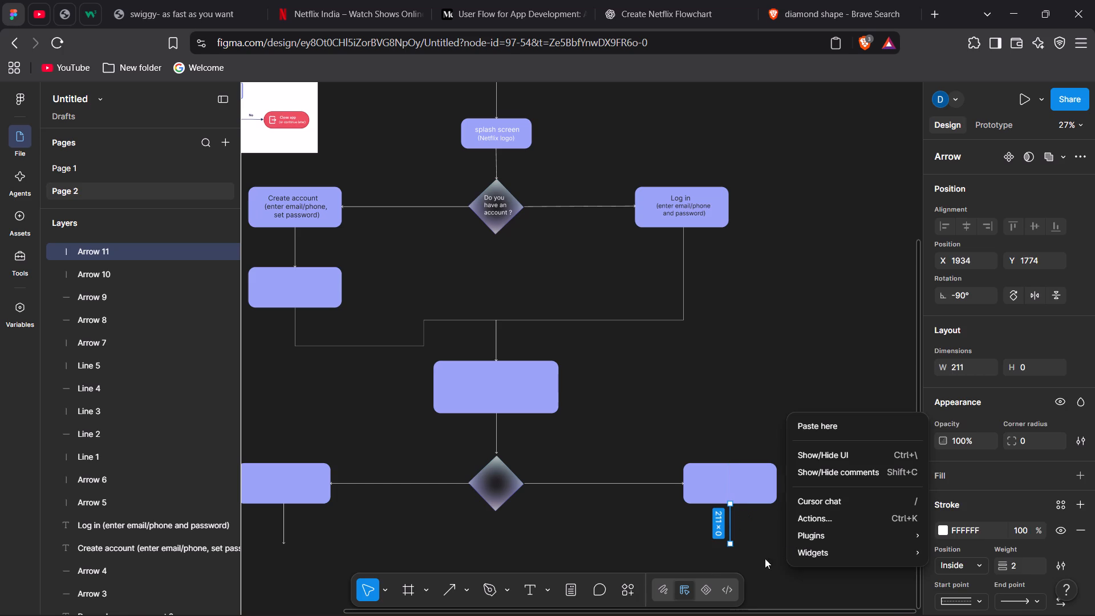
click(622, 444)
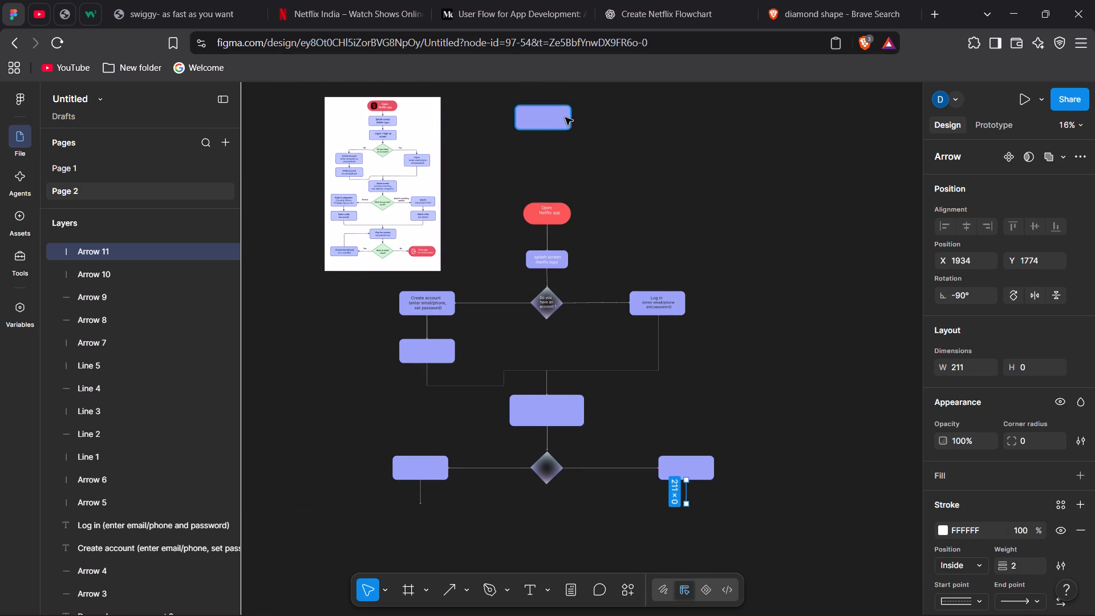
Move the remaining spare rectangle above the chart to the tip of the left branch's downward arrow, at about X -659, Y 2007.
drag(559, 124, 425, 454)
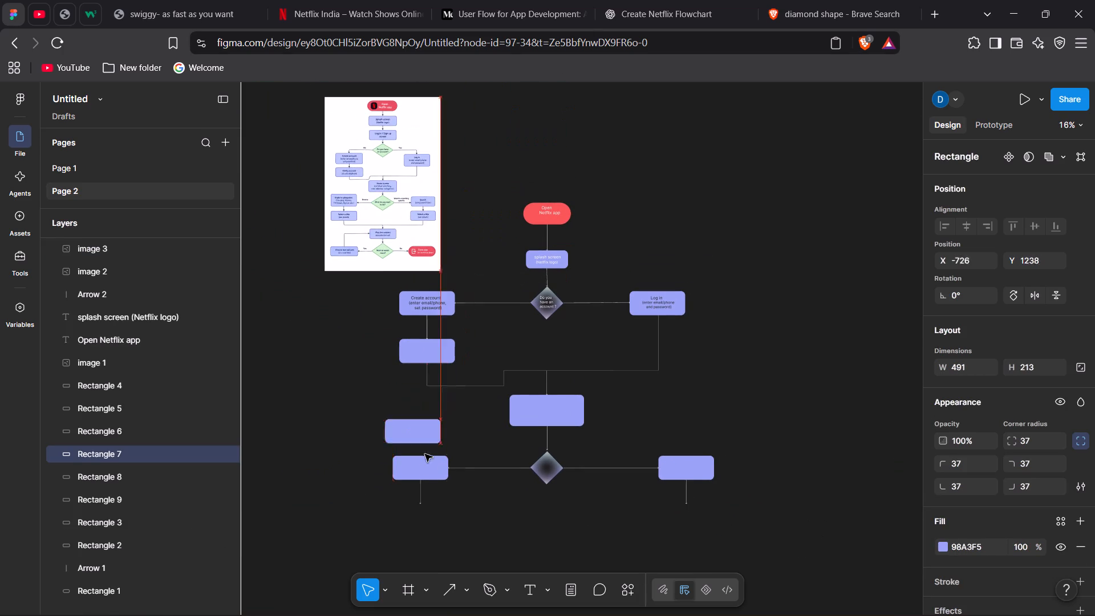
drag(425, 454, 433, 528)
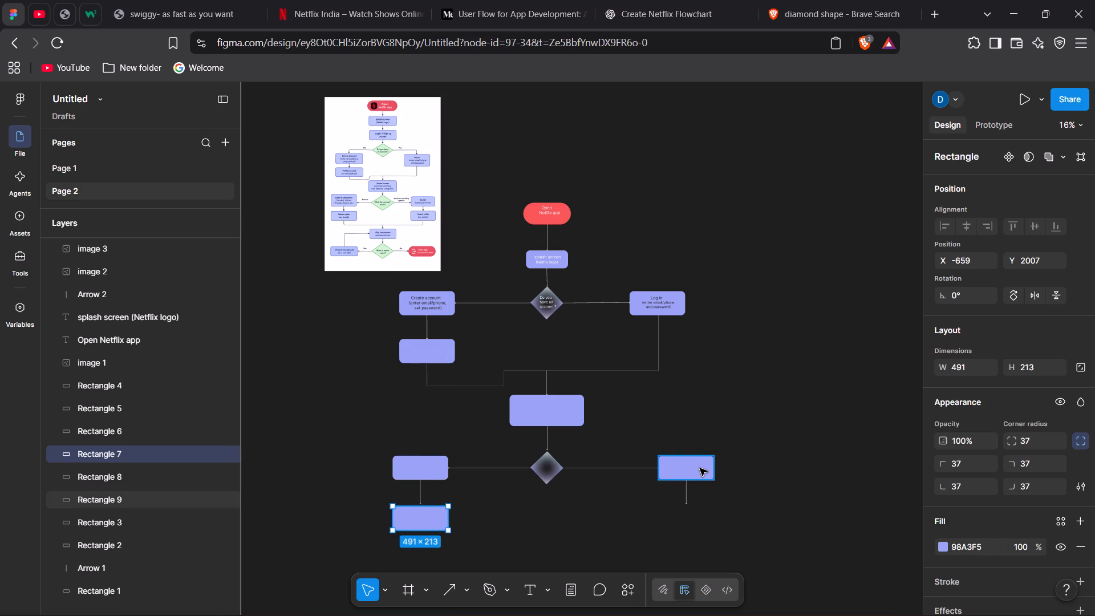
Duplicate the rectangle right of the lower diamond and place a copy at its downward arrow's tip, at about X 1679, Y 1985.
click(700, 468)
key(ctrl+c)
key(ctrl+v)
key(ctrl+v)
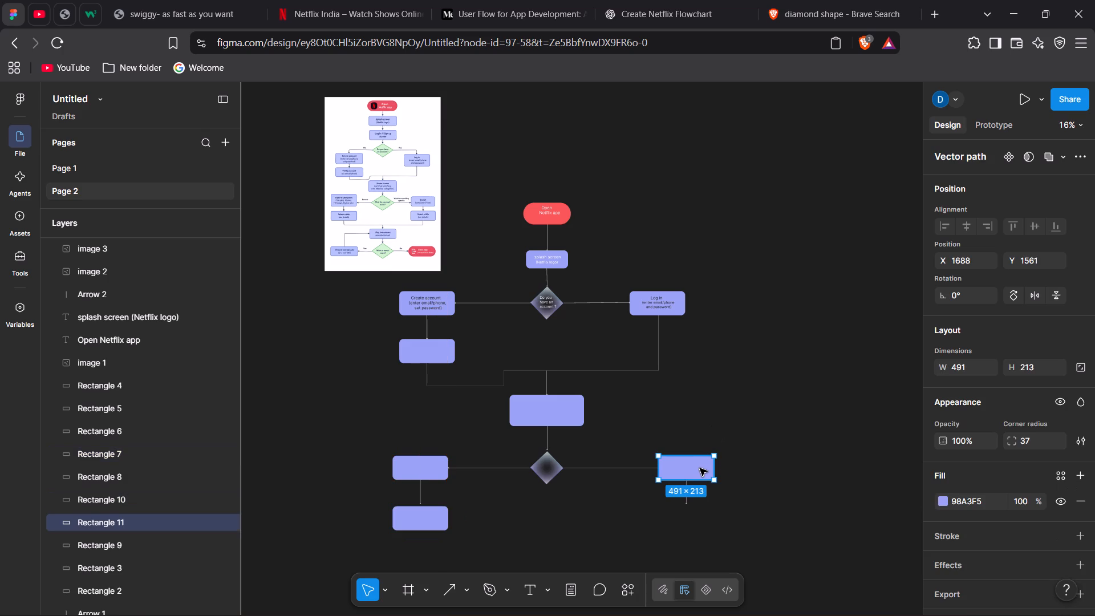
drag(700, 468, 698, 516)
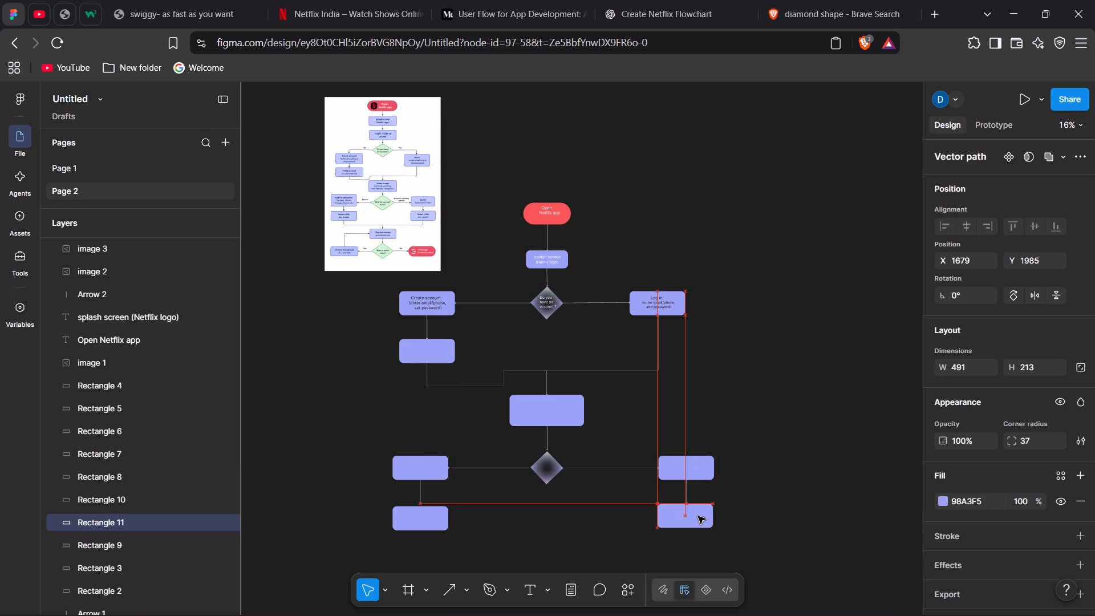
drag(698, 516, 697, 517)
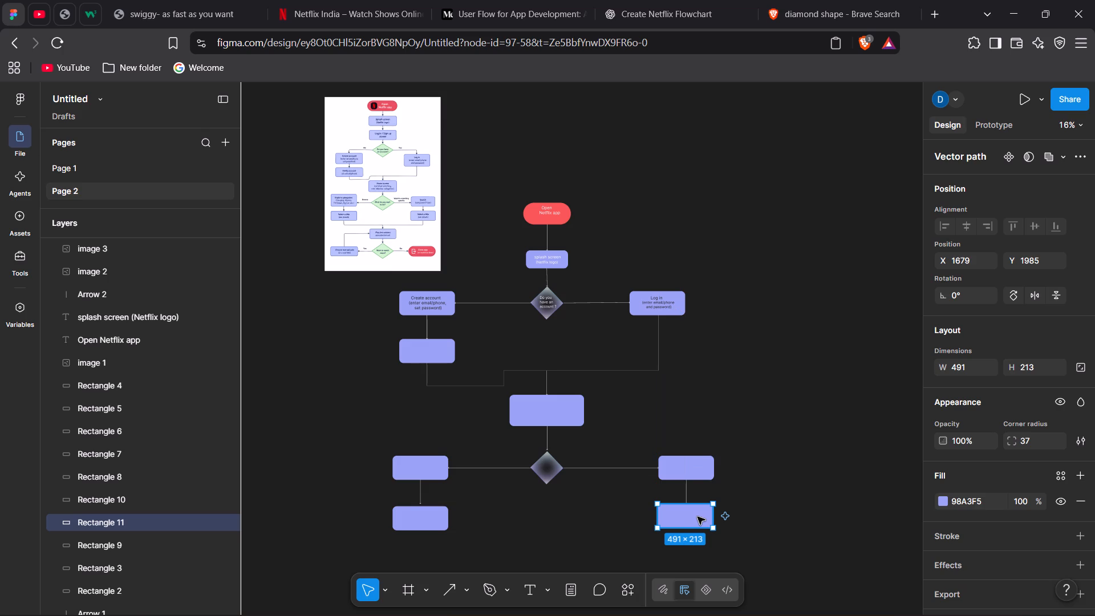
Duplicate the large 657 × 276 rectangle and place the copy centrally below both lower branches, at about X 384, Y 2577.
scroll(570, 523, down, 1)
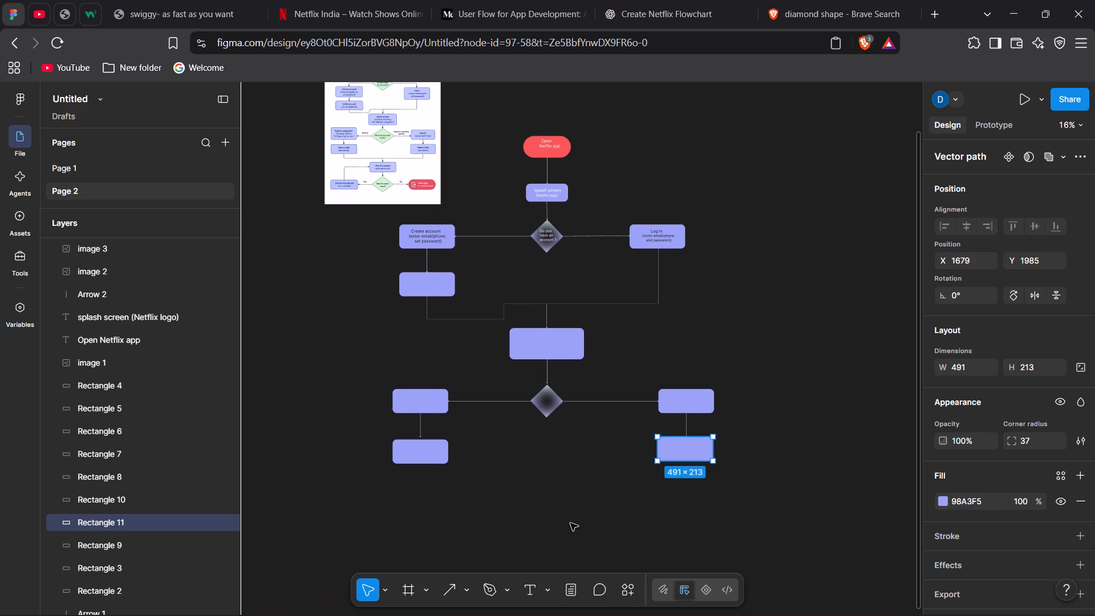
click(561, 346)
key(ctrl+c)
key(ctrl+v)
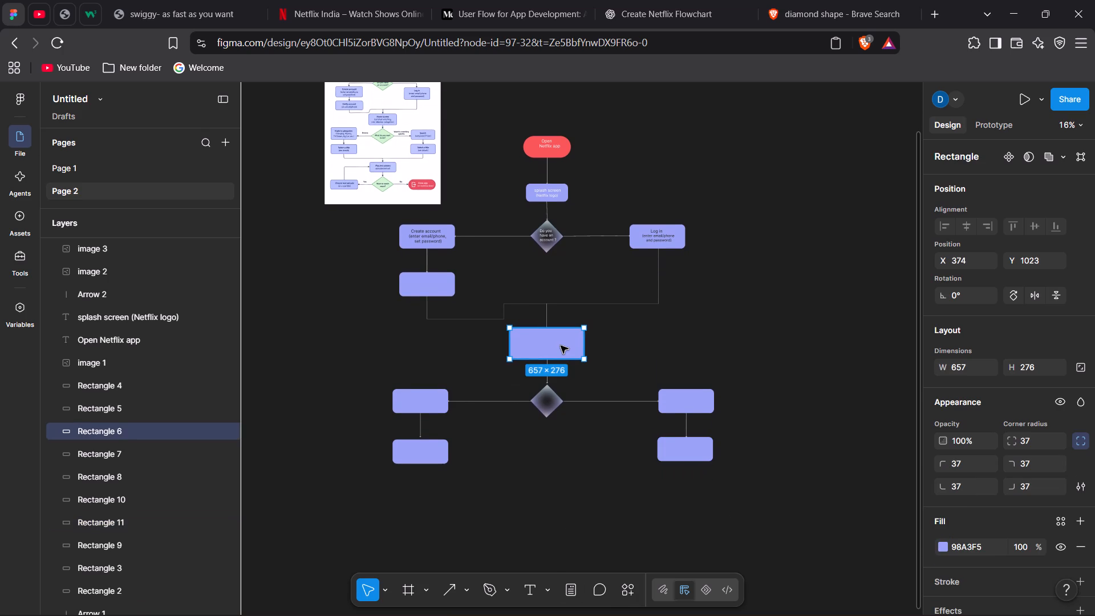
drag(561, 346, 561, 513)
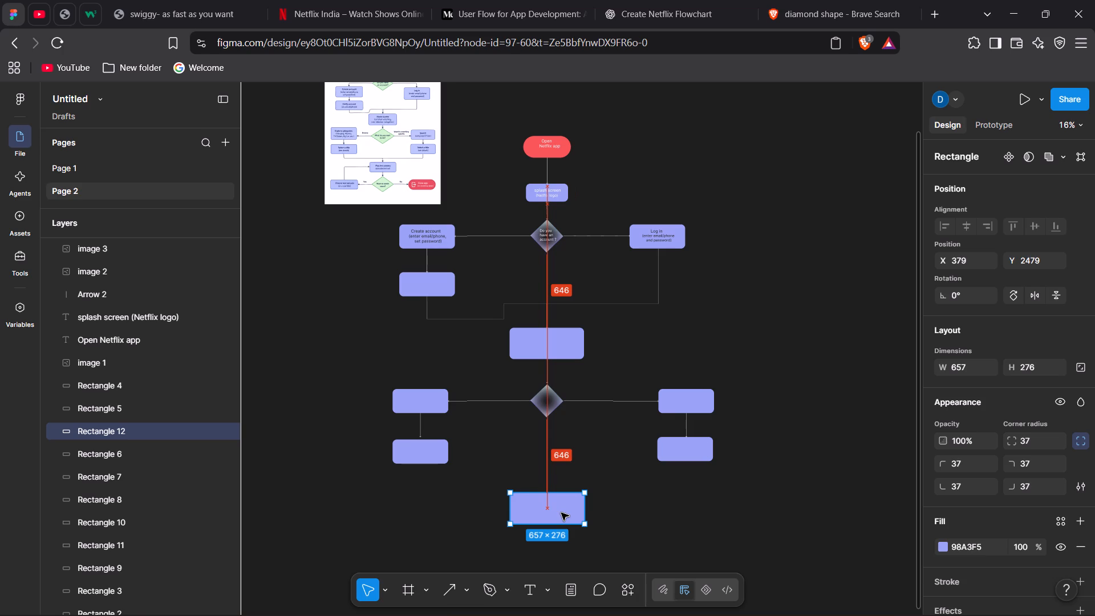
drag(561, 513, 561, 516)
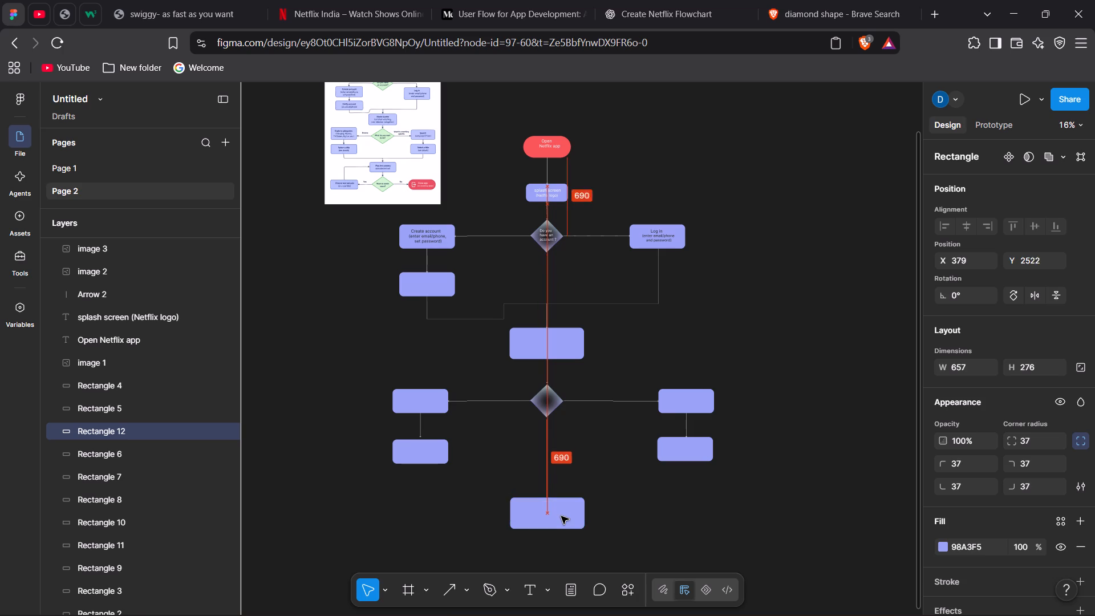
drag(561, 516, 561, 520)
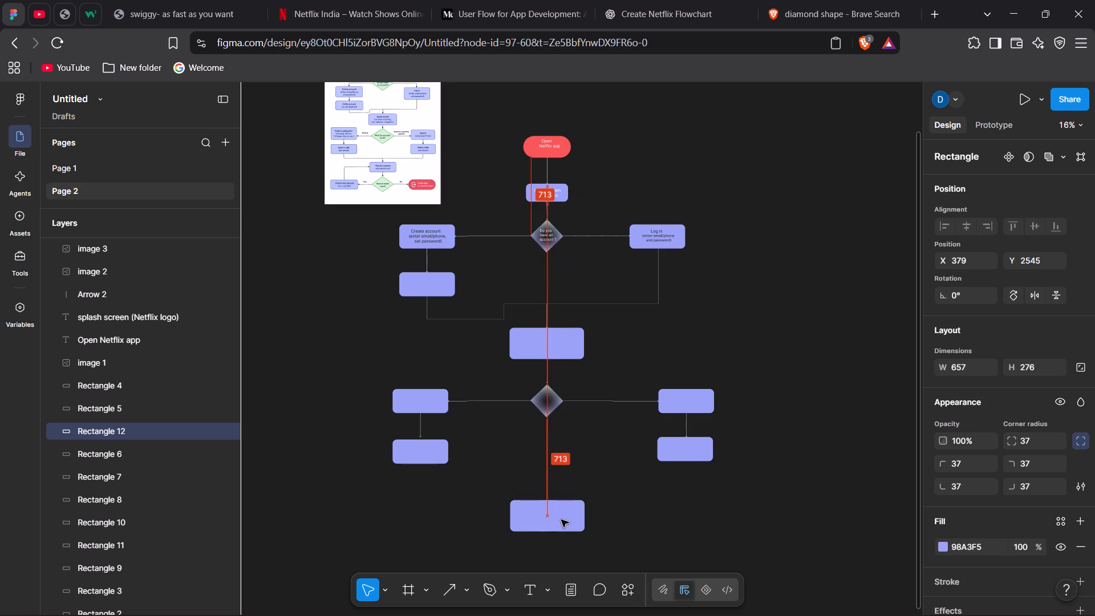
drag(561, 520, 561, 522)
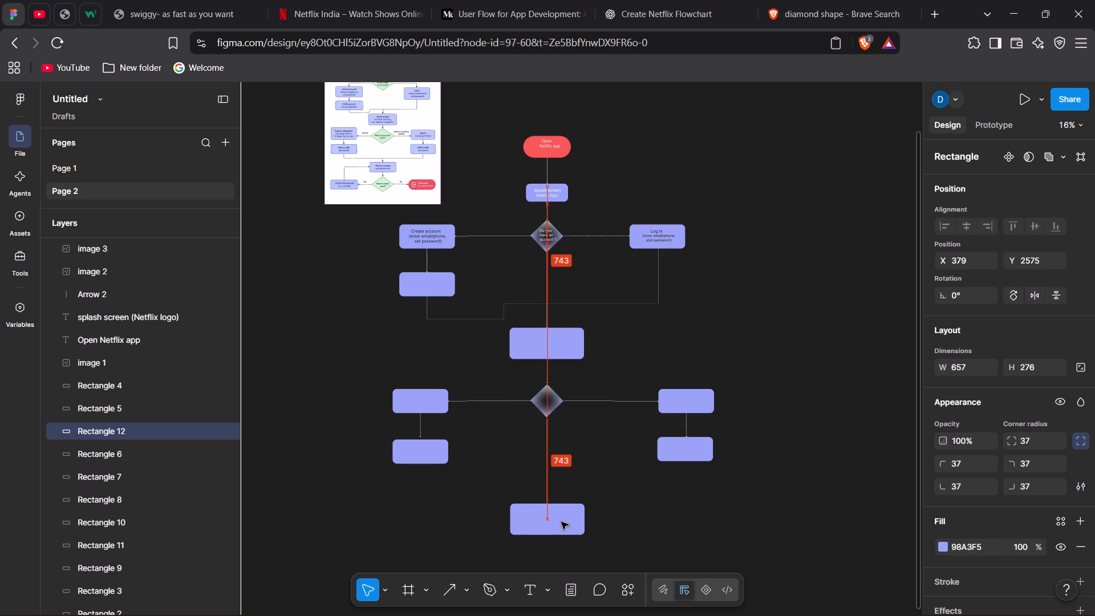
drag(561, 522, 562, 524)
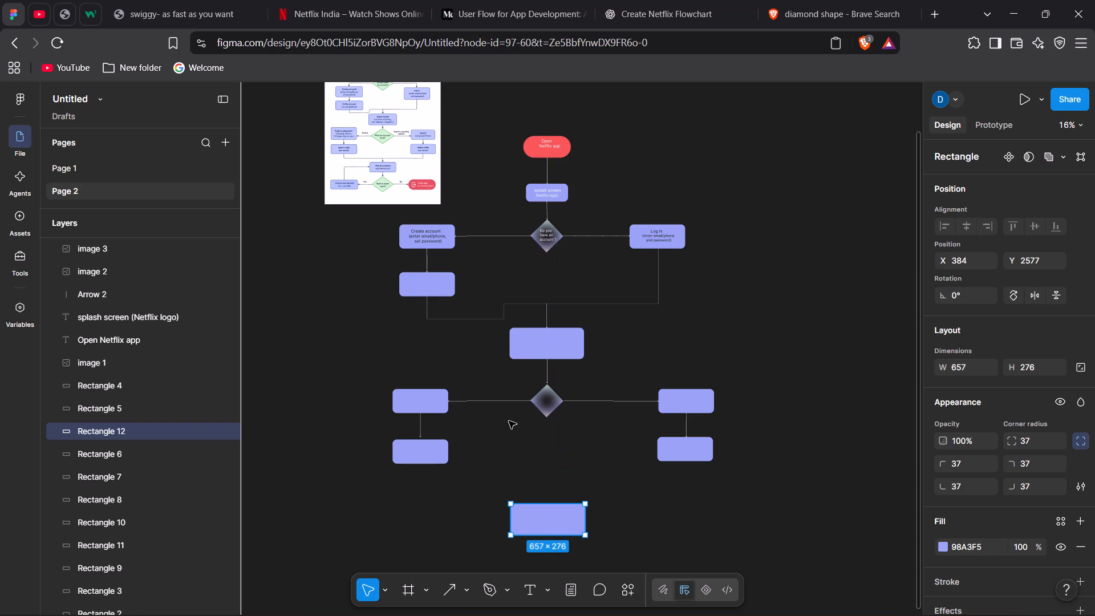
Move the rectangle at the right branch's downward arrow tip to the chart's bottom-left spot, at about X -628, Y 3251.
scroll(509, 421, down, 1)
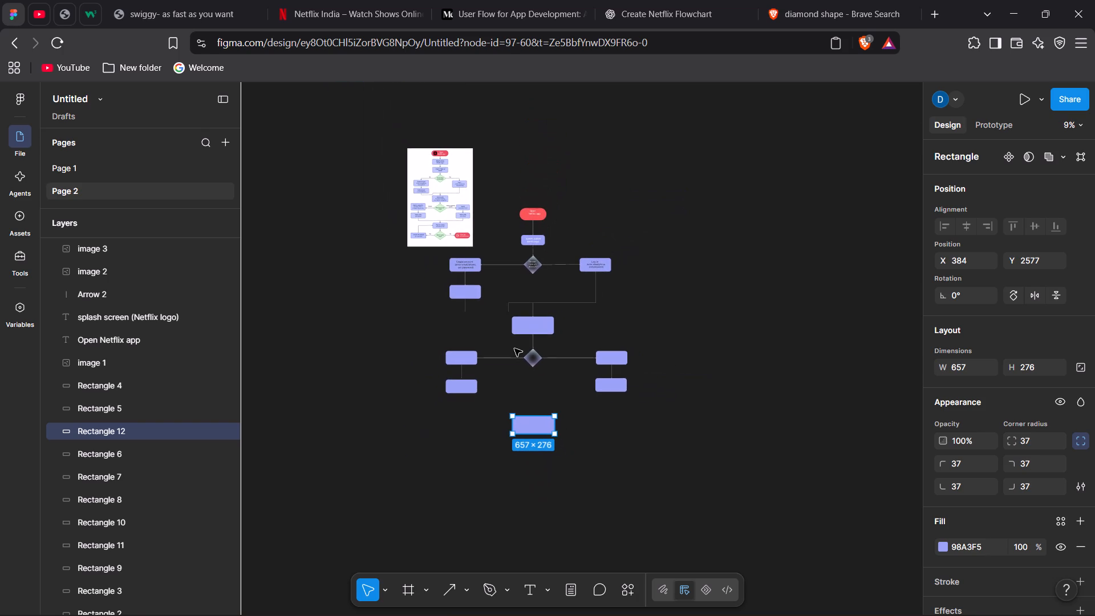
drag(611, 386, 470, 457)
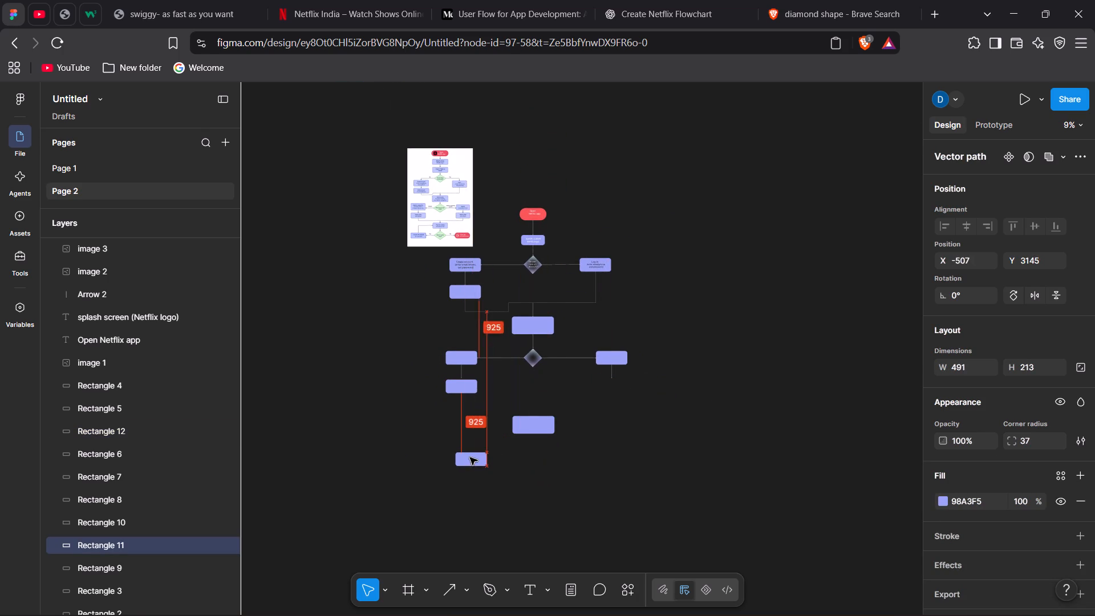
drag(470, 457, 463, 467)
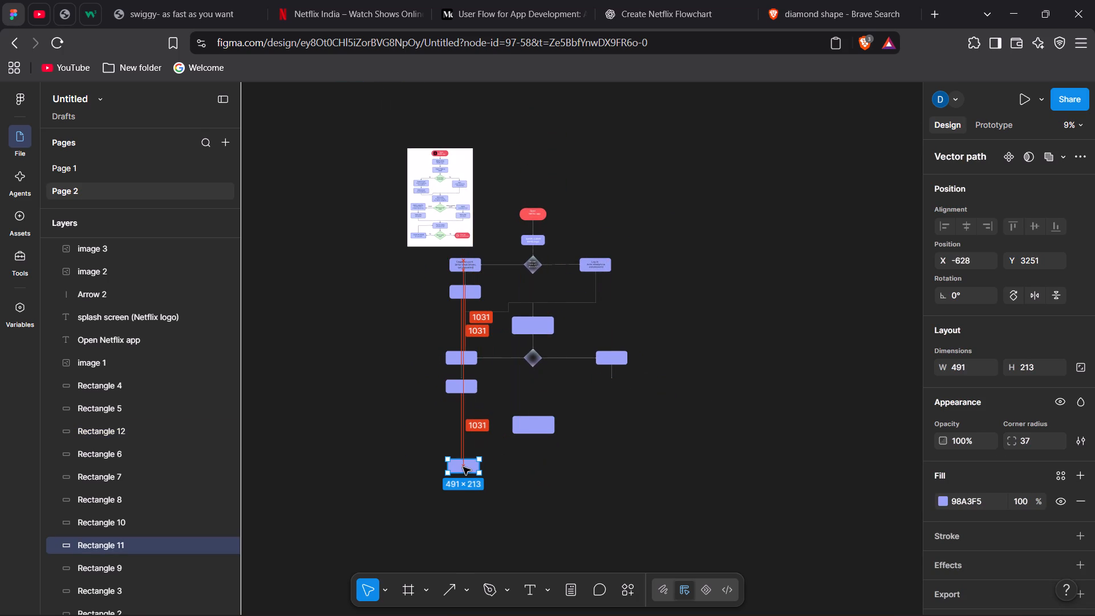
drag(463, 467, 462, 468)
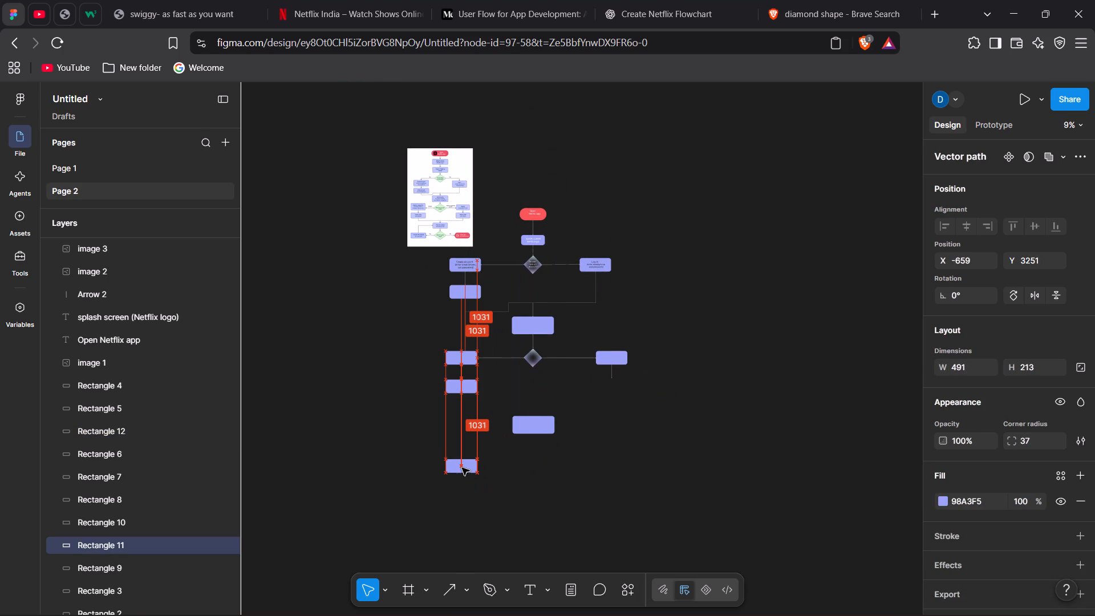
drag(462, 468, 463, 467)
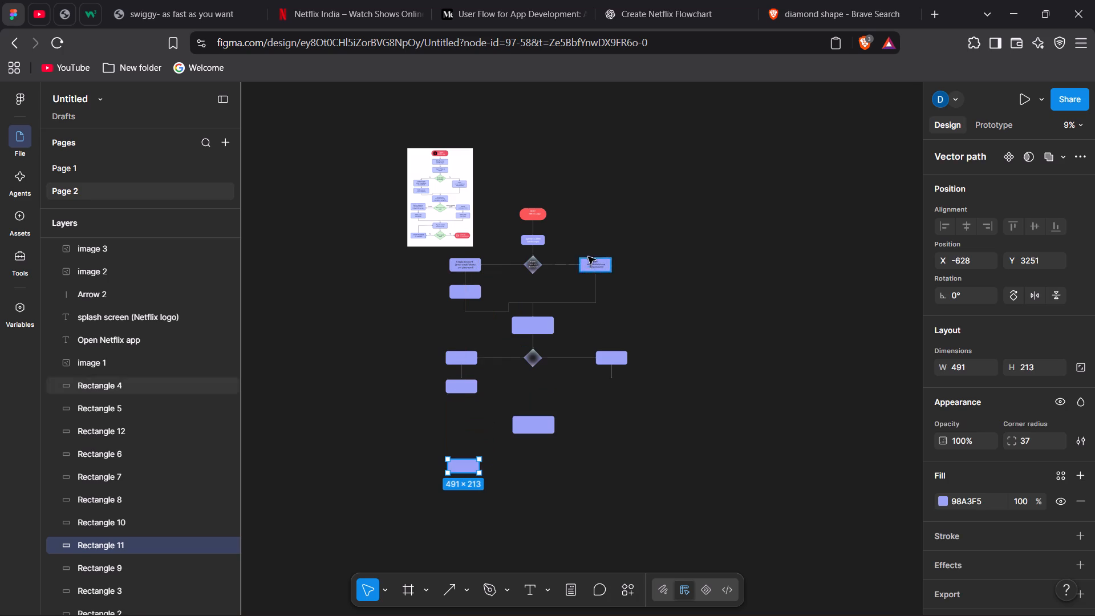
Duplicate the lower diamond and place the copy beneath the bottom large rectangle, level with the bottom-left box, at about X 475, Y 3193.
click(533, 361)
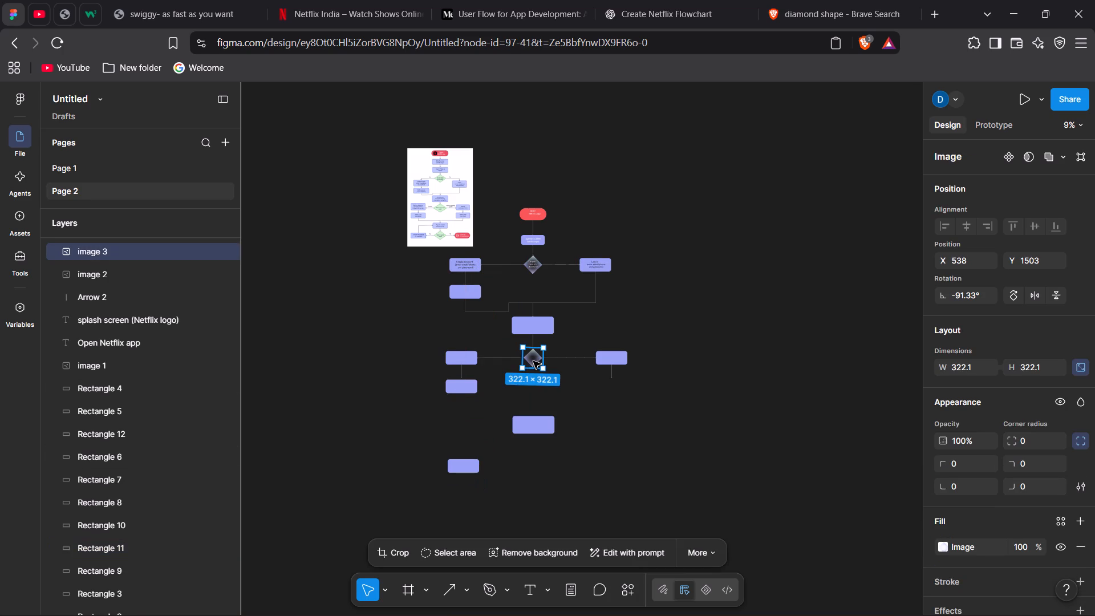
key(ctrl+c)
key(ctrl+v)
drag(533, 361, 529, 476)
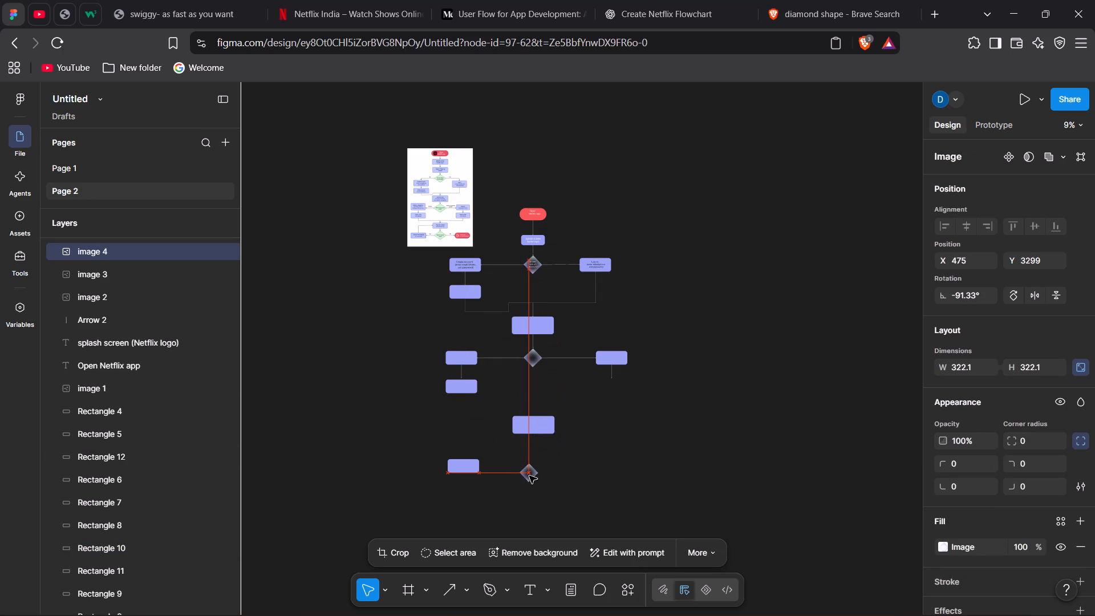
drag(529, 476, 529, 469)
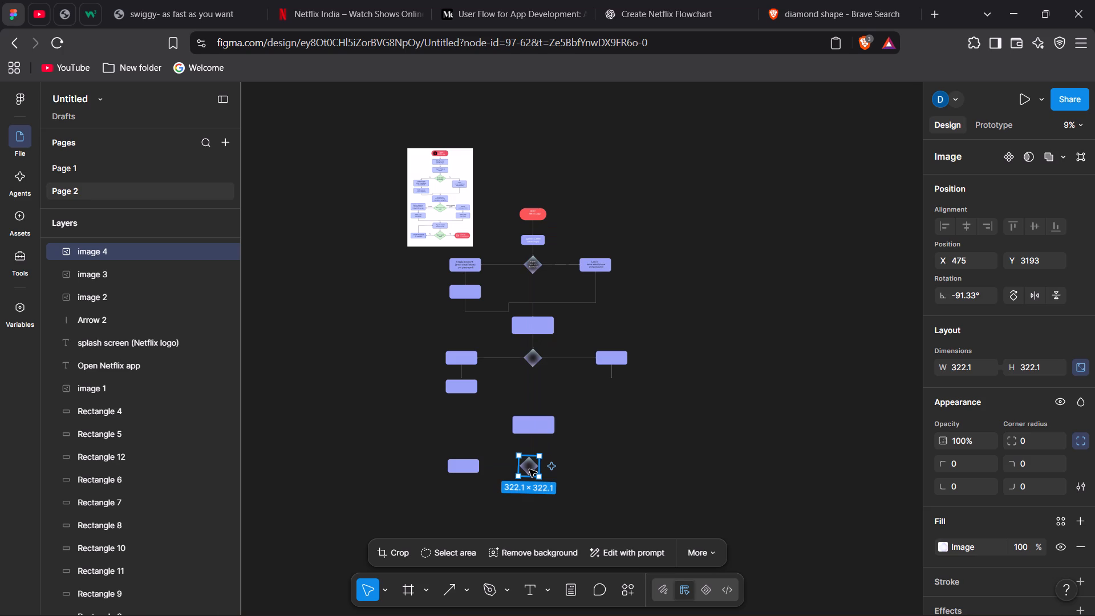
Duplicate the red "Open Netflix app" pill shape and place the copy right of the new bottom diamond, at about X 1514, Y 3262.
scroll(525, 319, up, 1)
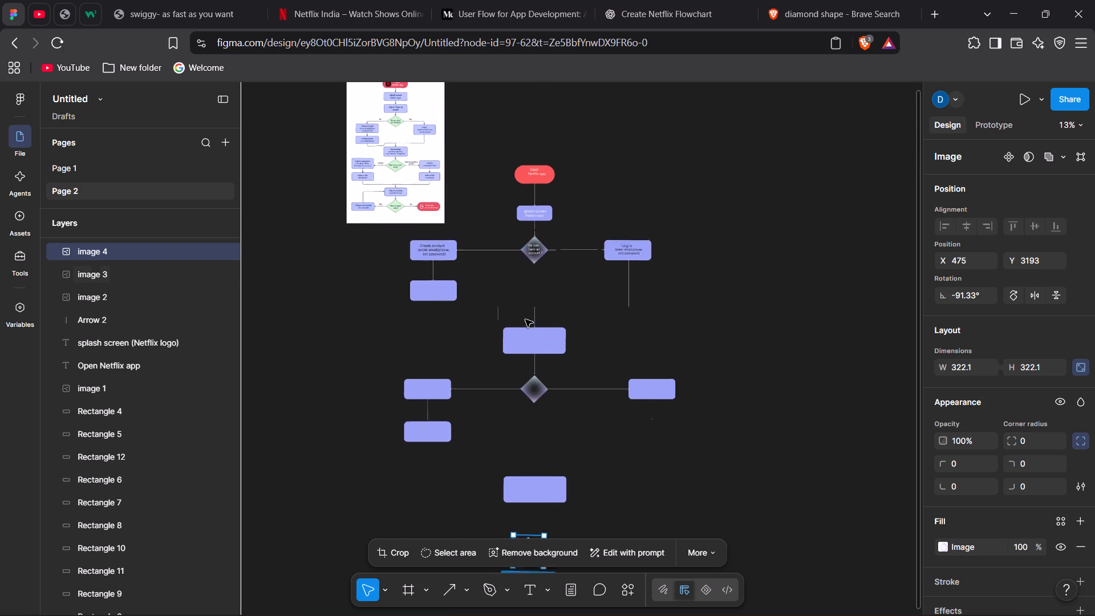
scroll(525, 319, up, 1)
click(542, 186)
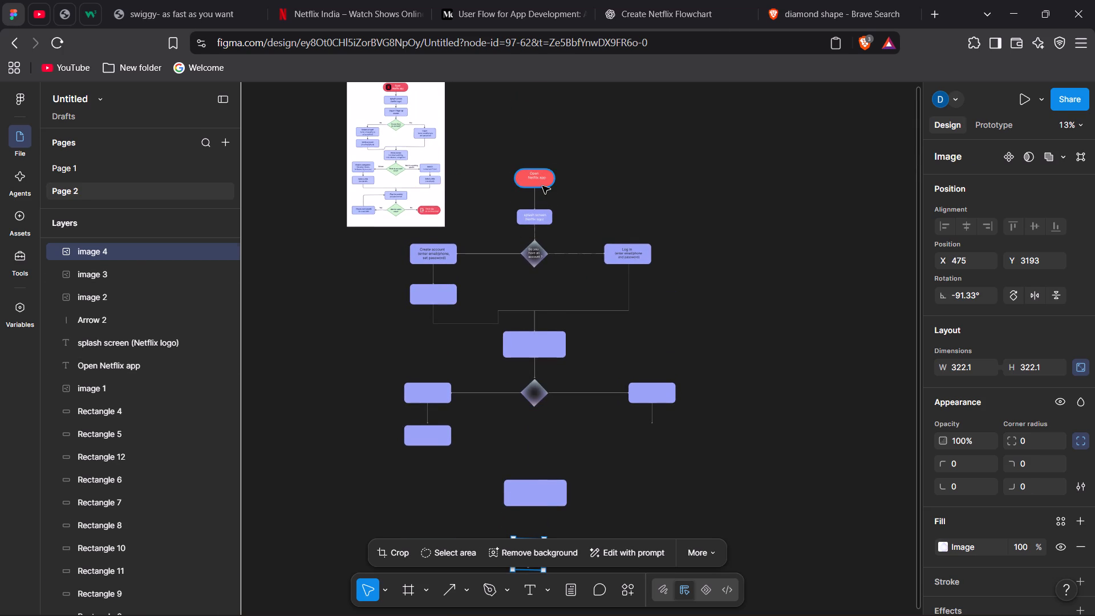
key(ctrl+c)
key(ctrl+v)
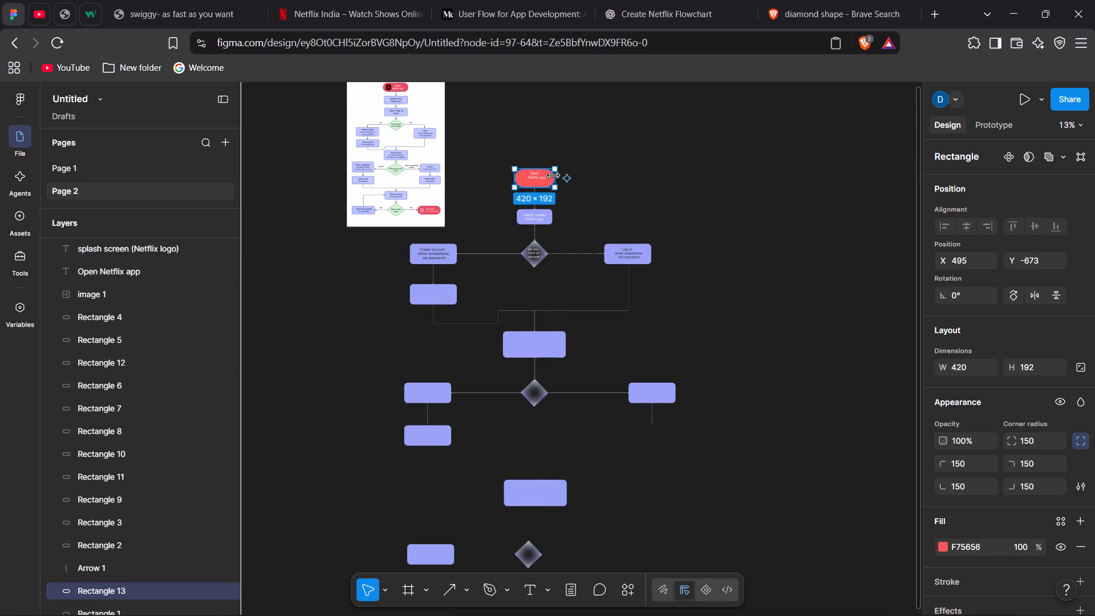
drag(540, 183, 639, 441)
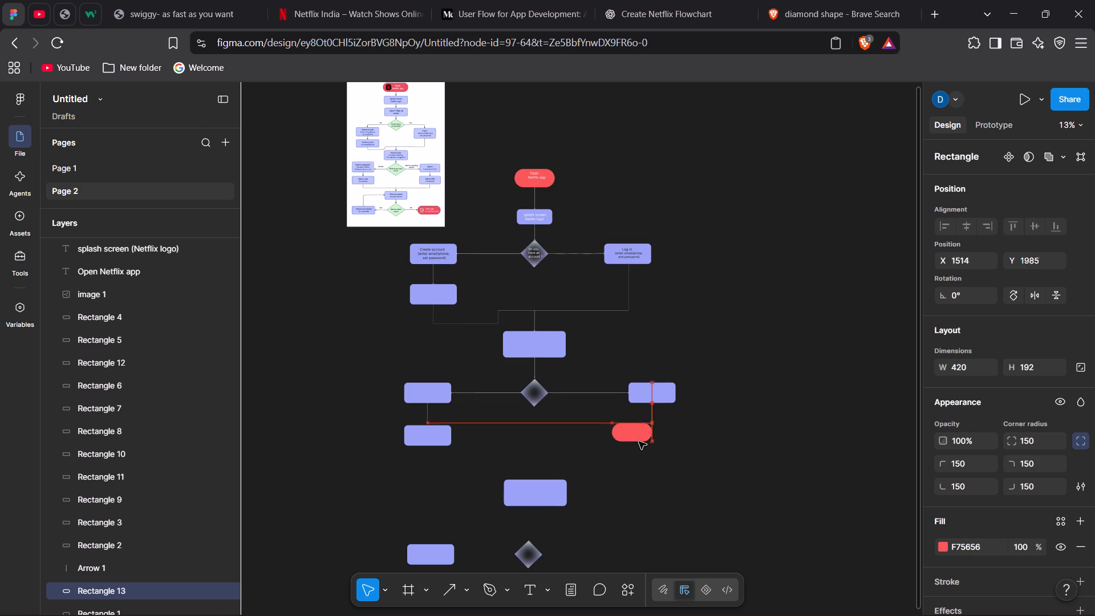
drag(639, 441, 644, 556)
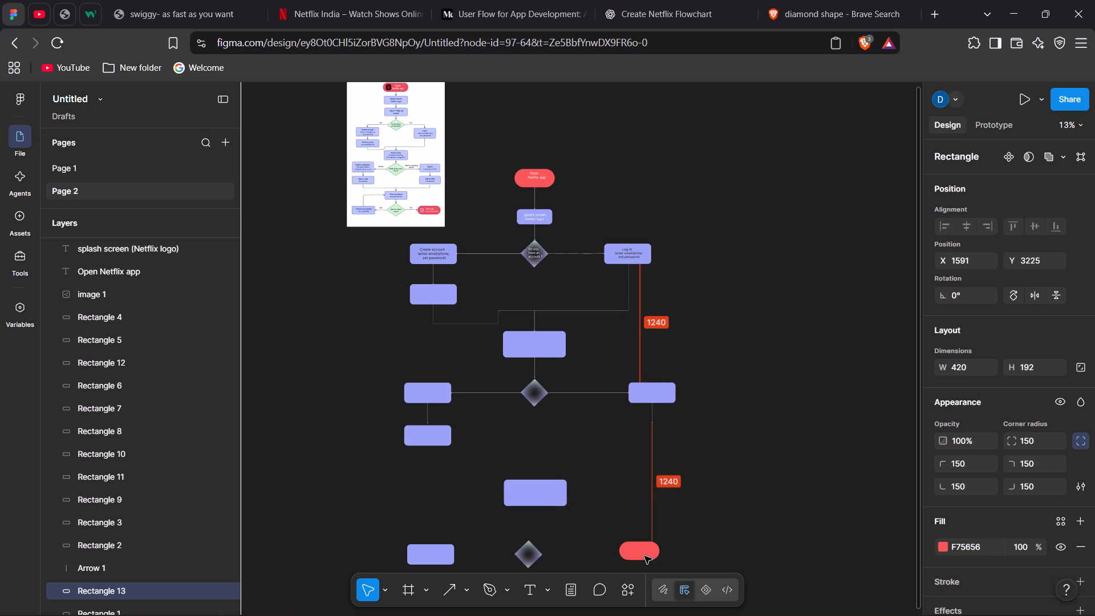
drag(644, 556, 637, 558)
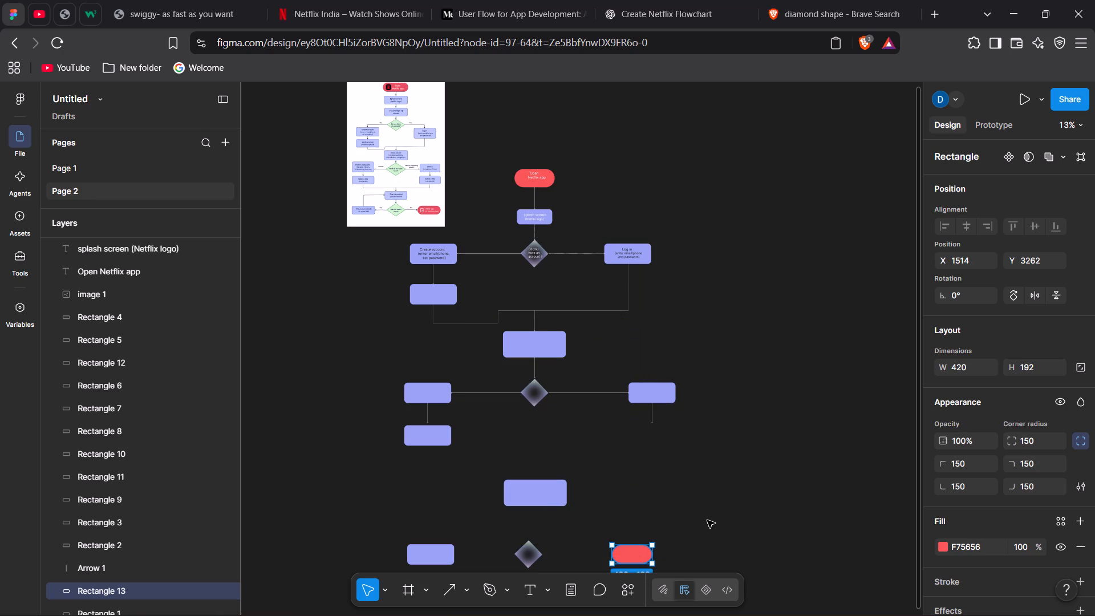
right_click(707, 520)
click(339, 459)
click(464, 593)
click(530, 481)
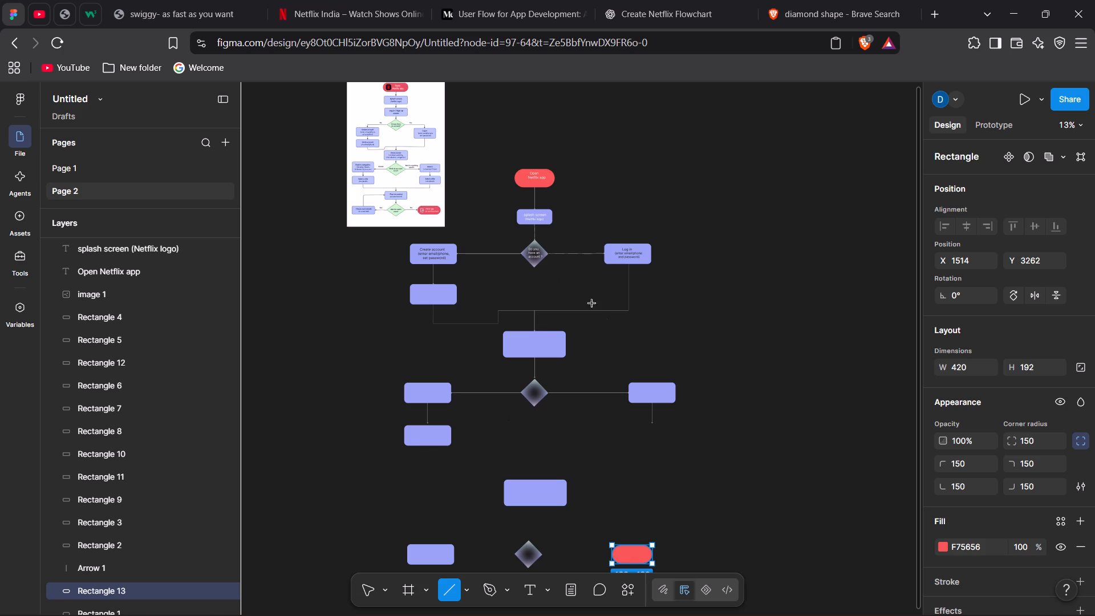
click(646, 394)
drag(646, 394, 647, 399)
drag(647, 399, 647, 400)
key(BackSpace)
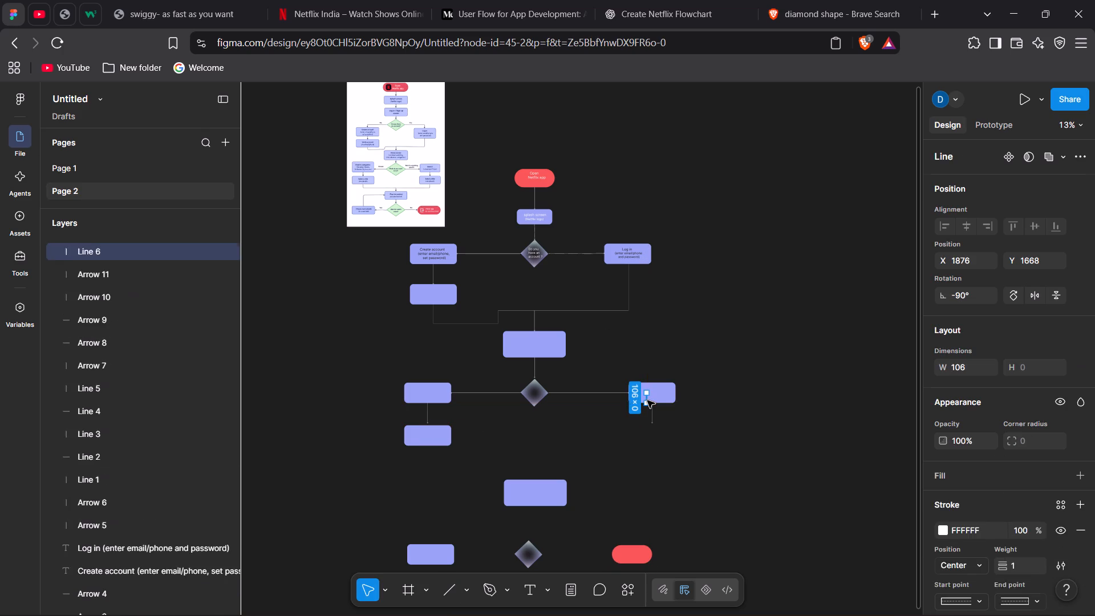
Duplicate the rectangle right of the lower diamond and place the copy at its downward arrow's tip, at about X 1688, Y 1994.
click(657, 397)
drag(657, 397, 655, 419)
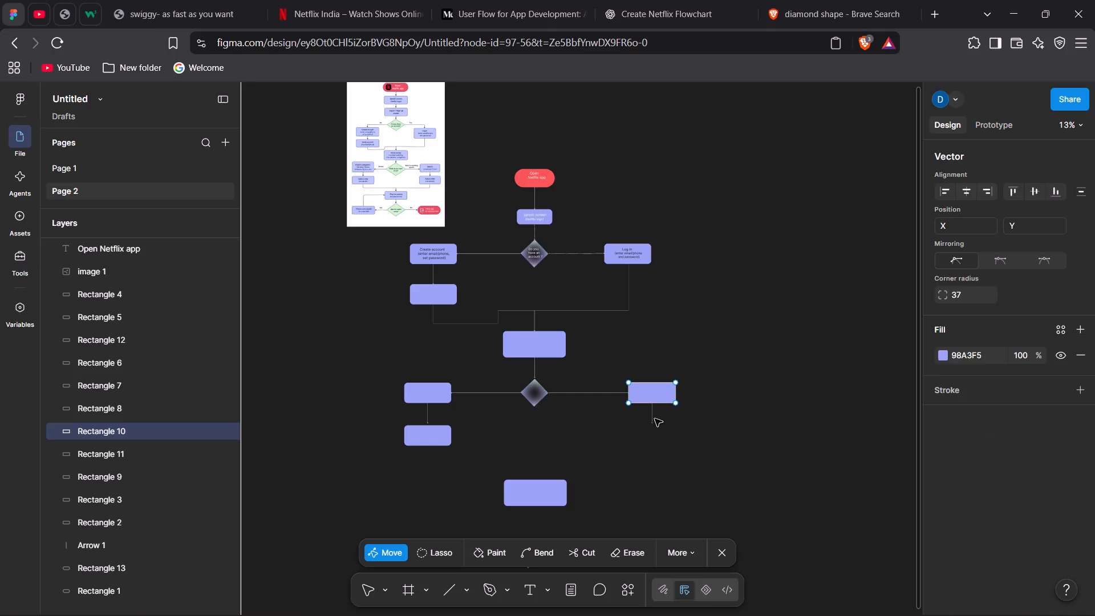
drag(655, 419, 658, 388)
drag(658, 388, 658, 427)
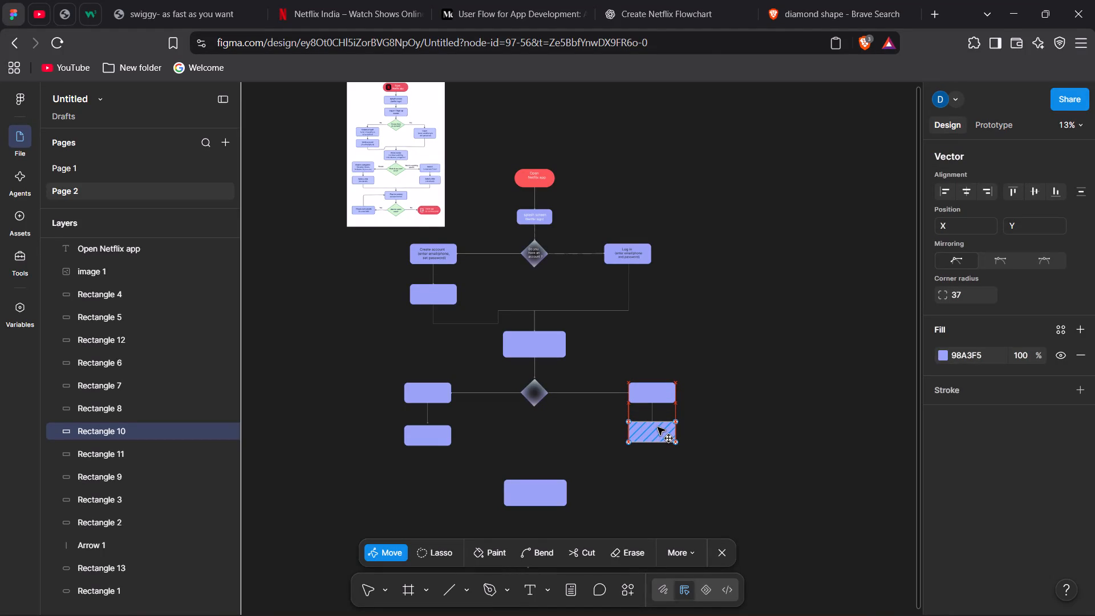
drag(658, 427, 658, 429)
click(692, 429)
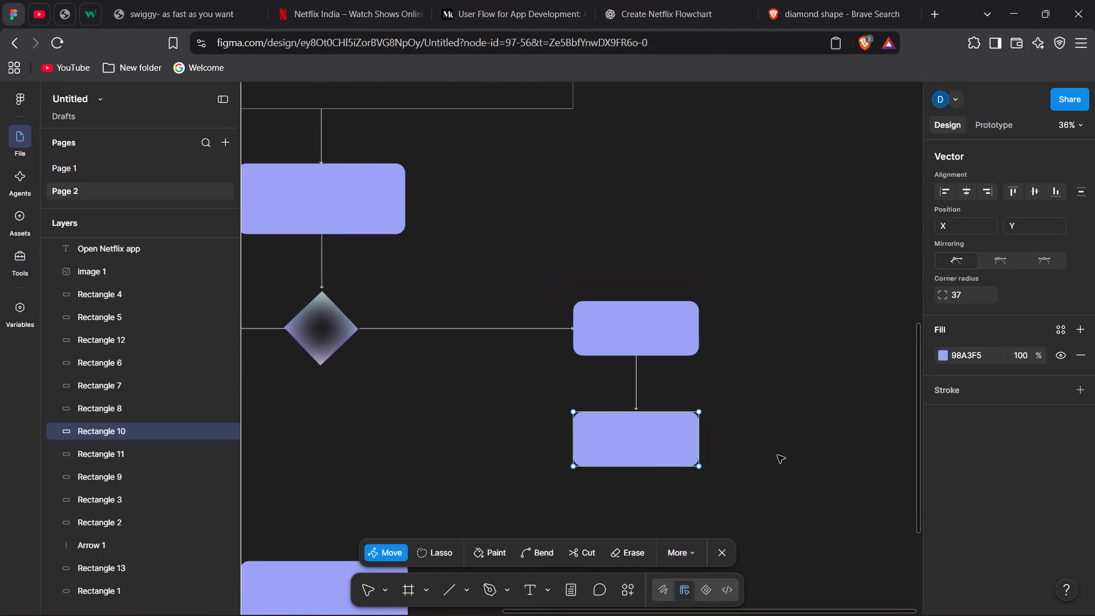
click(780, 456)
click(656, 440)
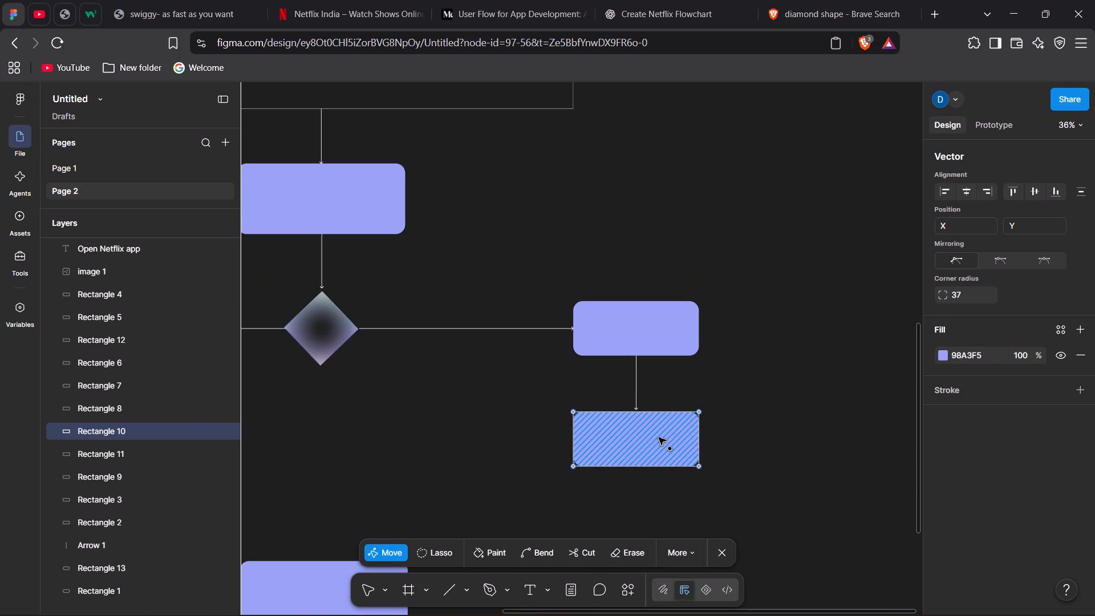
click(759, 432)
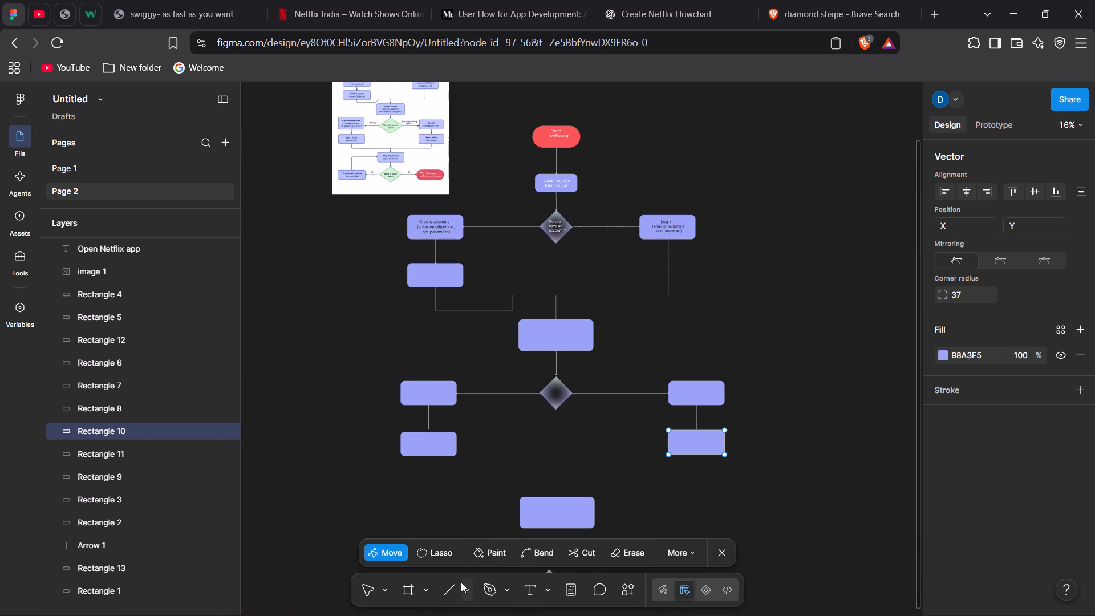
Draw a vertical line about 221 long downward from the bottom centre of the lower-left branch's second rectangle.
click(439, 587)
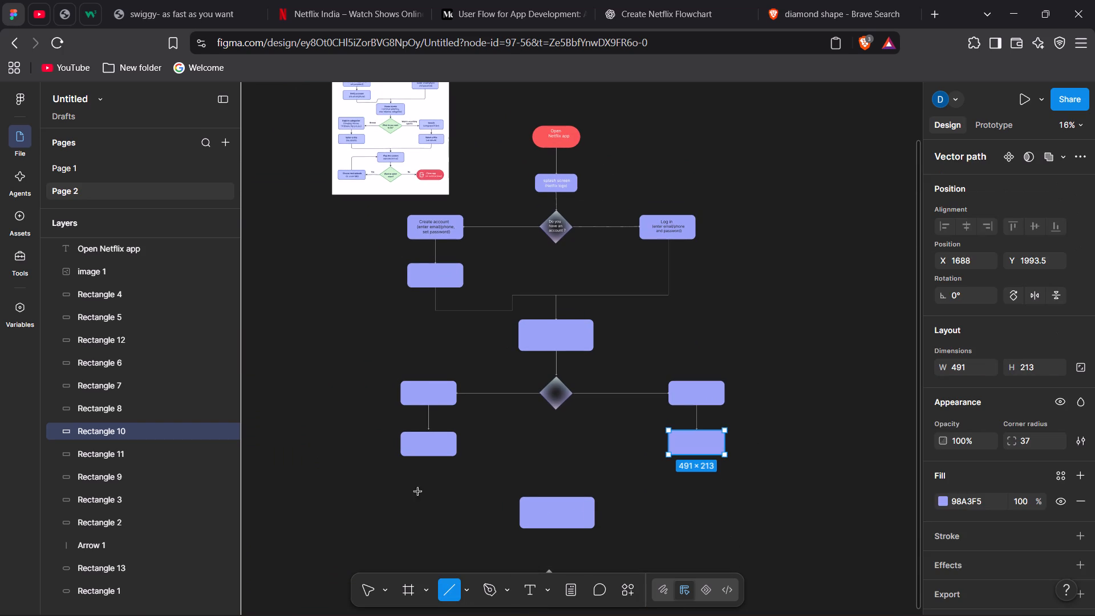
drag(428, 458, 429, 489)
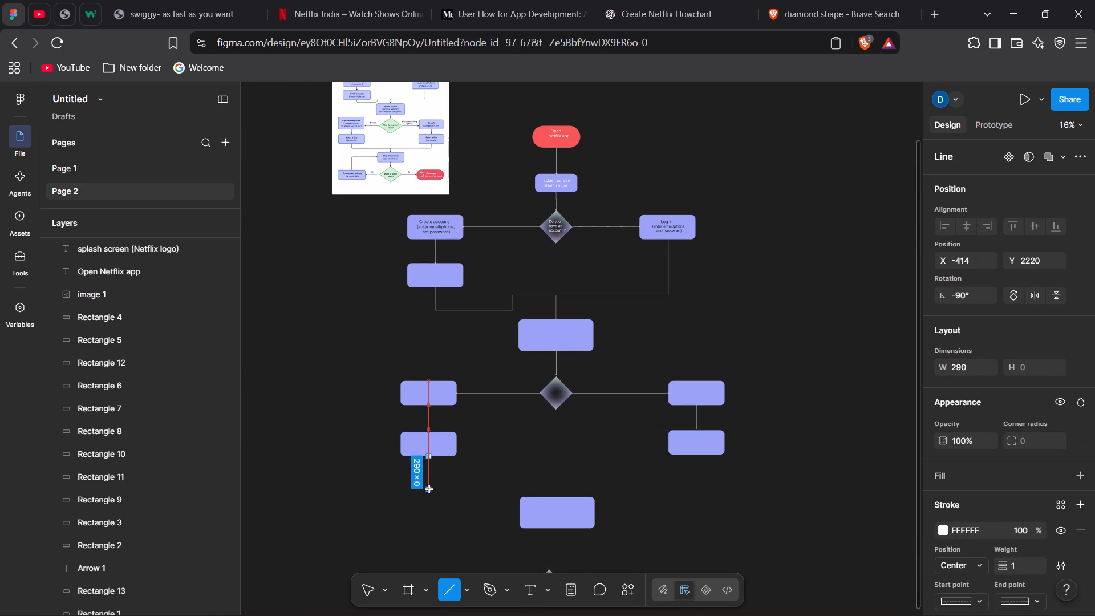
drag(429, 489, 429, 485)
drag(429, 485, 429, 481)
Duplicate the 221-long vertical line and place the copy under the lower-right branch's second rectangle, at about X 1934, Y 2220.
key(ctrl+c)
key(ctrl+v)
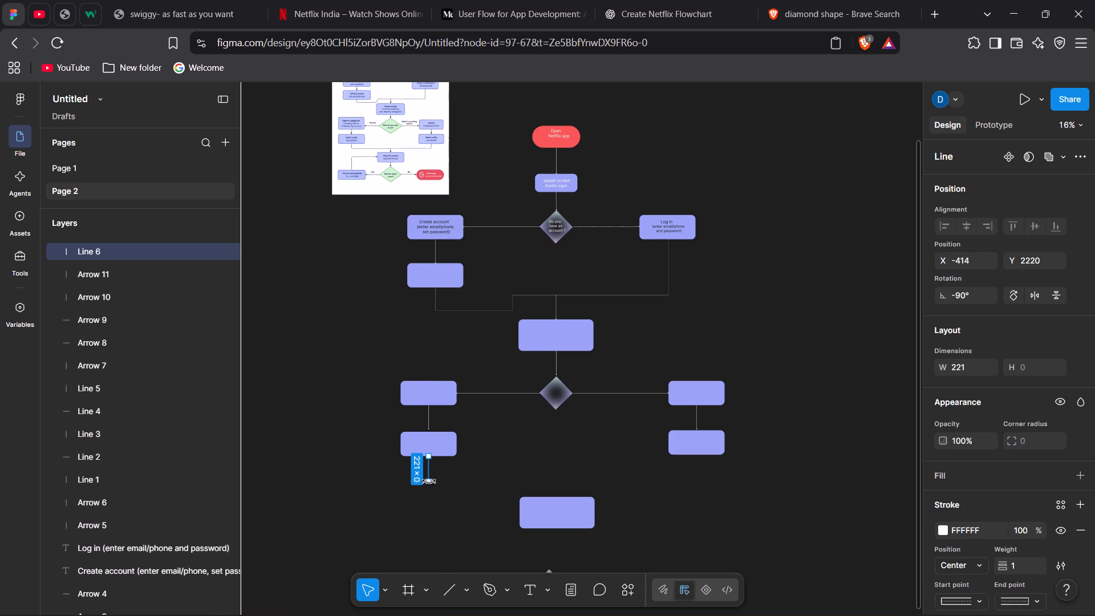
drag(429, 471, 697, 480)
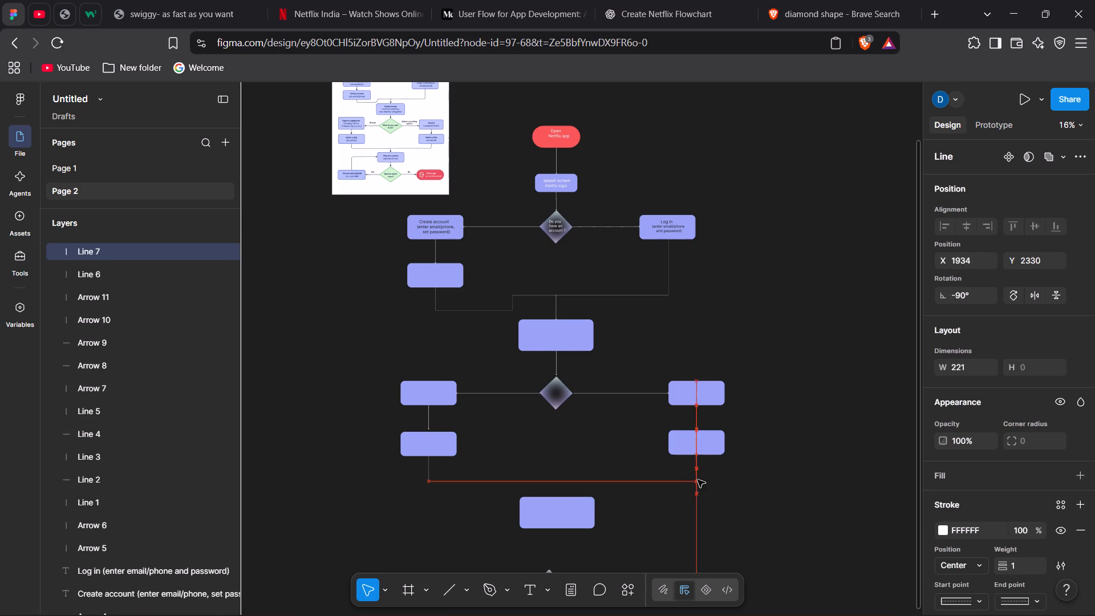
drag(697, 480, 699, 473)
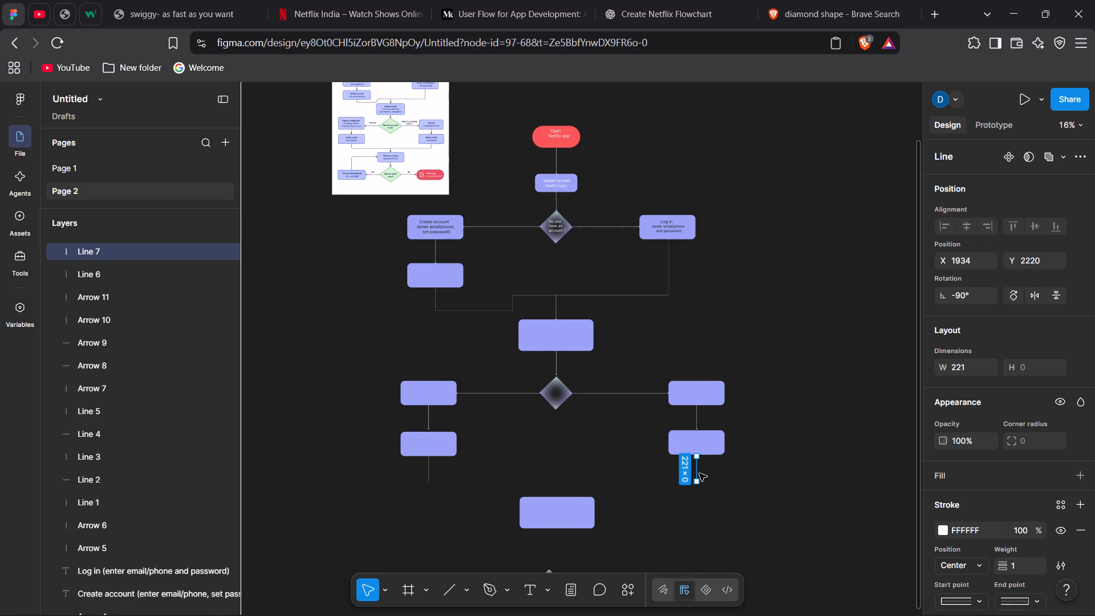
Draw a horizontal line joining the lower ends of the two 221-long vertical lines.
key(l)
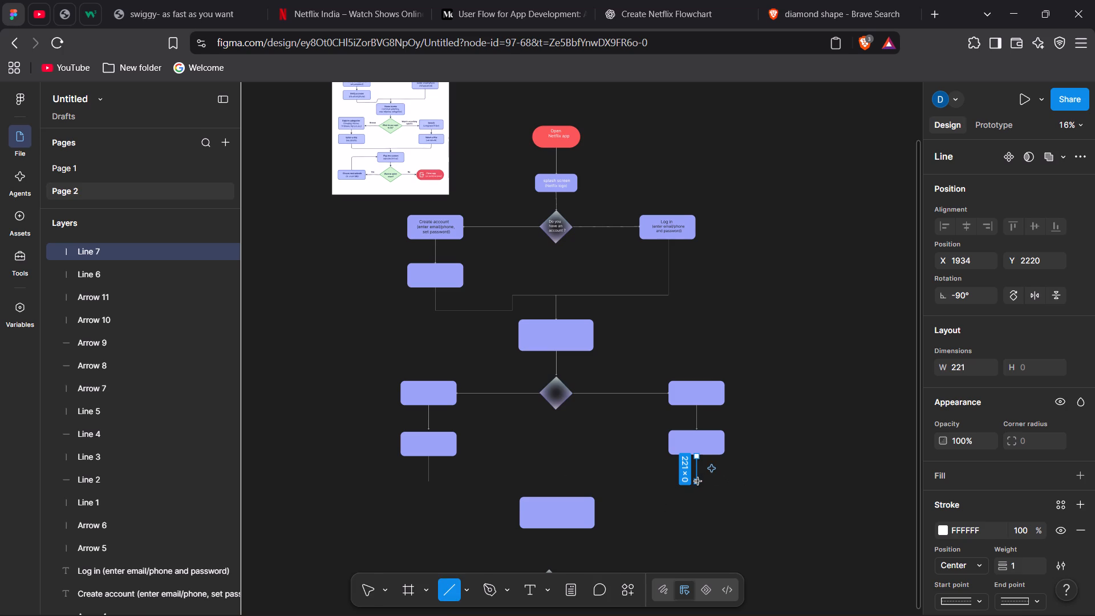
drag(697, 482, 429, 483)
click(718, 513)
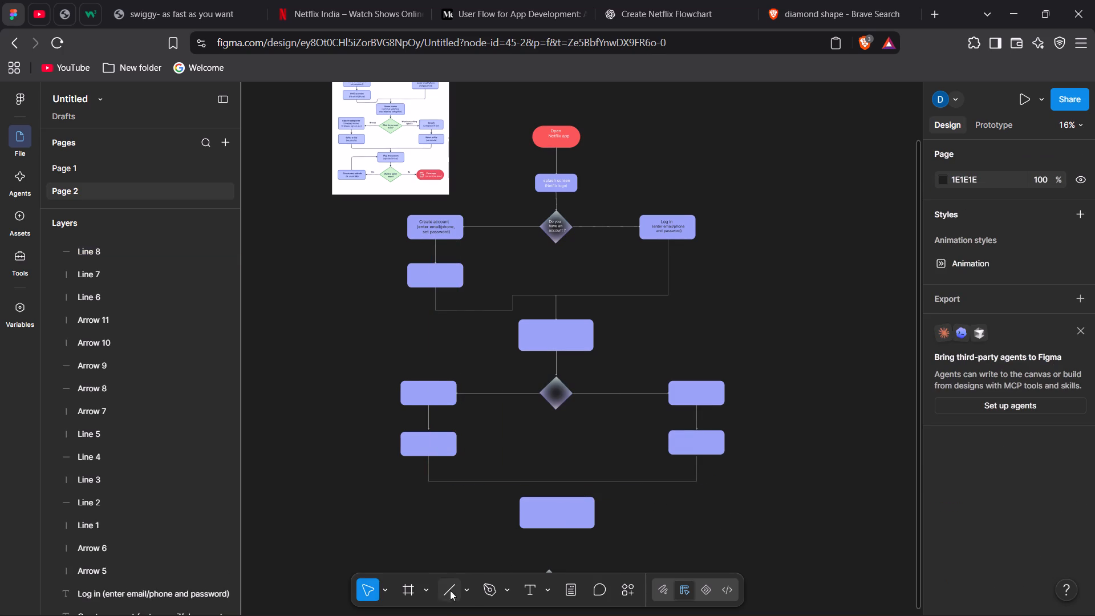
Draw a downward arrow about 136 long from the middle of the horizontal joining line to the large rectangle below.
click(470, 595)
click(598, 491)
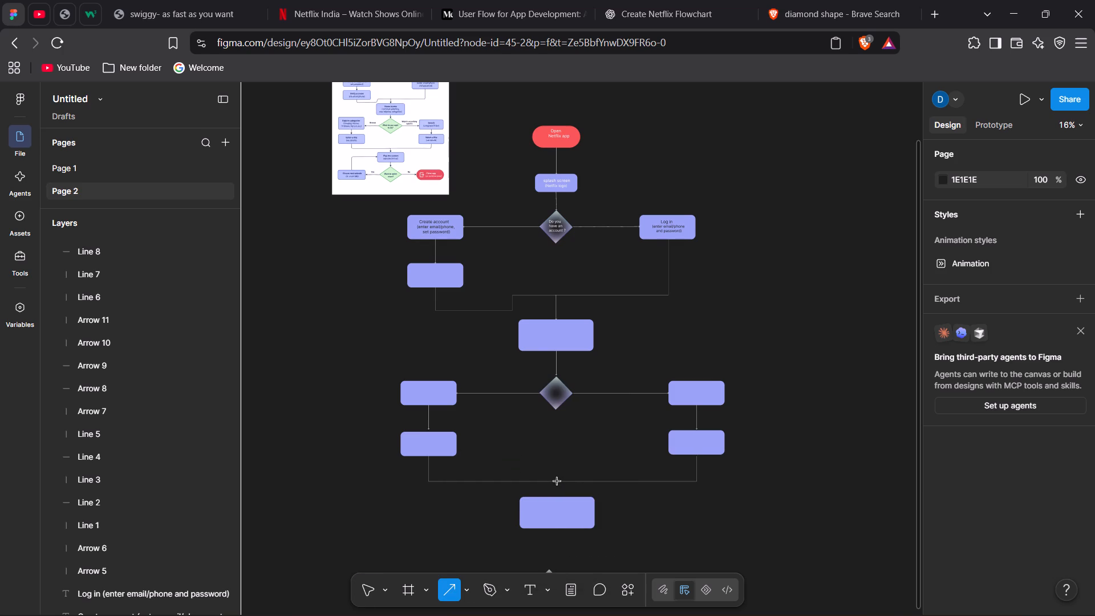
drag(557, 482, 557, 496)
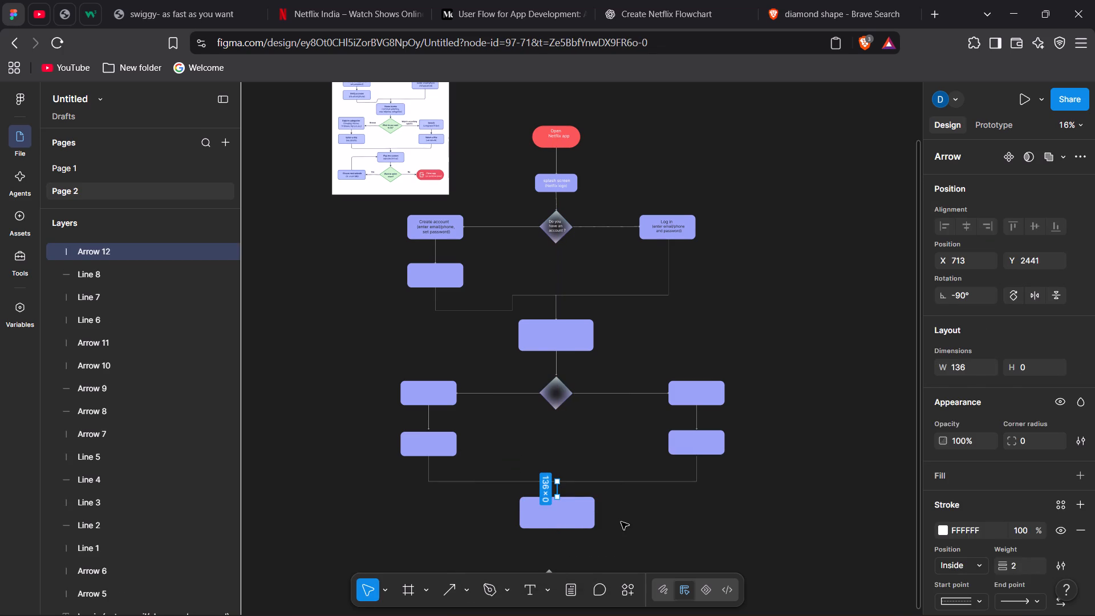
click(624, 523)
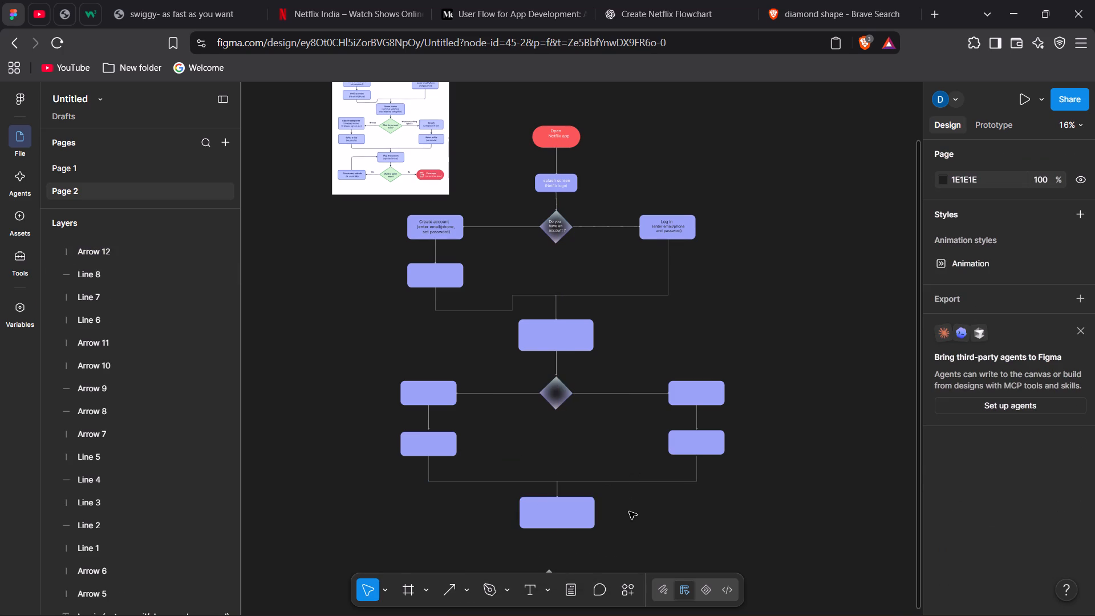
scroll(629, 512, down, 1)
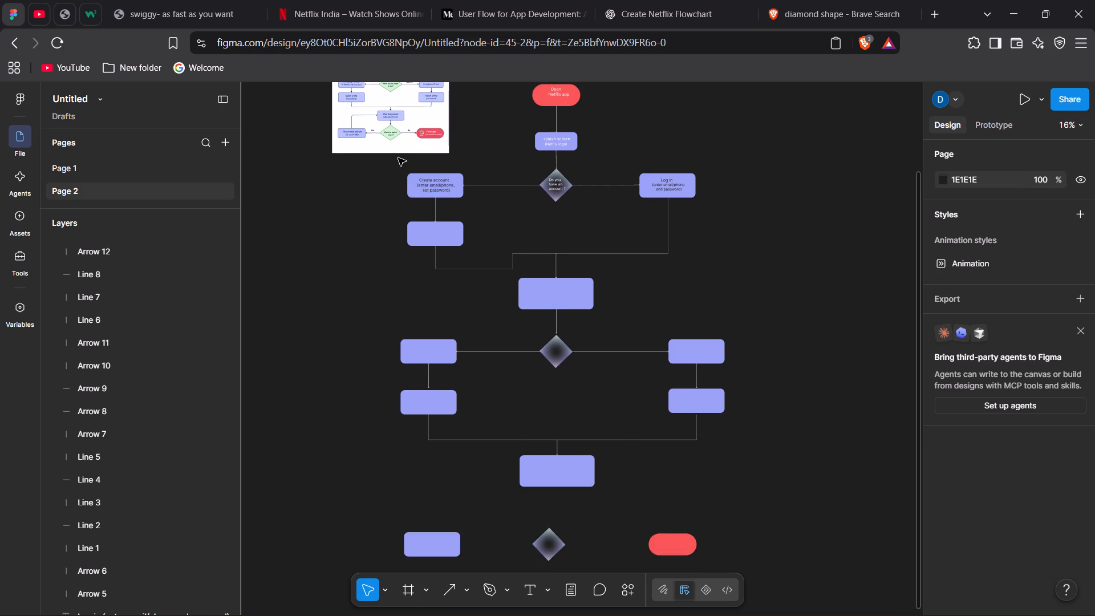
Compare the drawn flowchart with the reference chart, examining the reference box below Create account for the wording of the empty rectangle.
scroll(398, 157, up, 1)
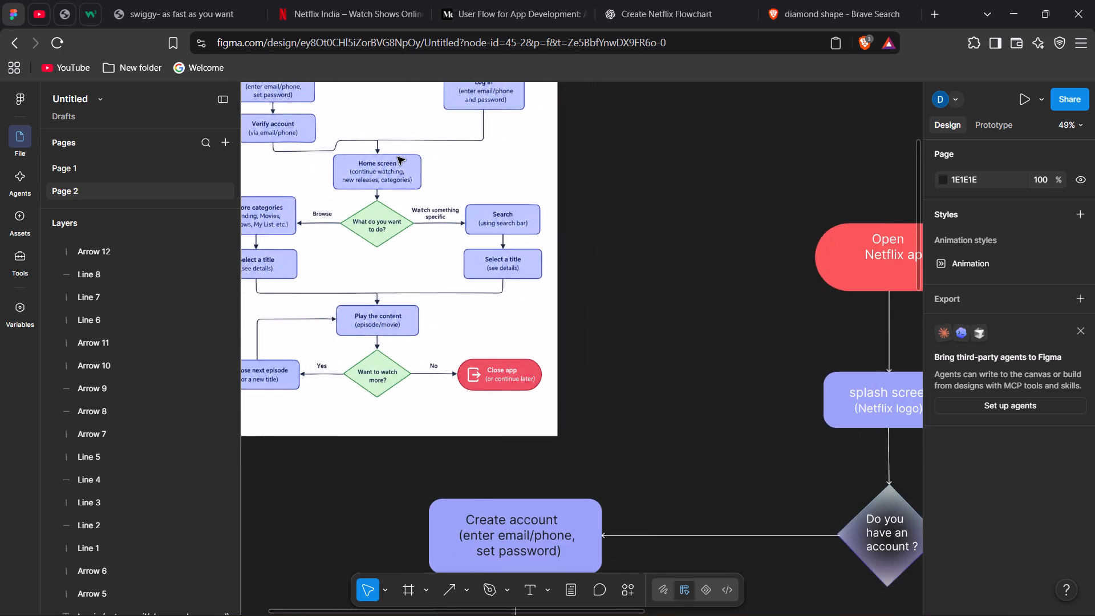
scroll(398, 157, right, 2)
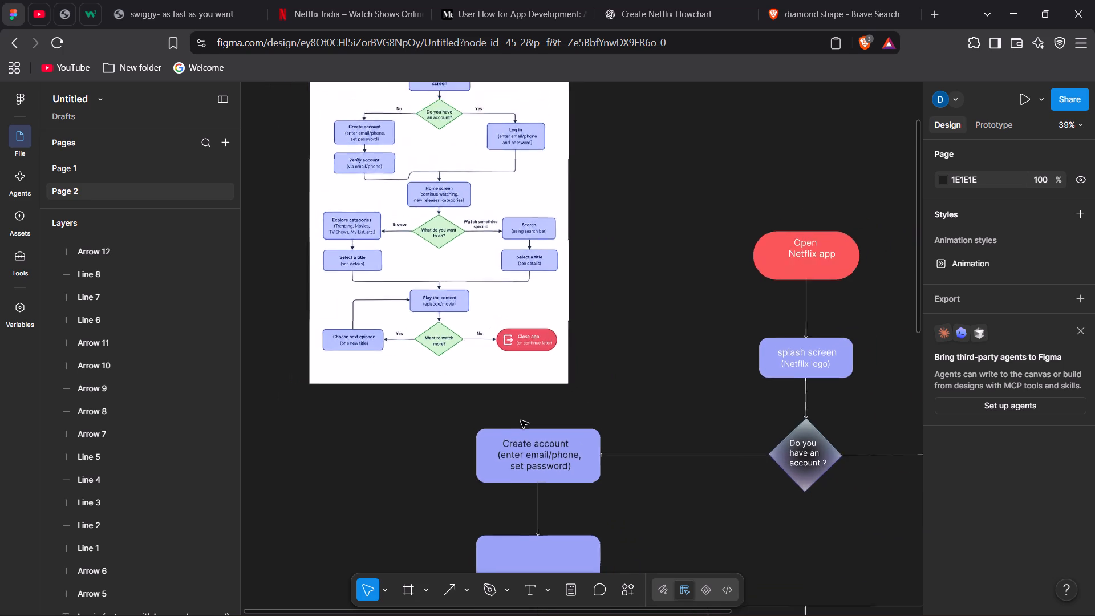
scroll(521, 420, down, 1)
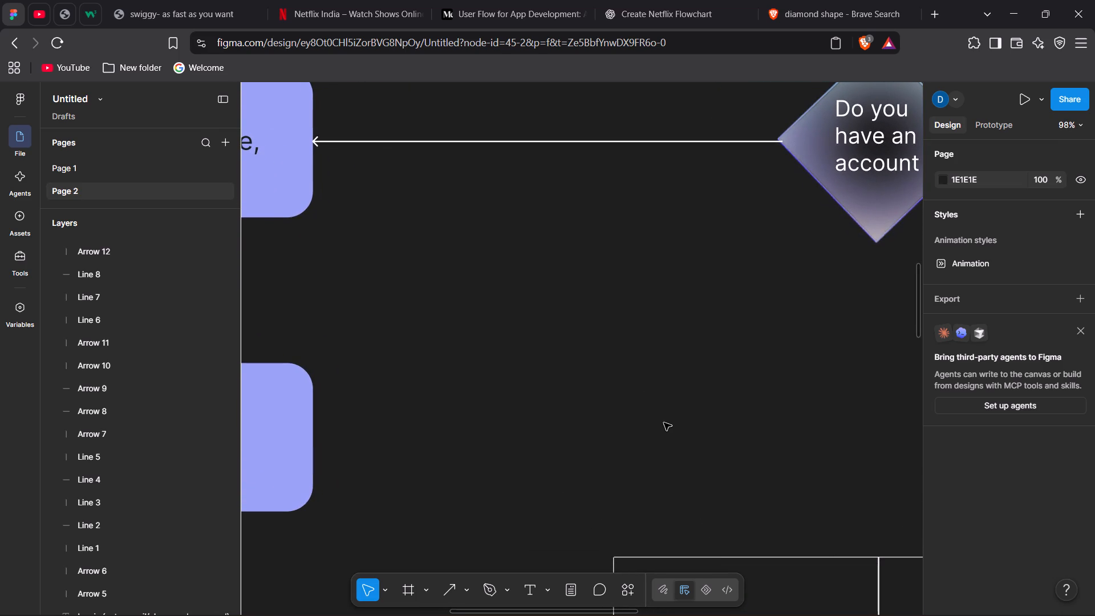
scroll(664, 423, left, 1)
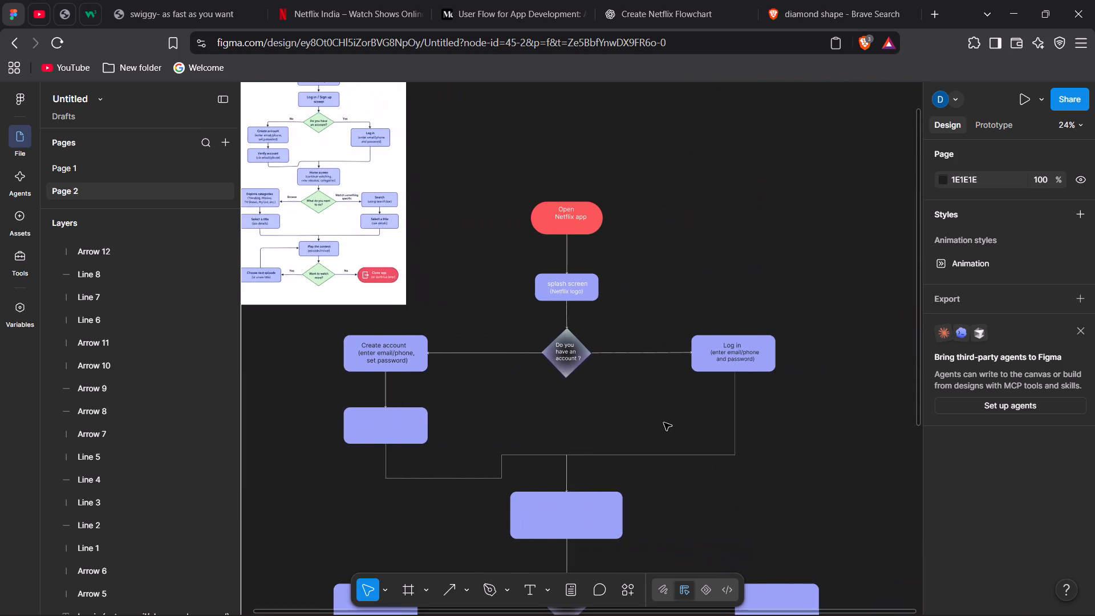
scroll(664, 423, left, 1)
scroll(664, 423, down, 1)
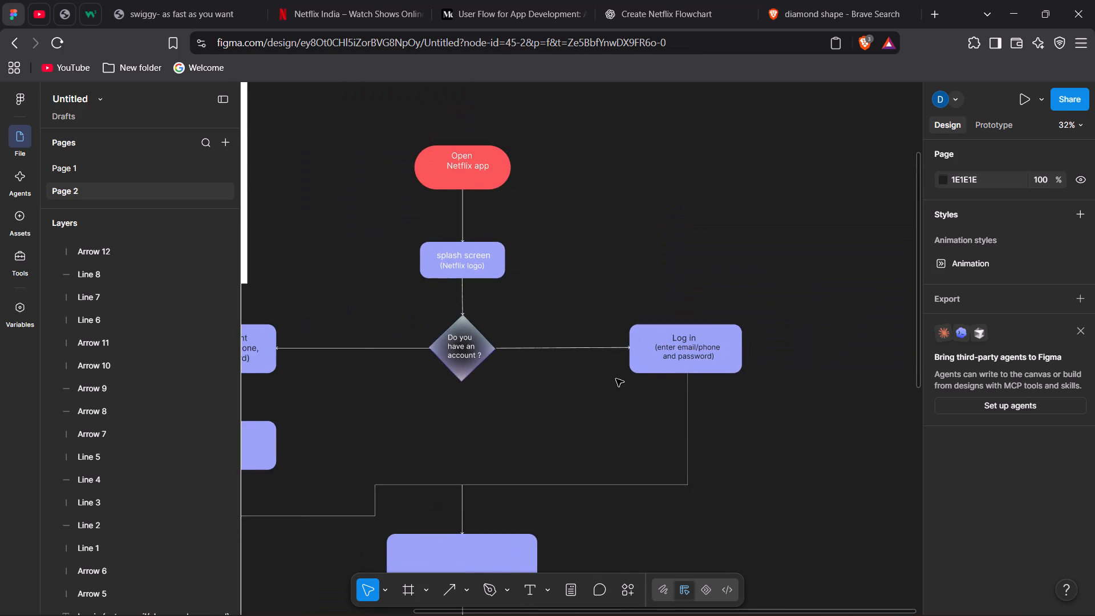
scroll(616, 379, right, 1)
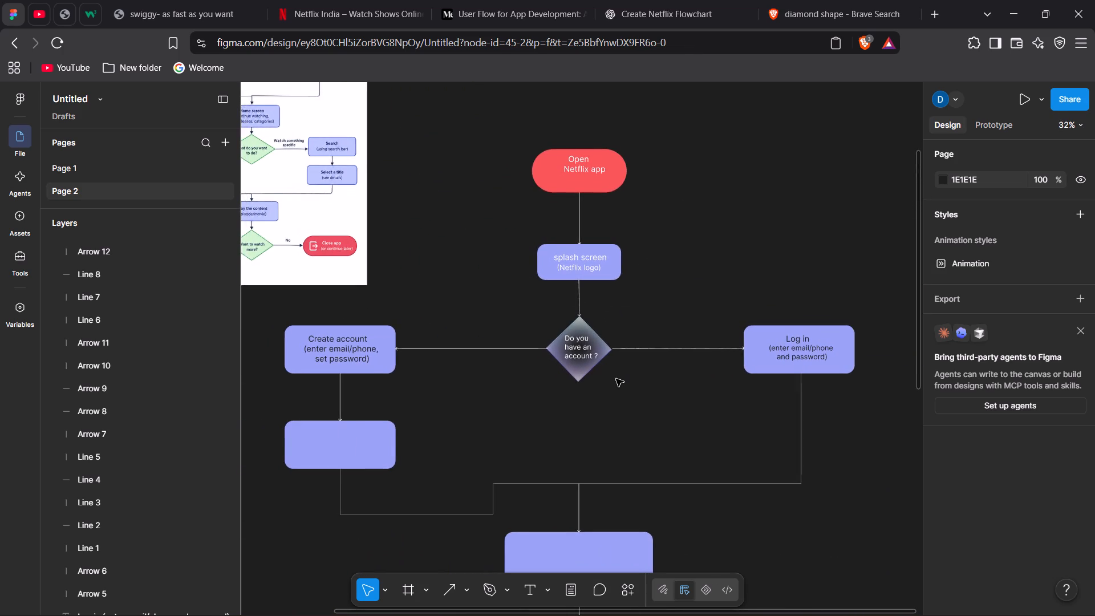
click(381, 487)
scroll(381, 487, down, 1)
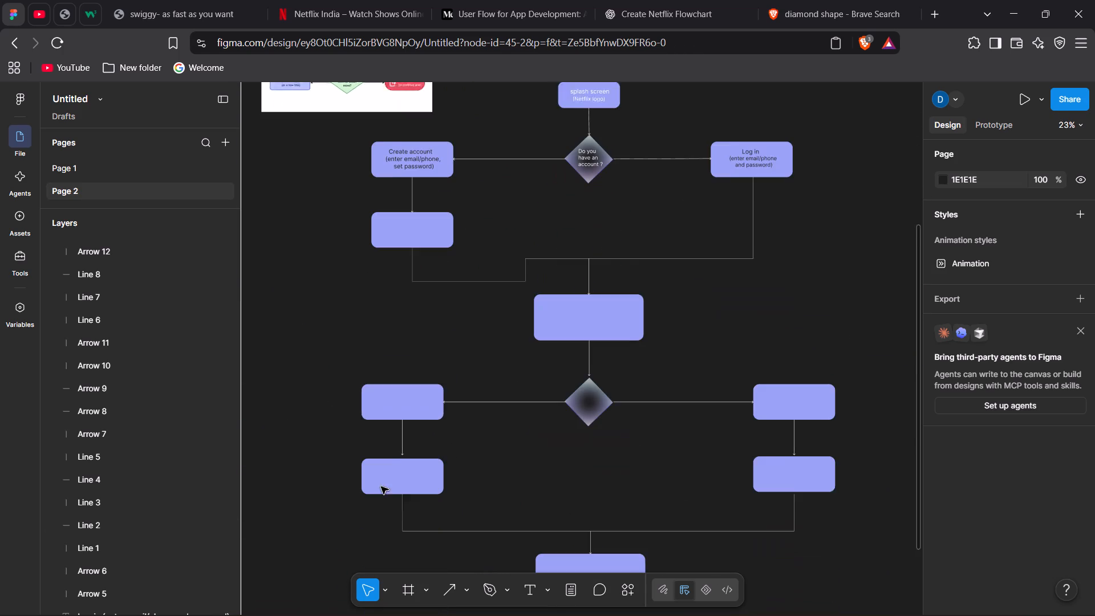
scroll(381, 487, down, 2)
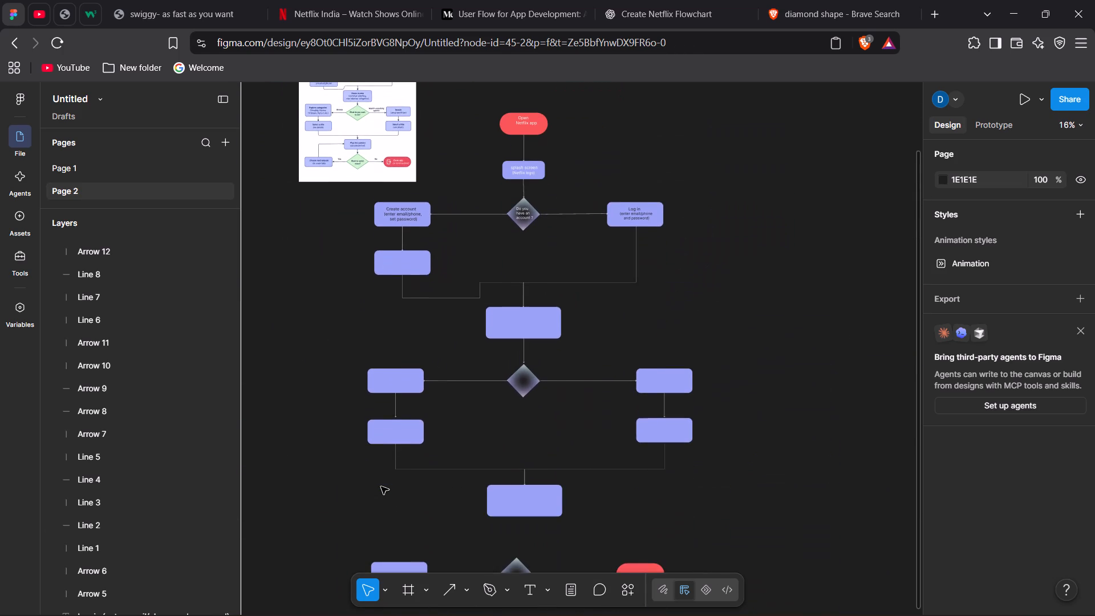
scroll(381, 487, down, 2)
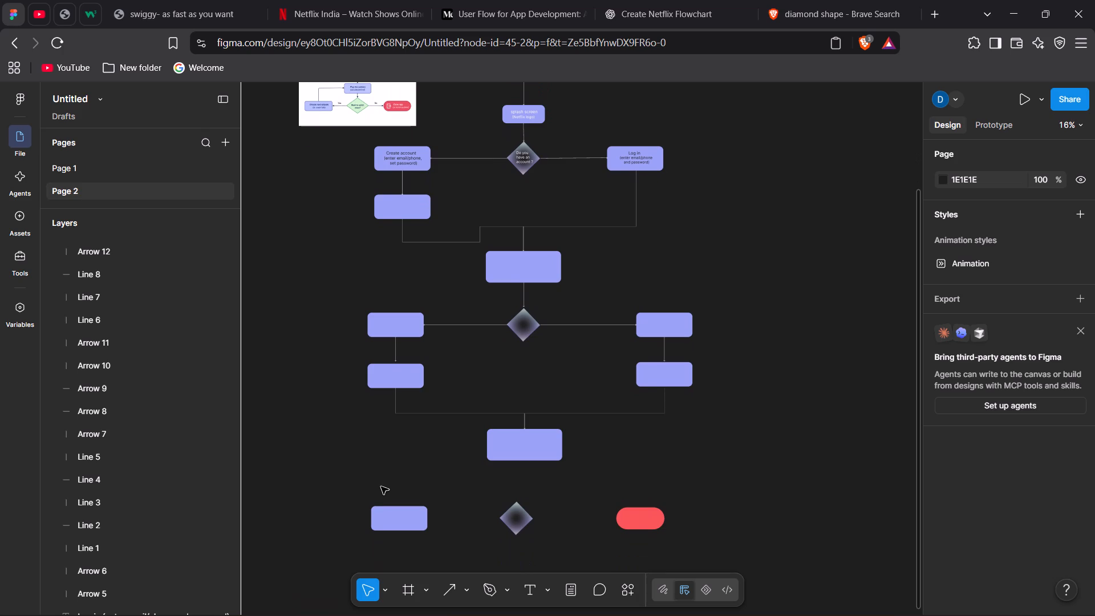
scroll(285, 384, right, 1)
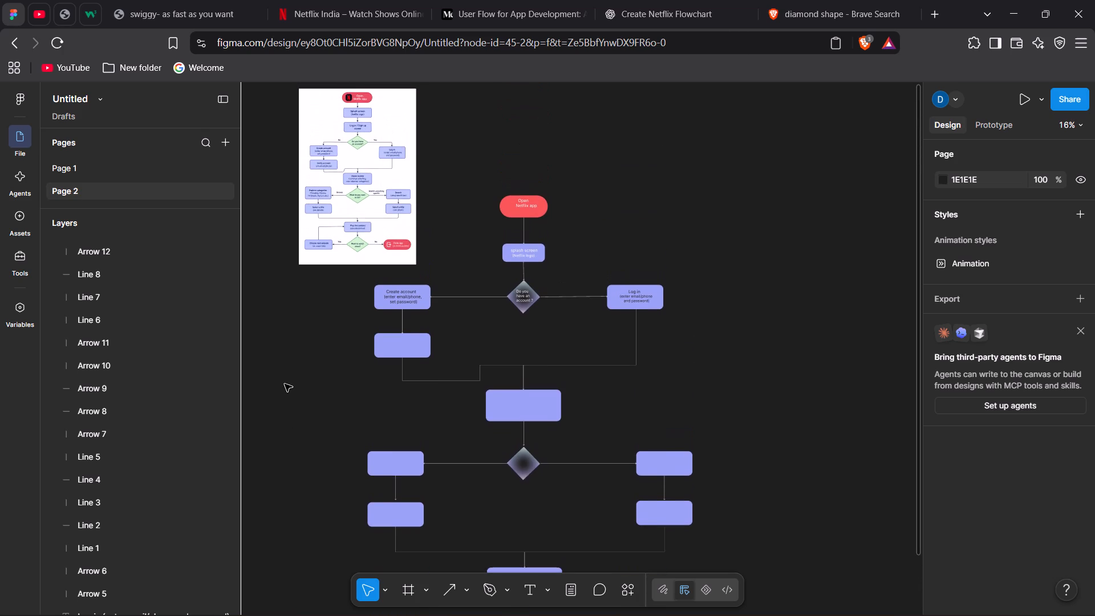
scroll(285, 384, right, 1)
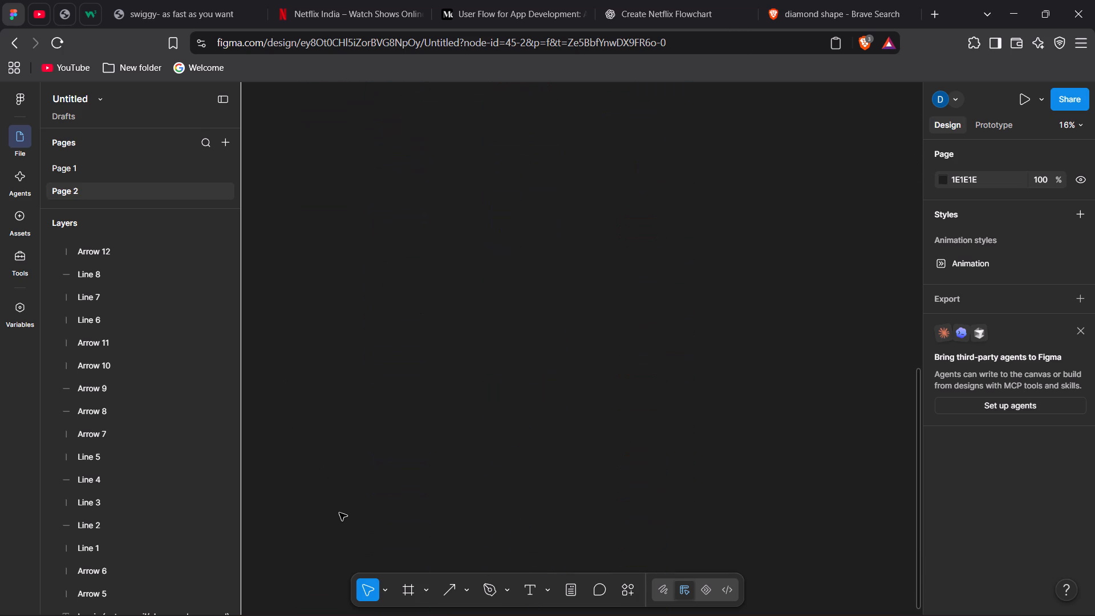
scroll(451, 291, up, 3)
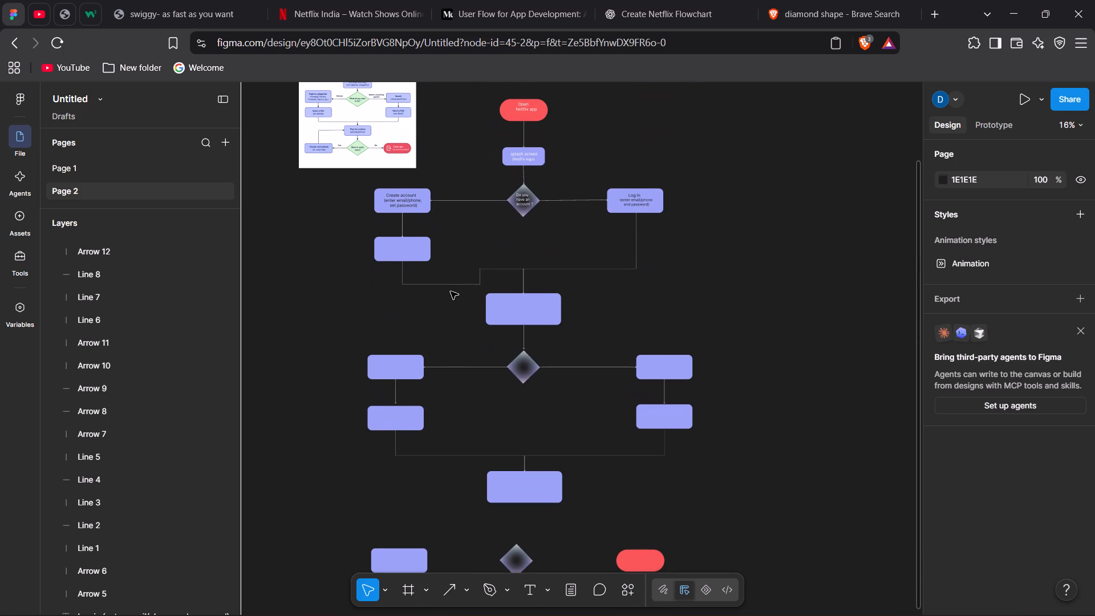
scroll(451, 291, up, 1)
scroll(398, 285, up, 2)
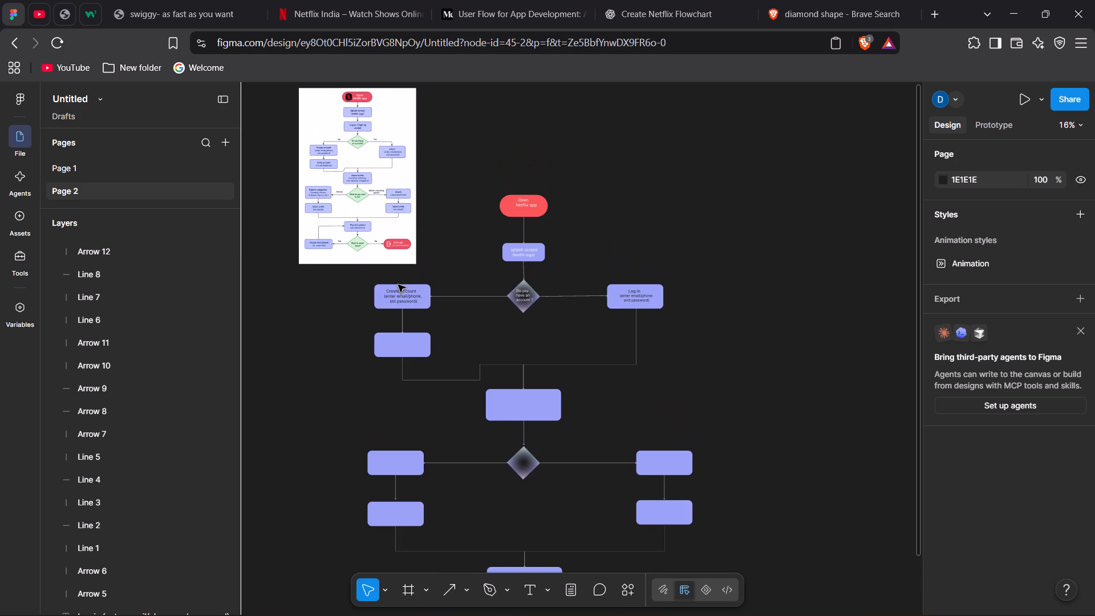
scroll(392, 444, up, 1)
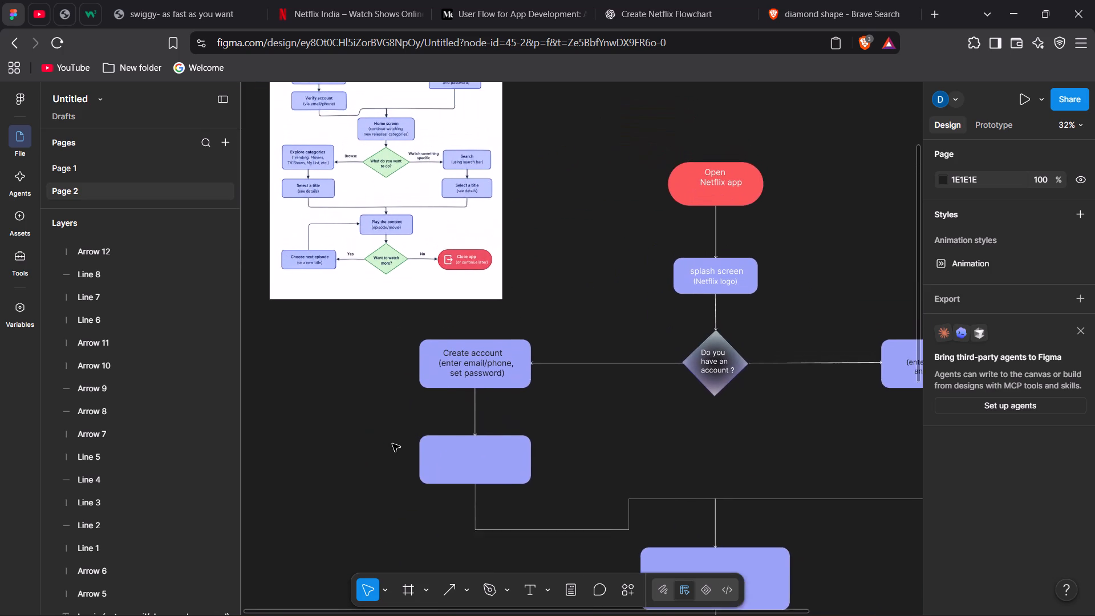
scroll(392, 444, up, 1)
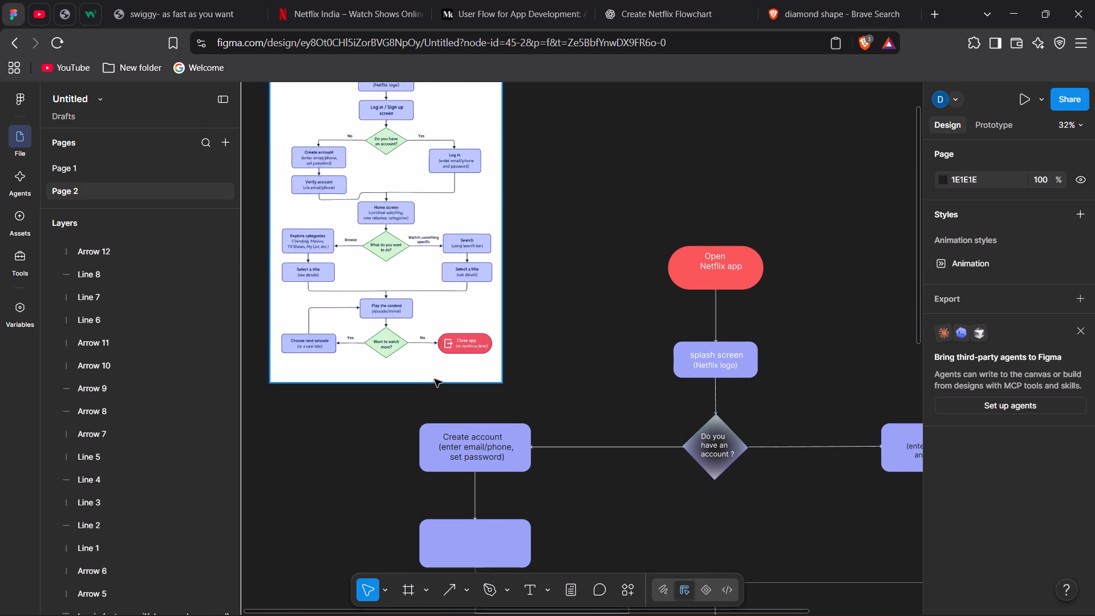
scroll(385, 262, up, 1)
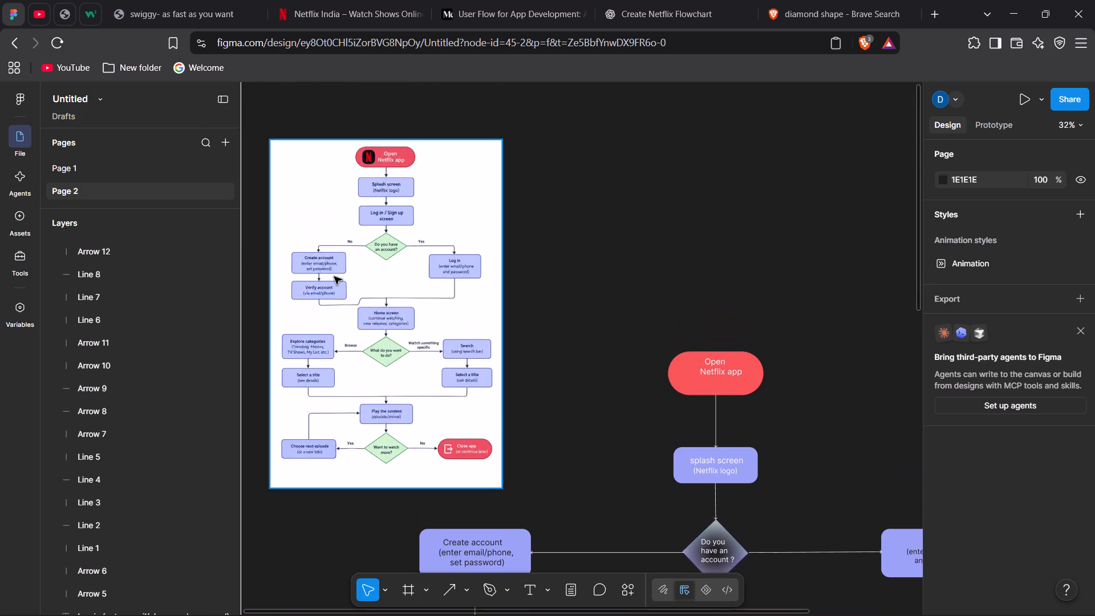
scroll(331, 276, up, 1)
scroll(331, 276, right, 1)
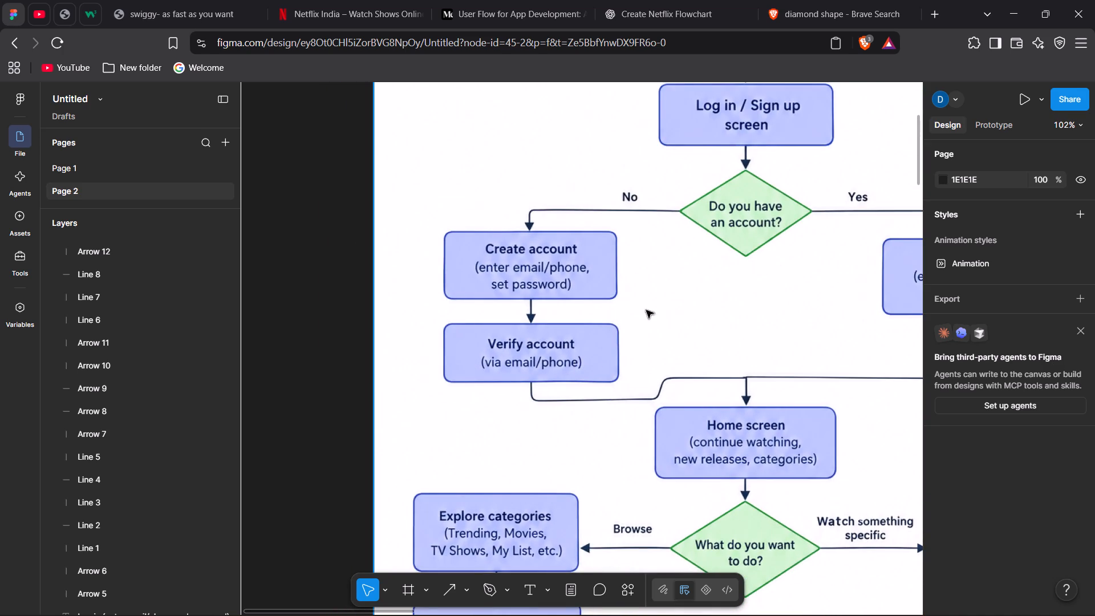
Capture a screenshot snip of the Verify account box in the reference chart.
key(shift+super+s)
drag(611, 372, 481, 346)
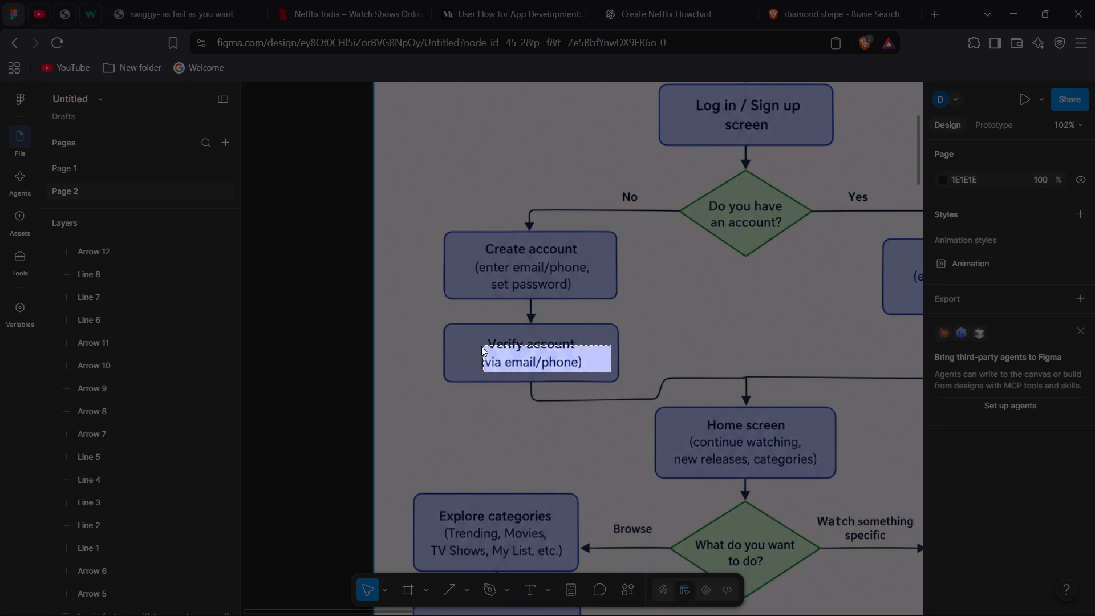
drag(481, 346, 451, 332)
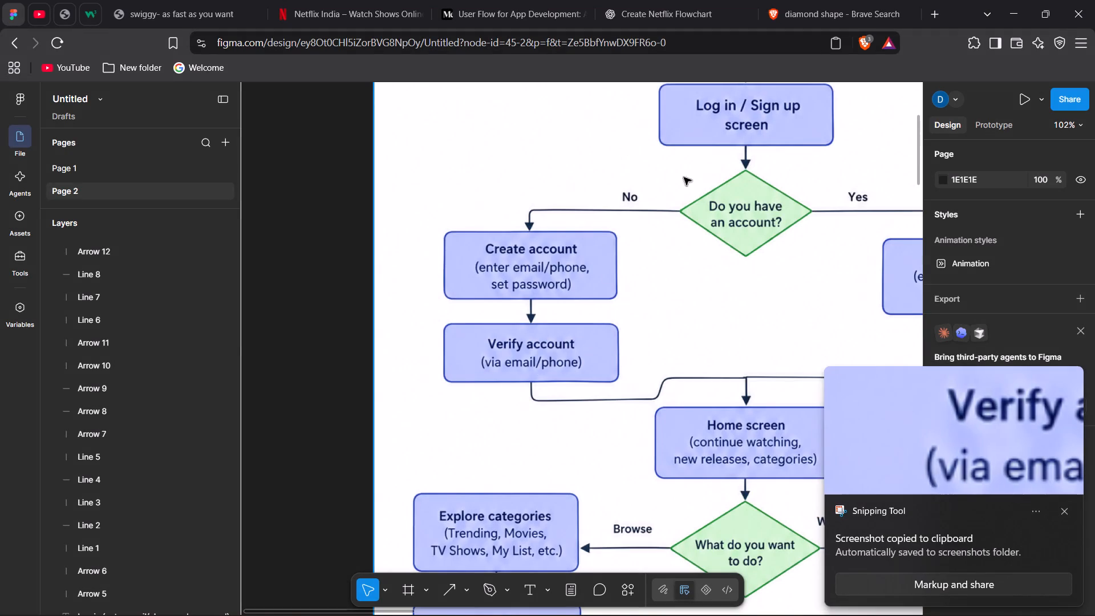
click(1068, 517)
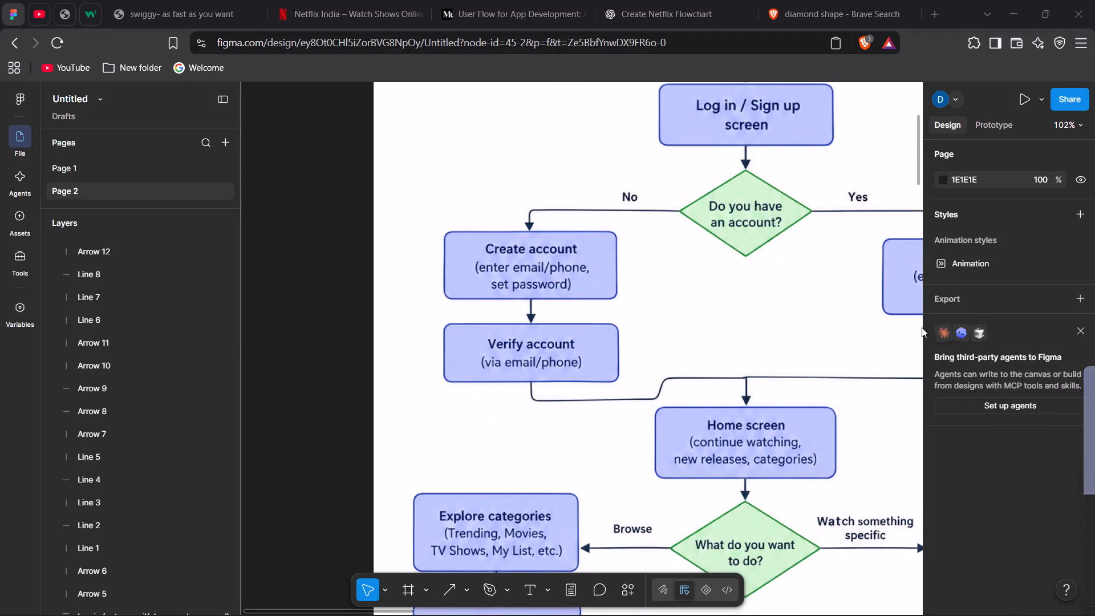
Extract and copy the text "Verify account (via email/phone)" from the reference chart using the Snipping Tool's text extraction.
key(shift+super+s)
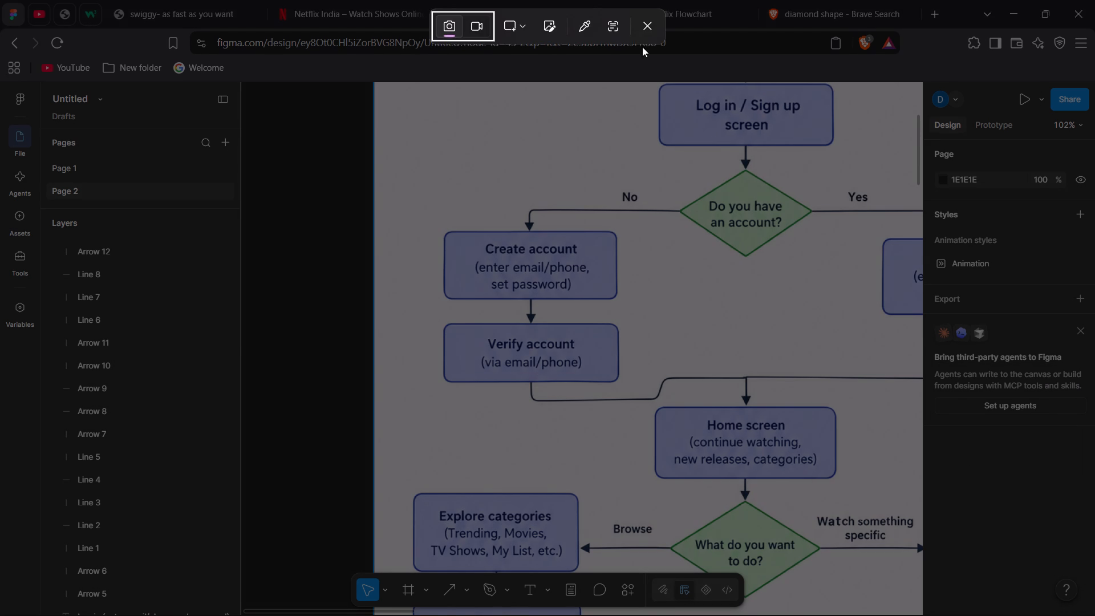
click(619, 23)
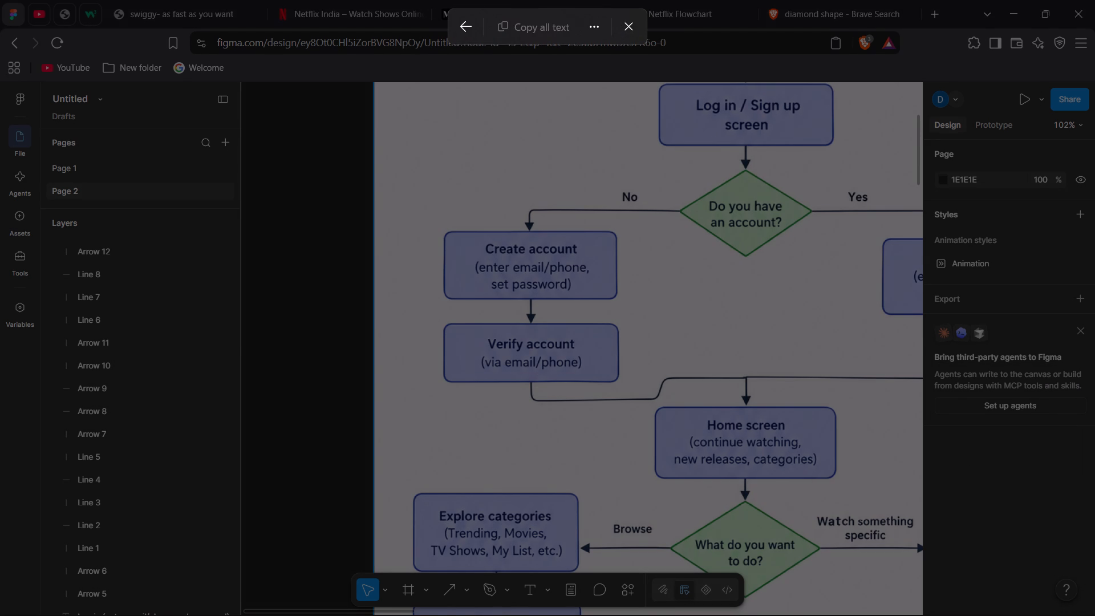
drag(597, 375, 466, 331)
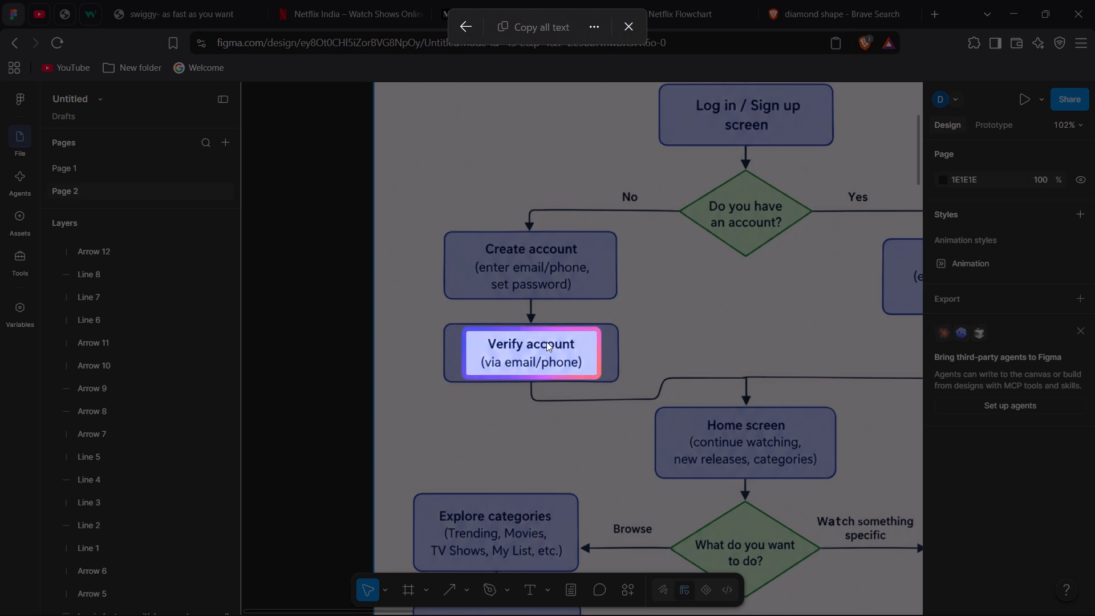
click(538, 25)
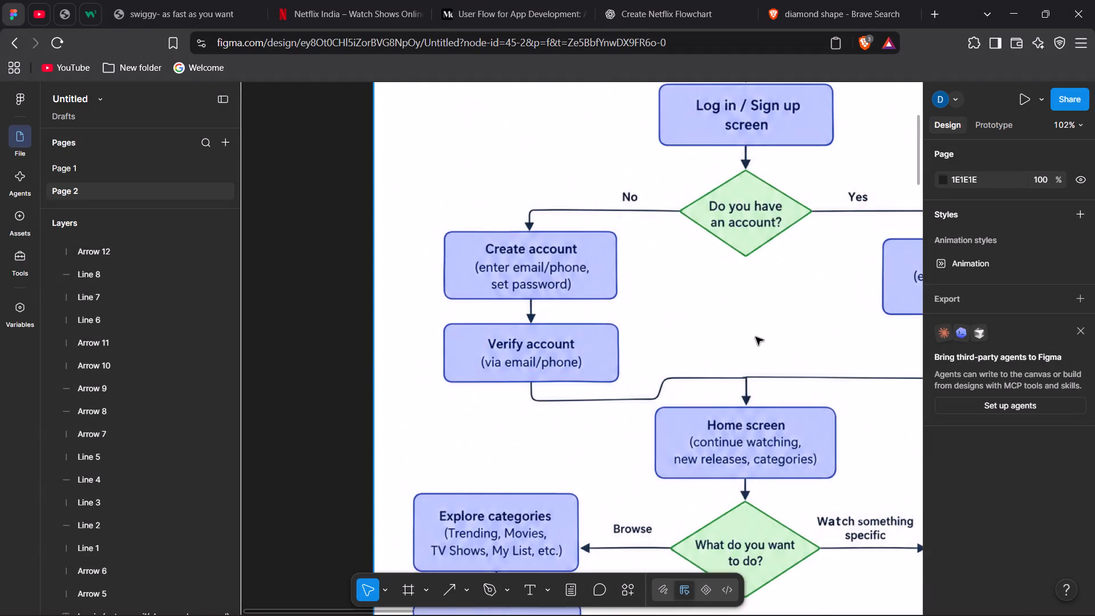
Add a text box about 364 by 152 in the empty rectangle below Create account, containing the indented copied text "Verify account (via email/phone)".
scroll(756, 337, left, 9)
scroll(756, 337, down, 3)
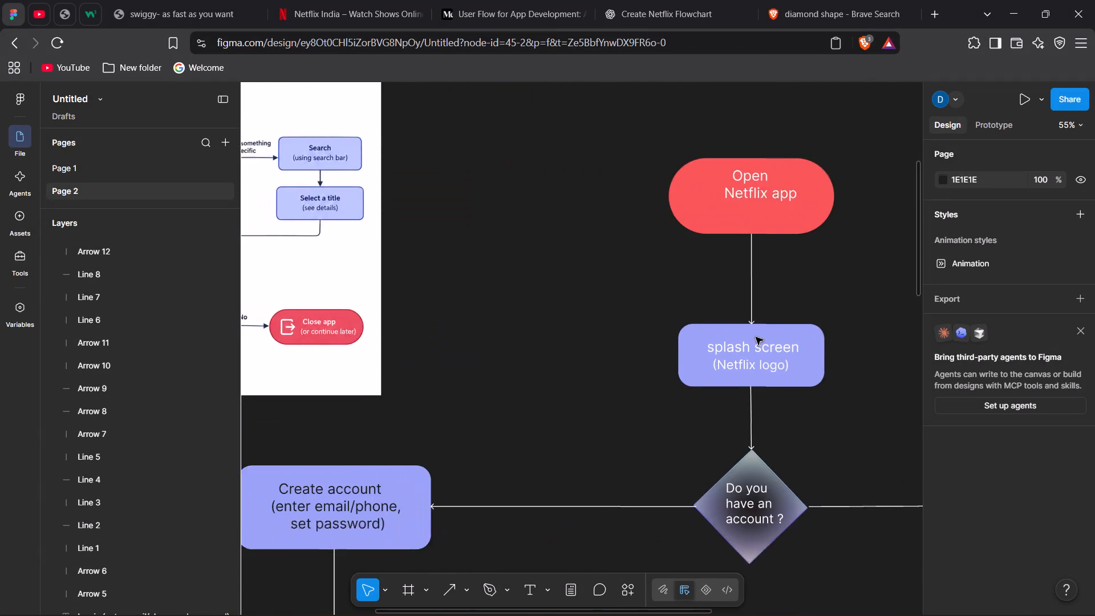
scroll(756, 337, down, 2)
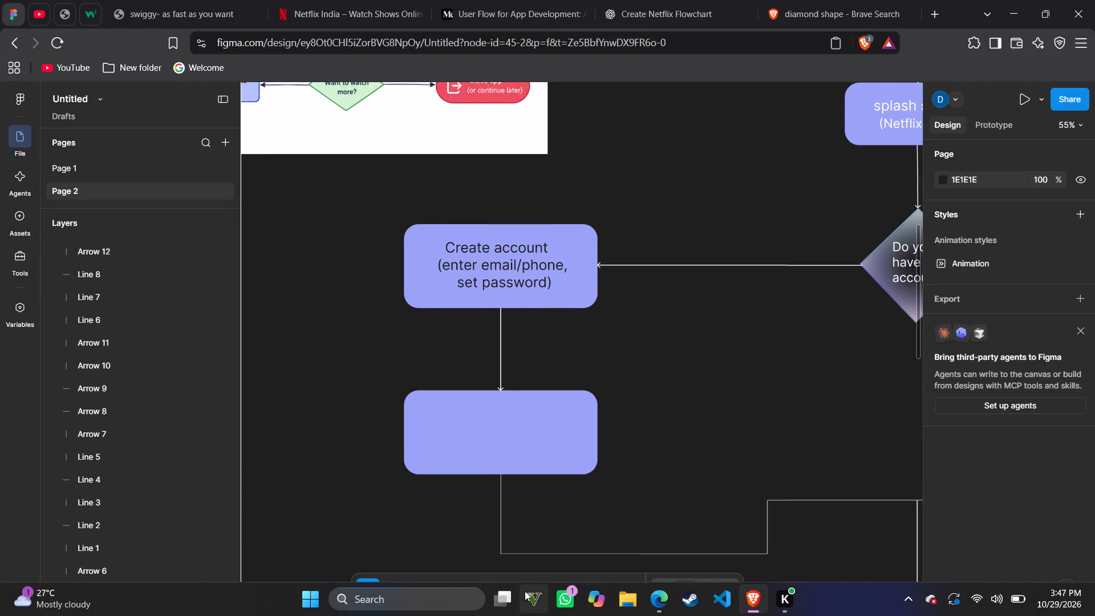
click(527, 586)
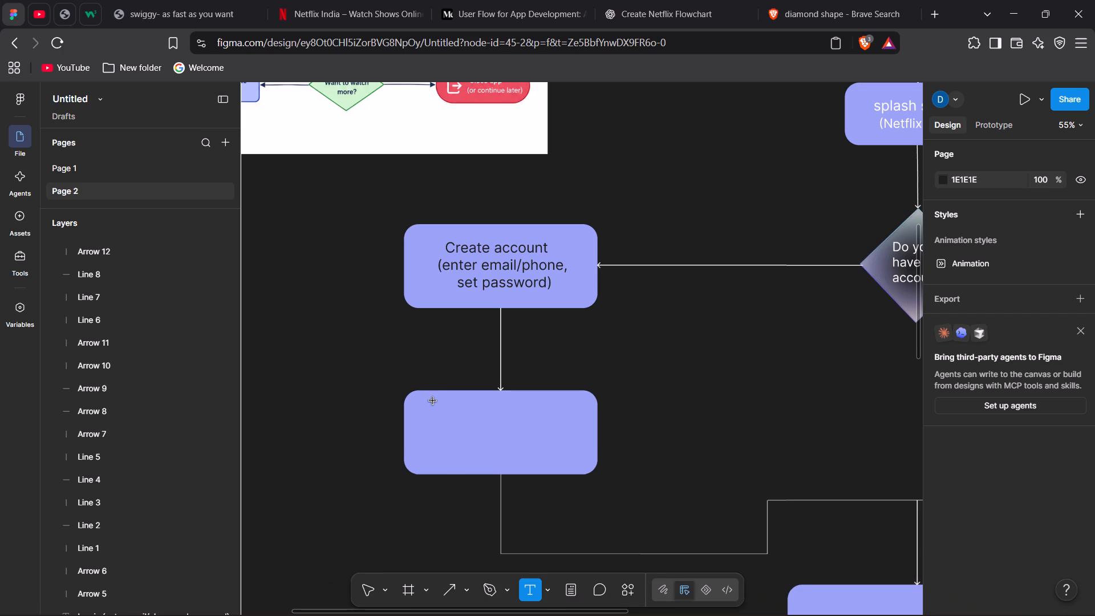
drag(431, 400, 571, 461)
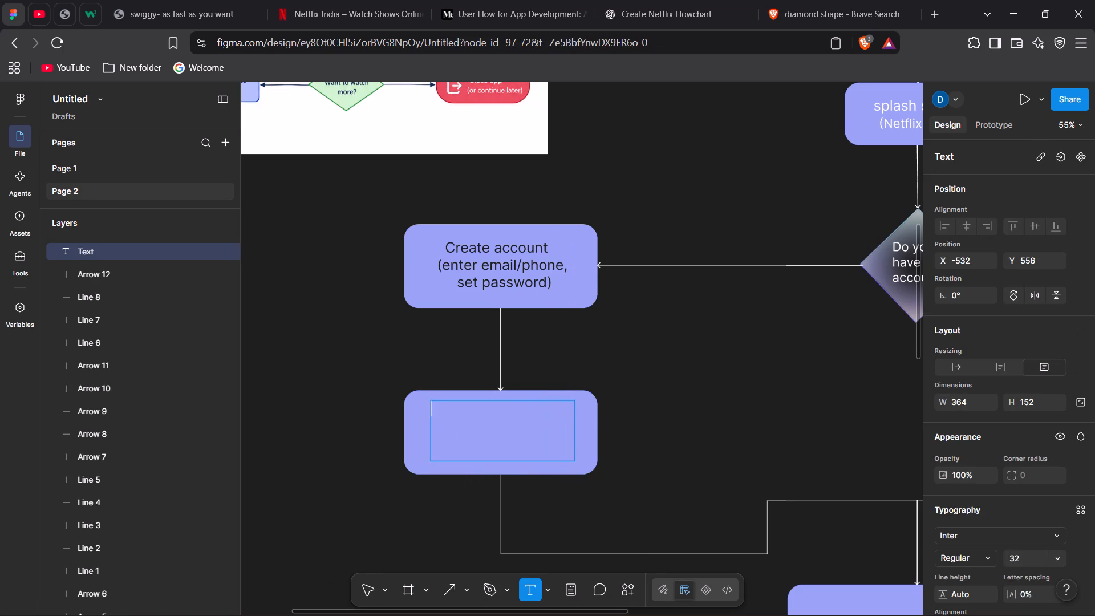
key(space)
key(space)
key(space)
key(space)
key(space)
key(space)
key(space)
key(space)
key(space)
key(ctrl+v)
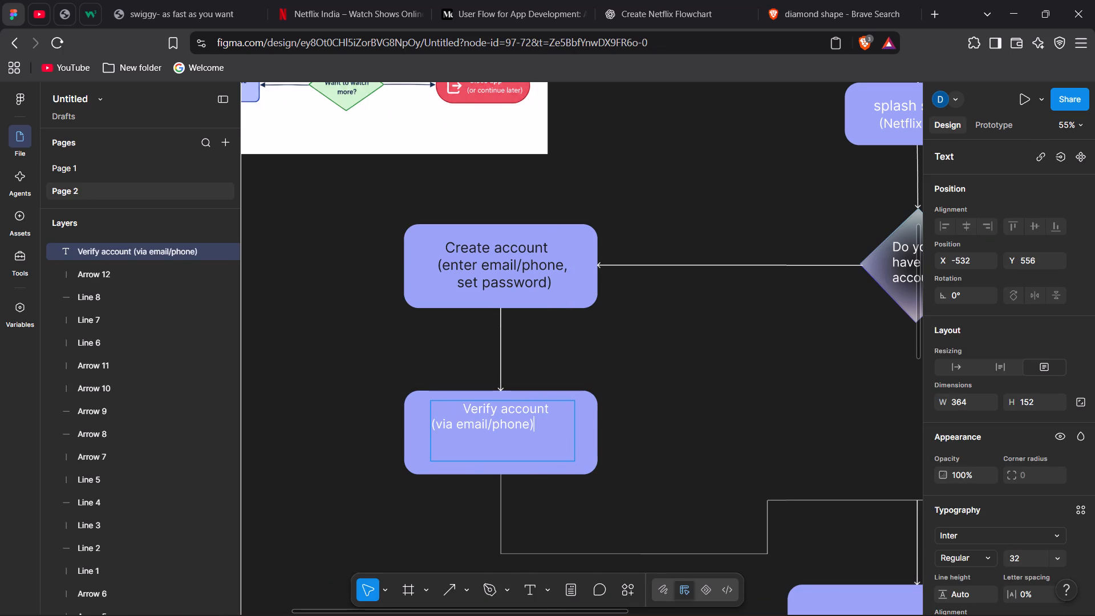
Indent the "(via email/phone)" line with spaces so it sits centred under "Verify account".
click(431, 423)
key(space)
key(space)
key(space)
key(space)
key(space)
key(space)
key(space)
key(space)
key(space)
key(space)
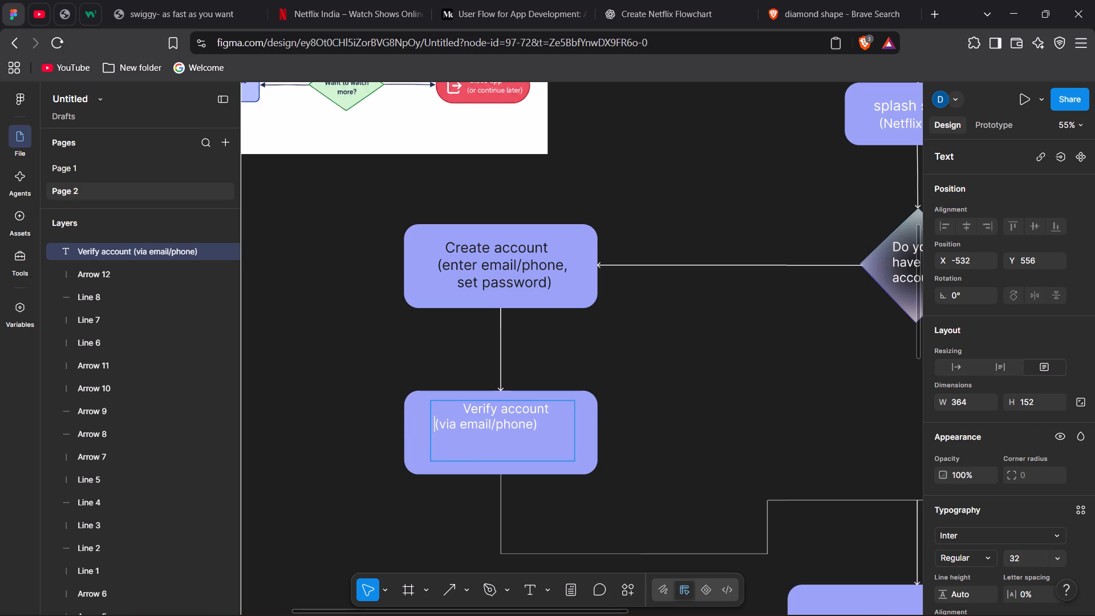
key(BackSpace)
key(BackSpace)
key(BackSpace)
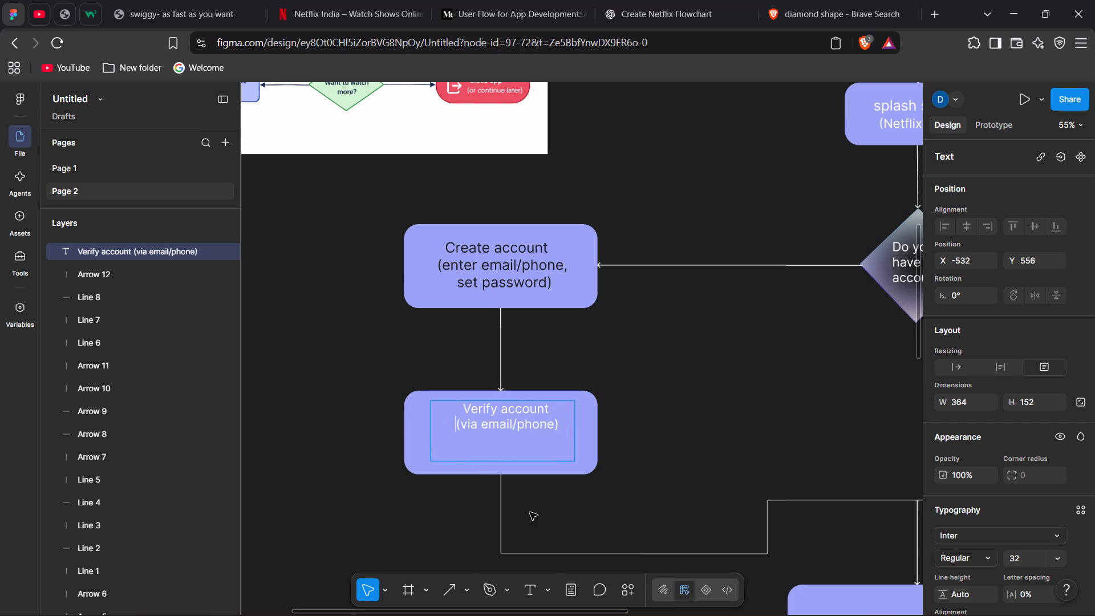
Set the fill colour of the whole "Verify account (via email/phone)" text to 1E1E1E.
drag(560, 425, 555, 425)
drag(555, 425, 455, 408)
scroll(908, 527, down, 1)
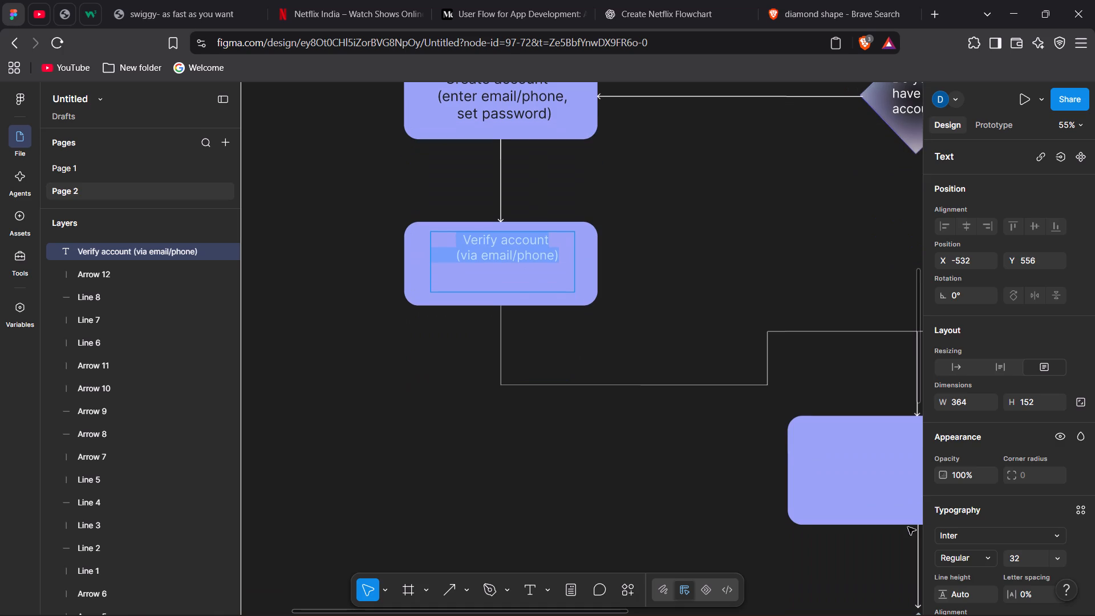
scroll(1029, 533, down, 3)
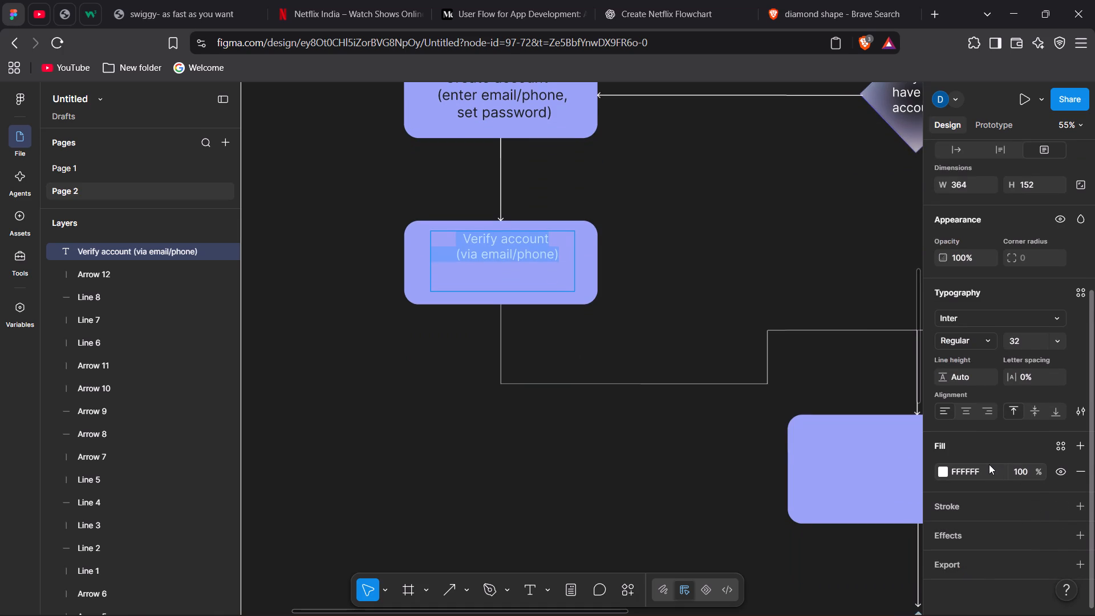
click(989, 464)
click(989, 475)
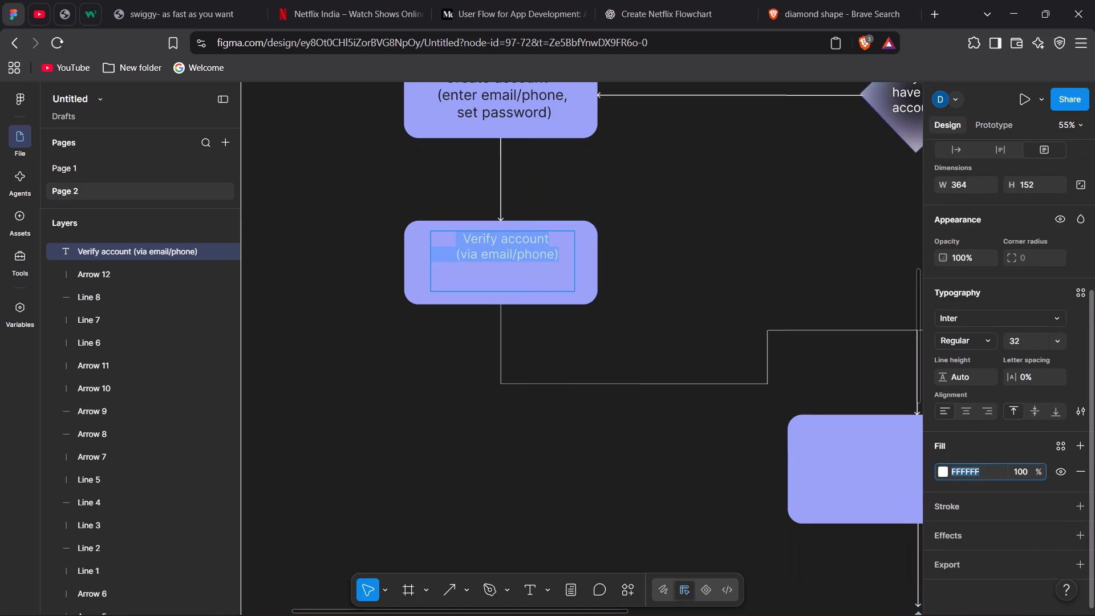
key(BackSpace)
key(BackSpace)
key(BackSpace)
text(1e)
key(BackSpace)
text(E1E1E)
key(Return)
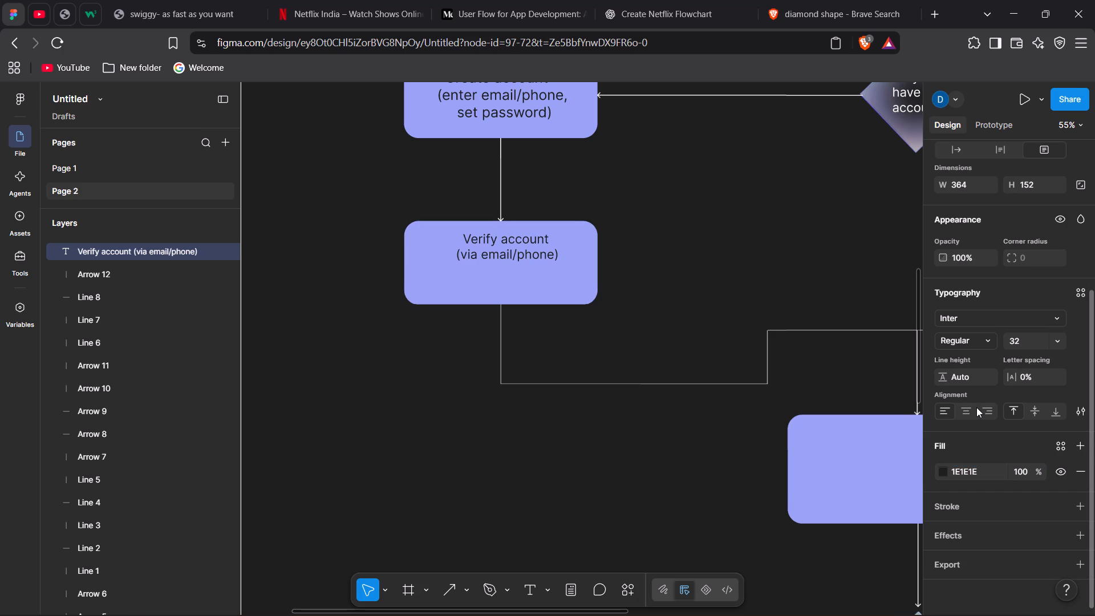
Set the font size of the "Verify account (via email/phone)" text to 40.
scroll(976, 407, up, 1)
click(1060, 435)
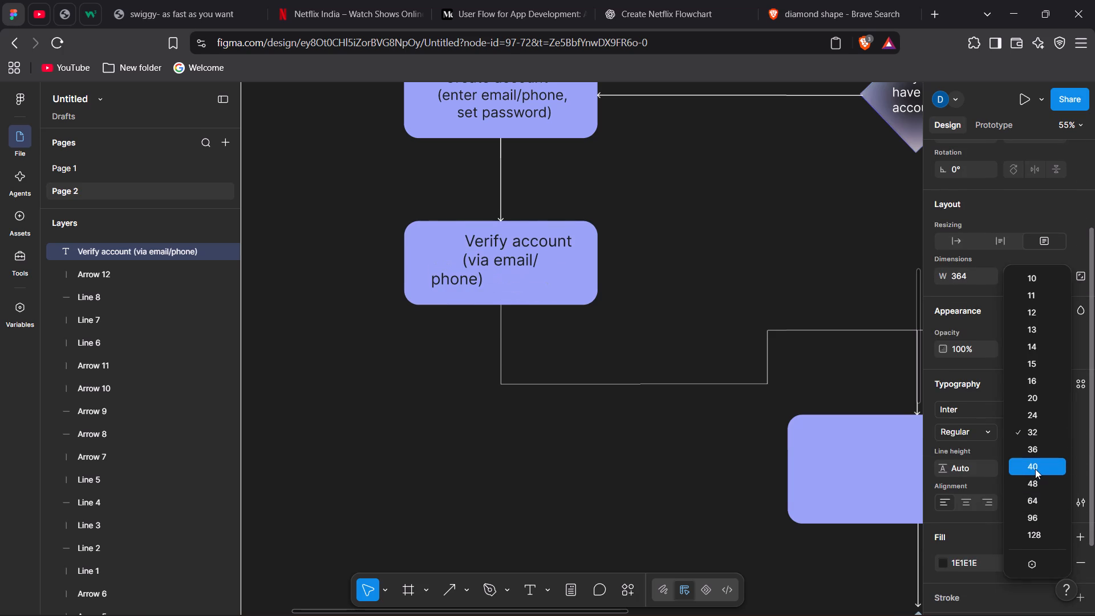
click(1035, 469)
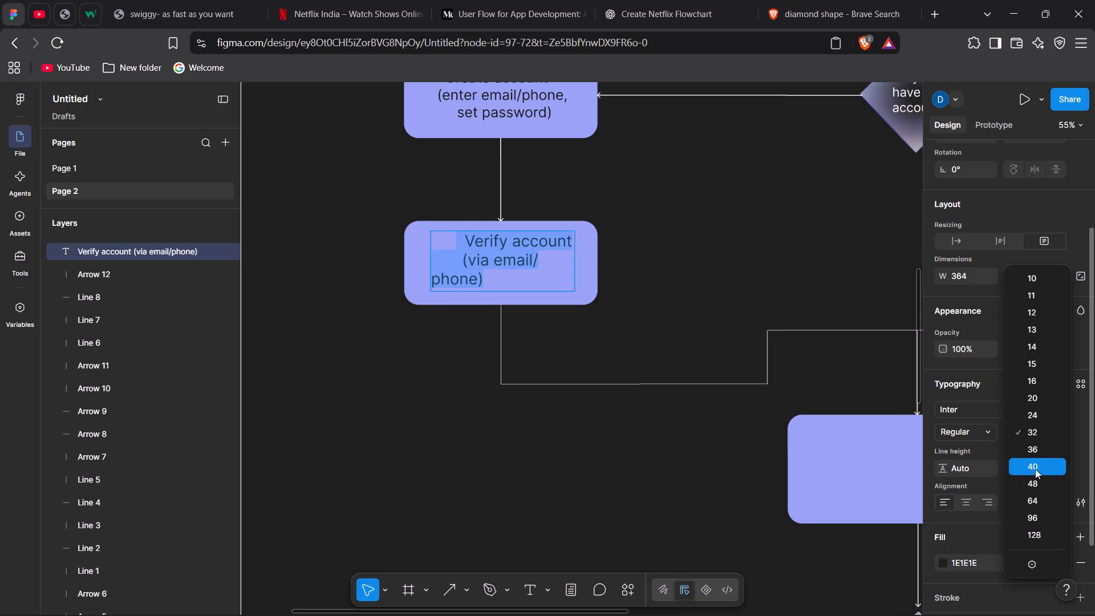
Remove leading spaces from both lines of the Verify account text so "(via email/phone)" fits on one line, centred under "Verify account".
click(463, 258)
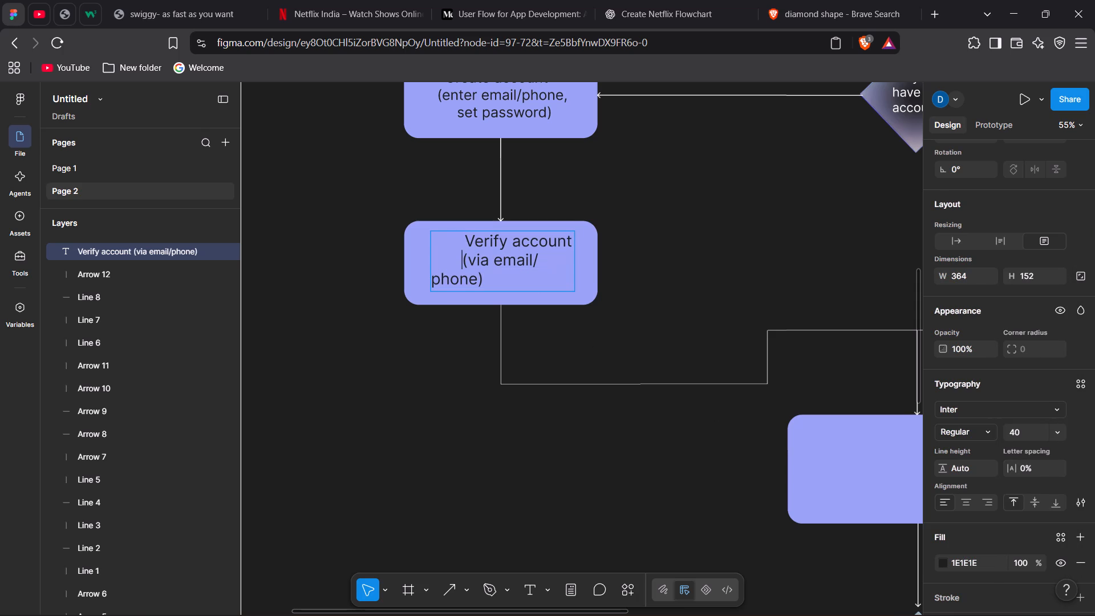
key(BackSpace)
key(BackSpace)
key(BackSpace)
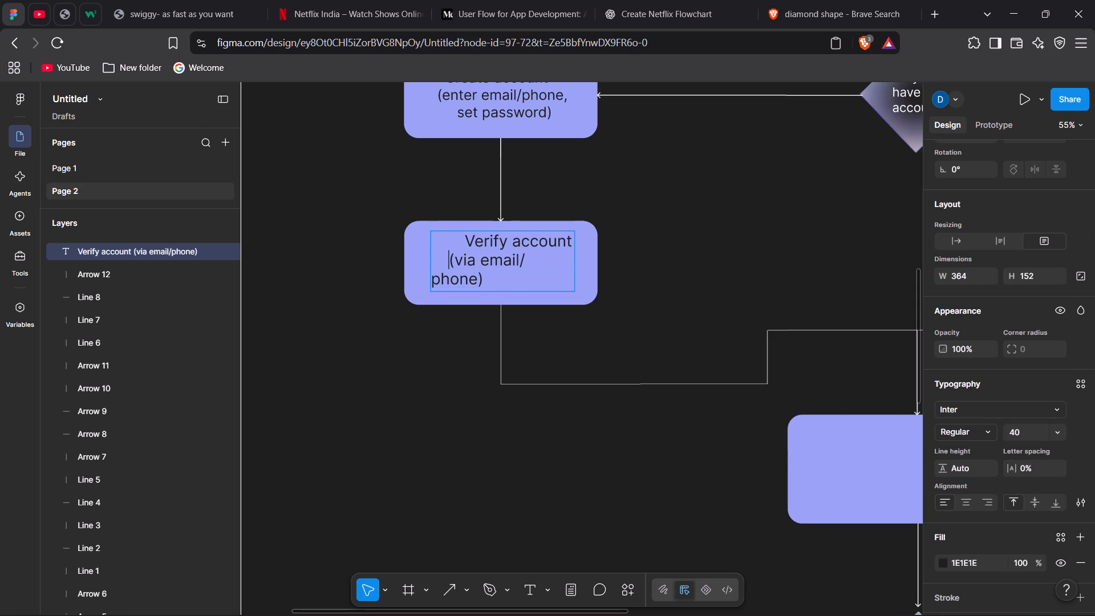
key(BackSpace)
key(BackSpace)
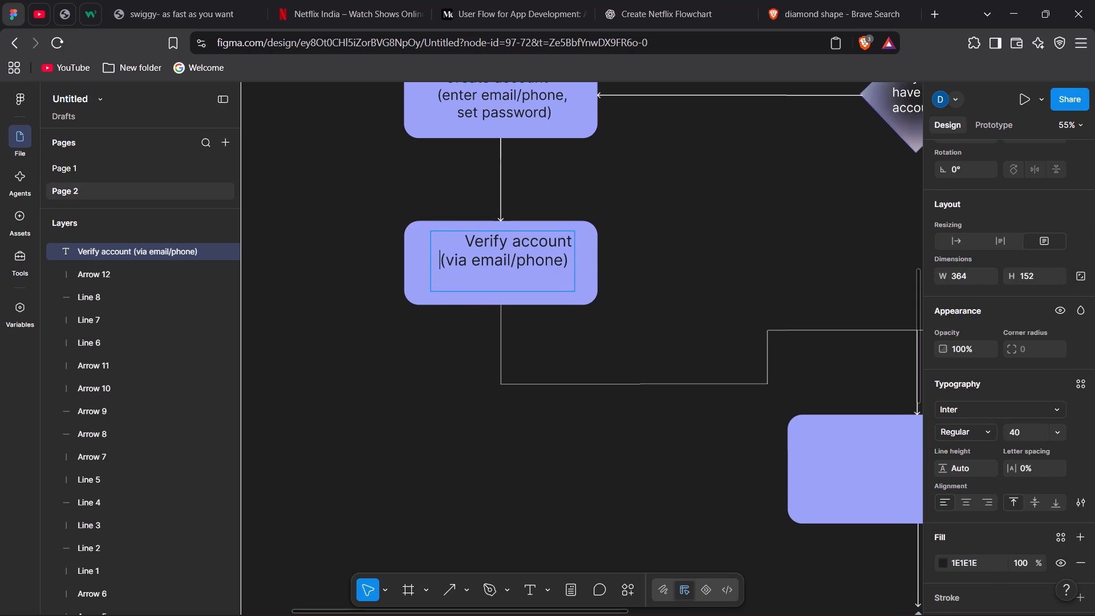
click(464, 238)
key(BackSpace)
key(BackSpace)
key(BackSpace)
key(BackSpace)
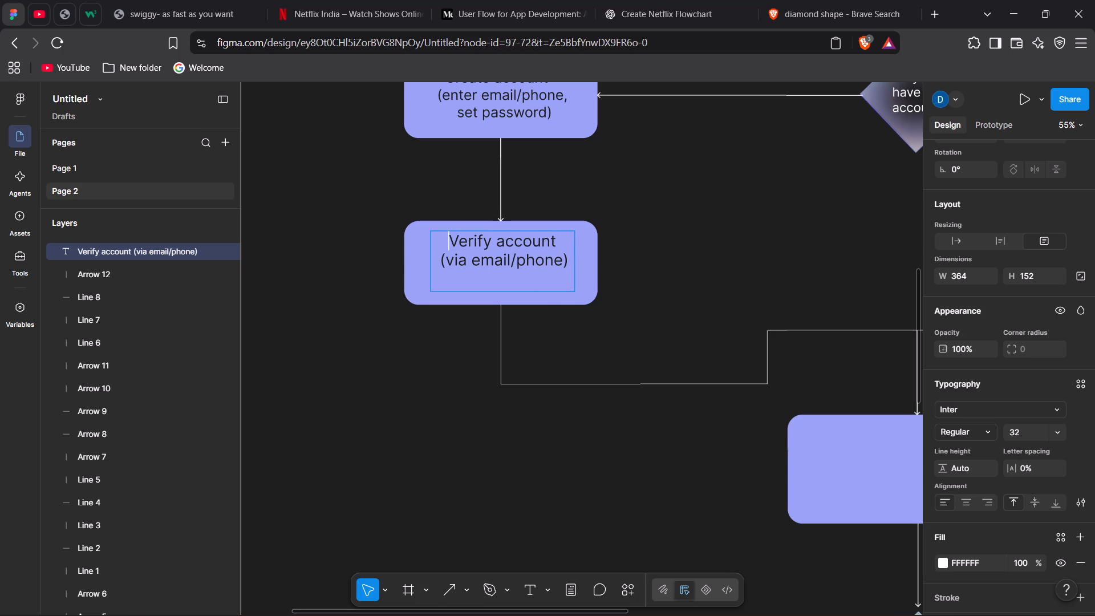
click(400, 351)
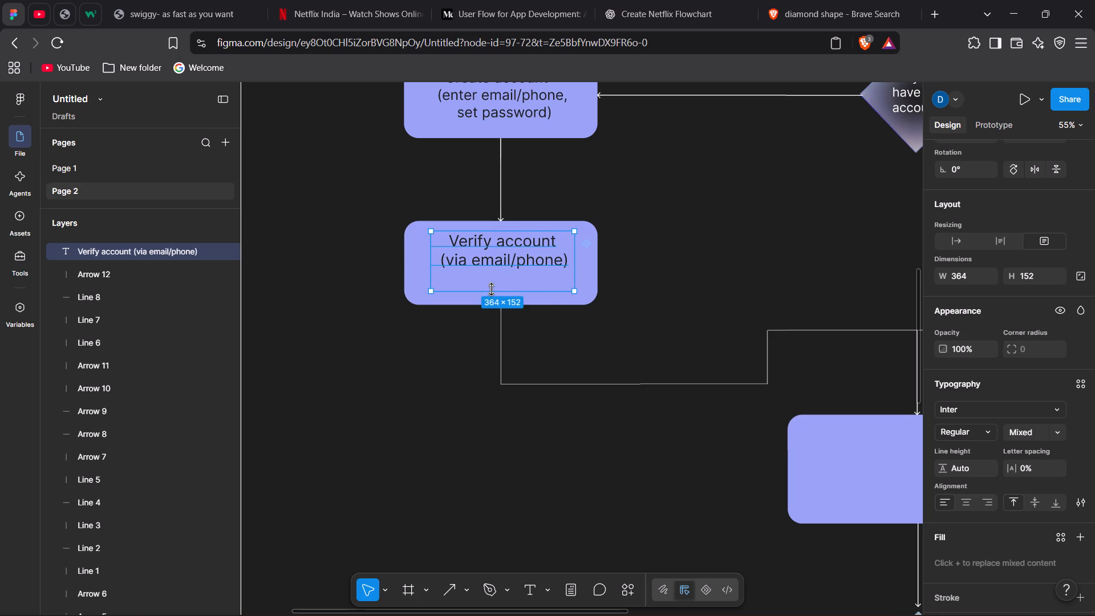
Shorten the Verify account text box to 364 by 112 and centre it inside its rectangle.
drag(491, 289, 493, 275)
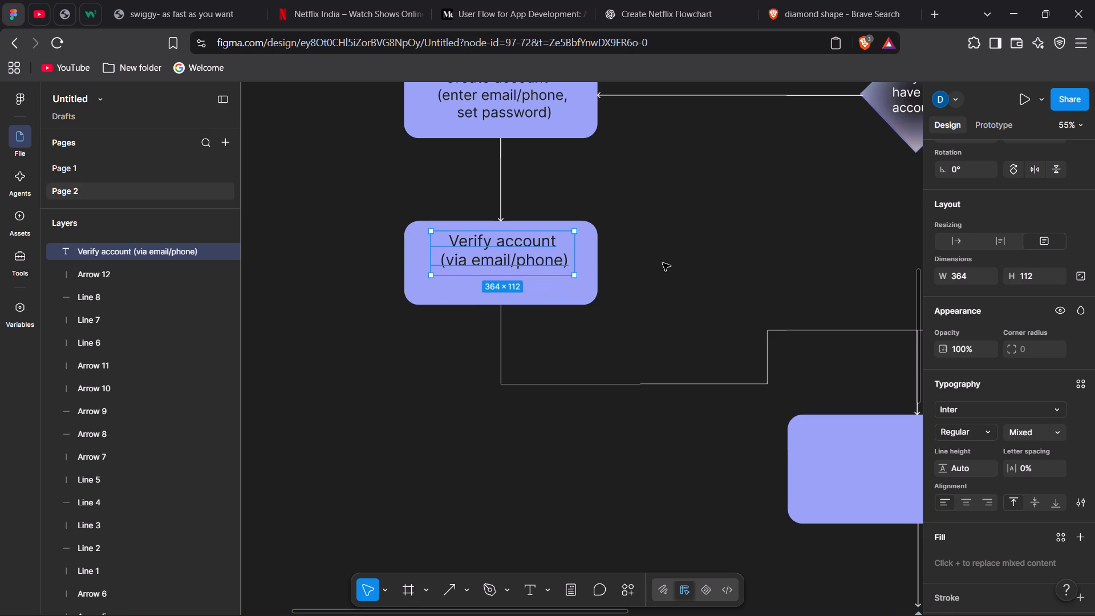
click(664, 263)
drag(558, 248, 558, 262)
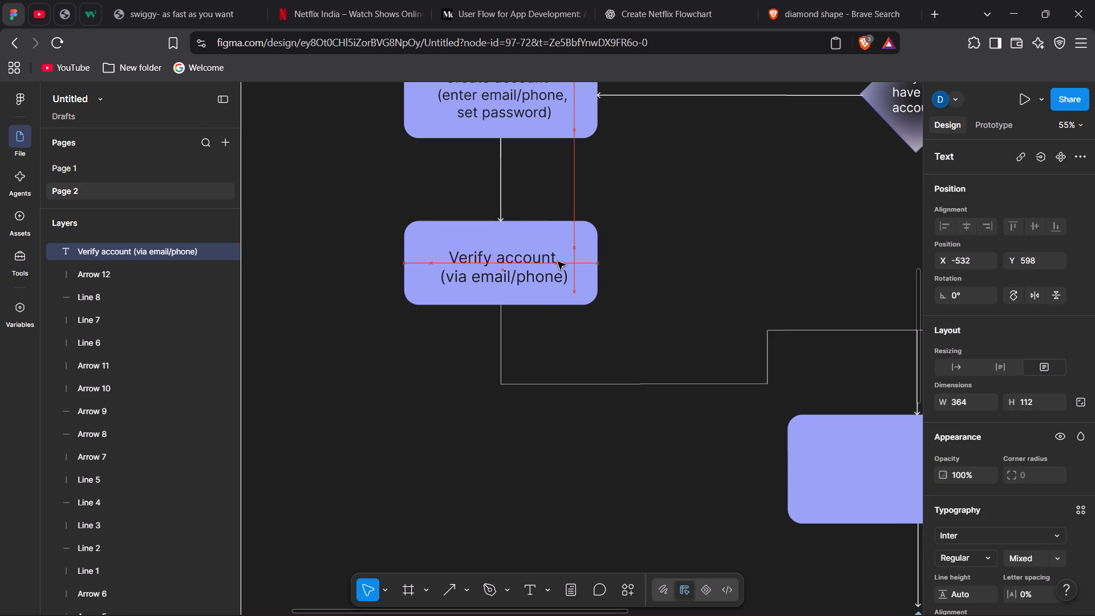
drag(558, 262, 555, 258)
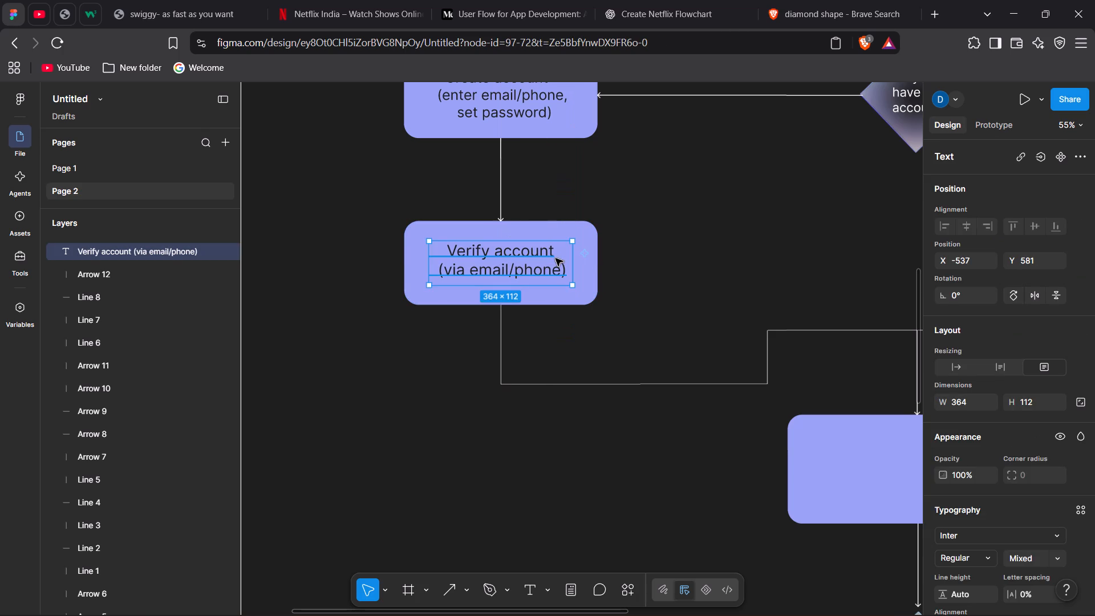
click(723, 302)
Extract and copy the text "Home screen (continue watching, new releases, categories)" from the reference chart with the Snipping Tool's text extraction.
scroll(723, 302, left, 4)
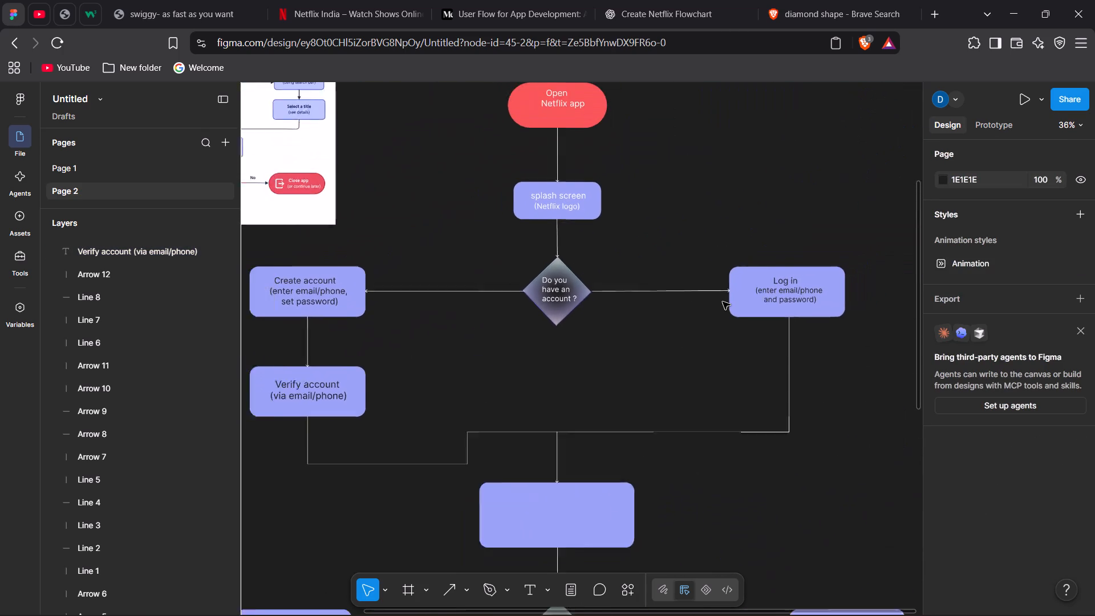
scroll(406, 117, up, 1)
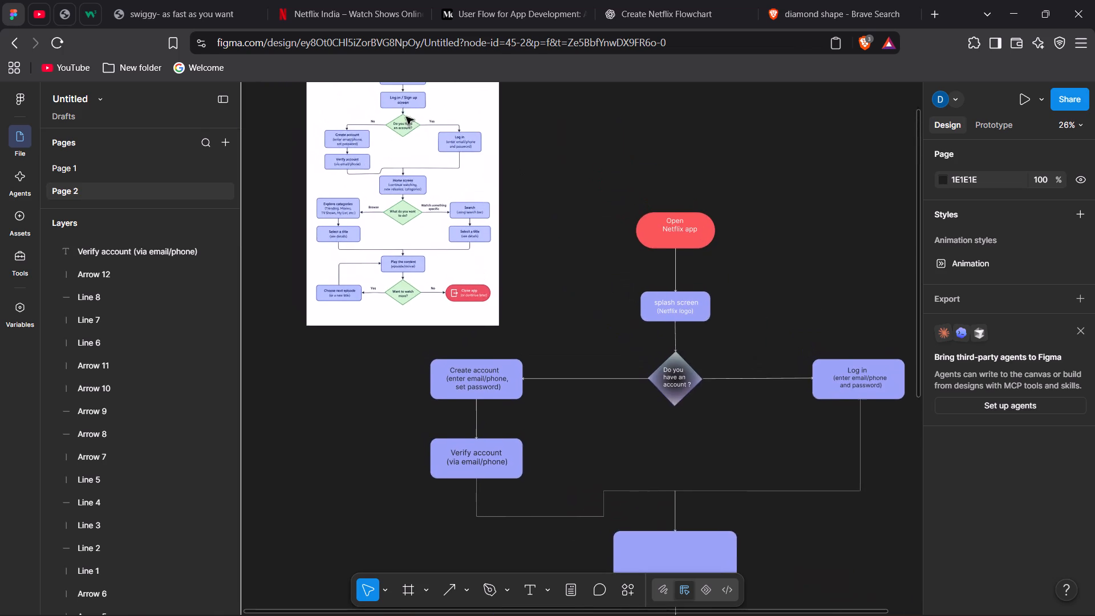
scroll(406, 117, up, 1)
scroll(403, 230, up, 1)
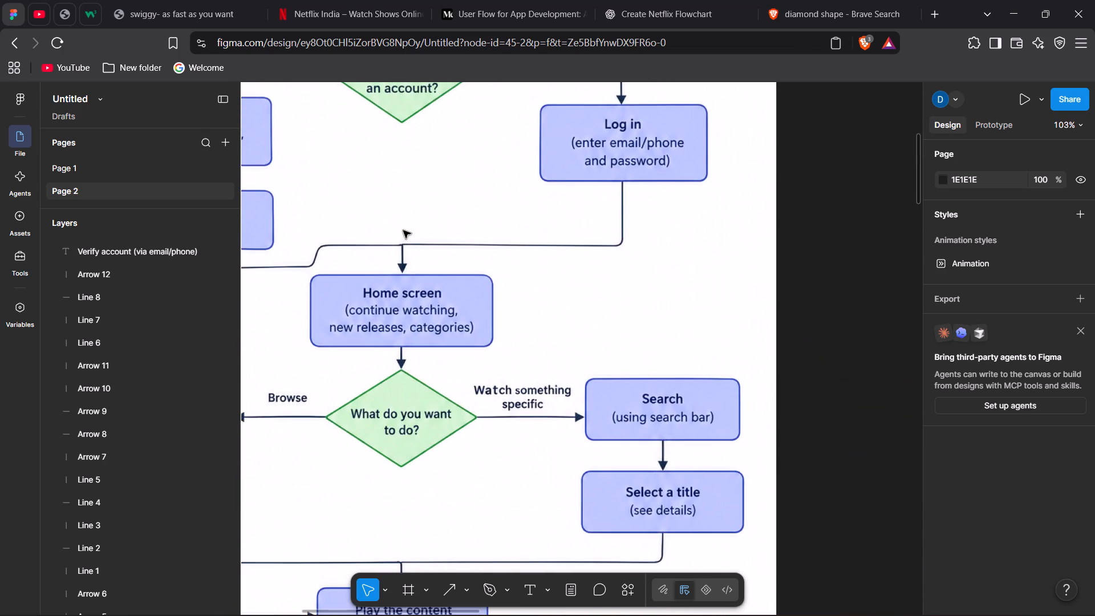
key(shift+super+s)
click(616, 27)
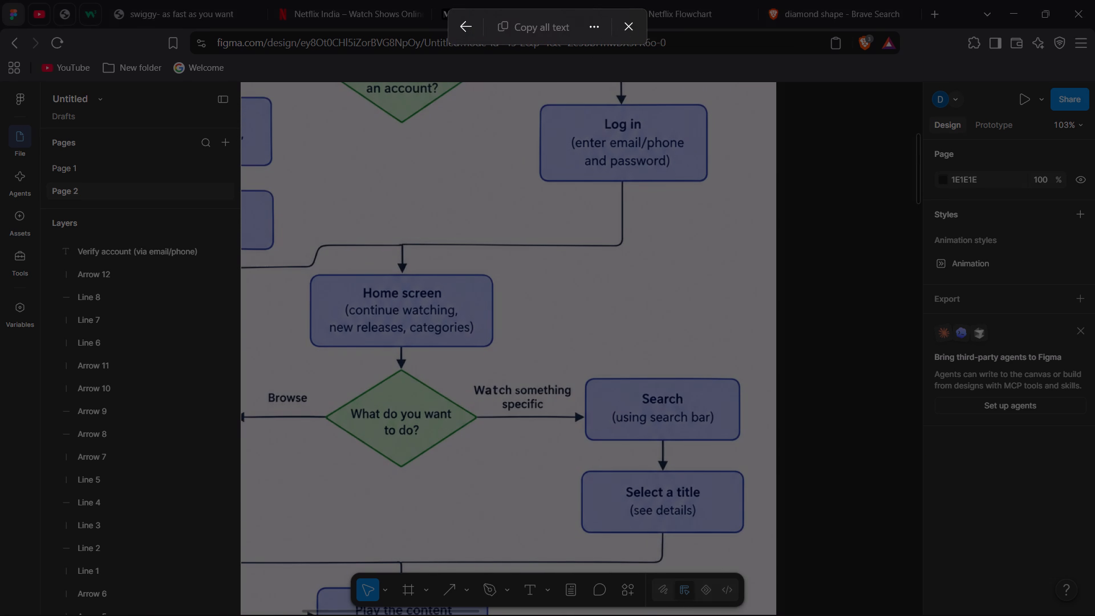
drag(484, 340, 322, 286)
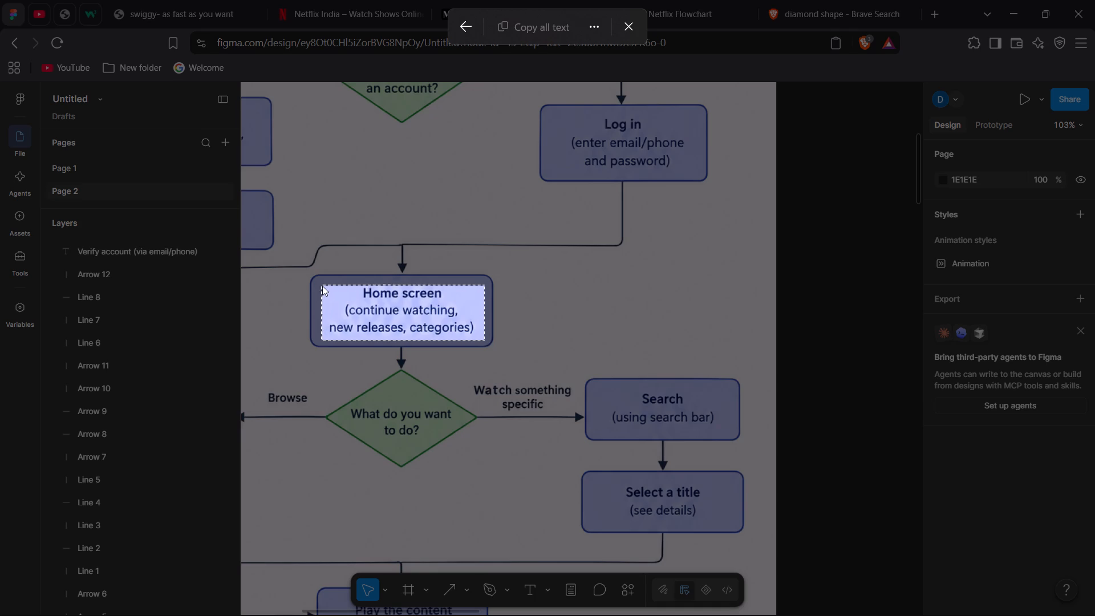
drag(322, 286, 321, 282)
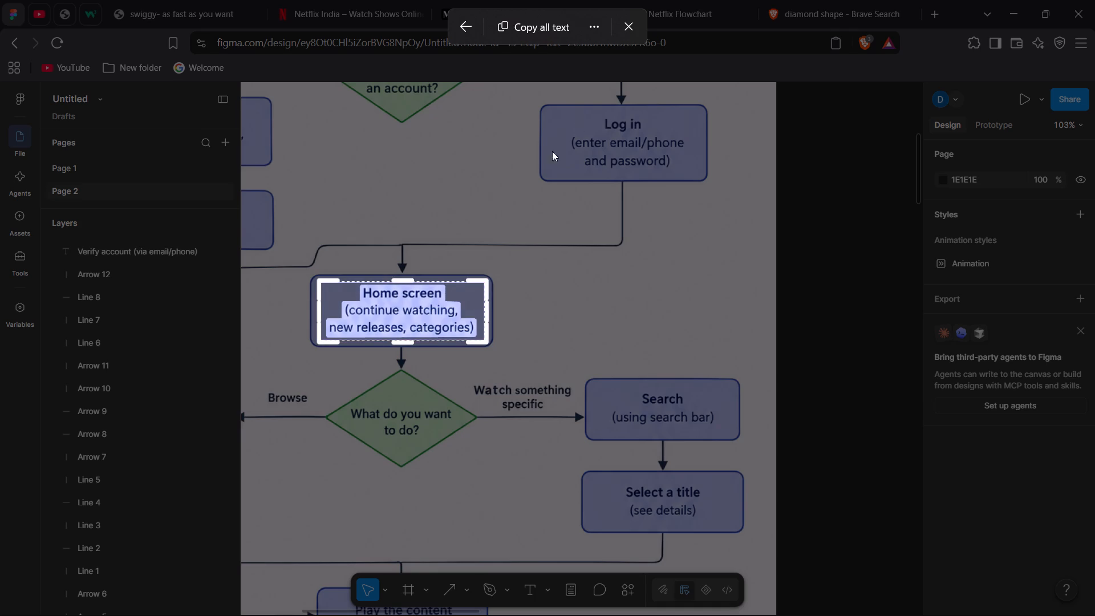
click(548, 24)
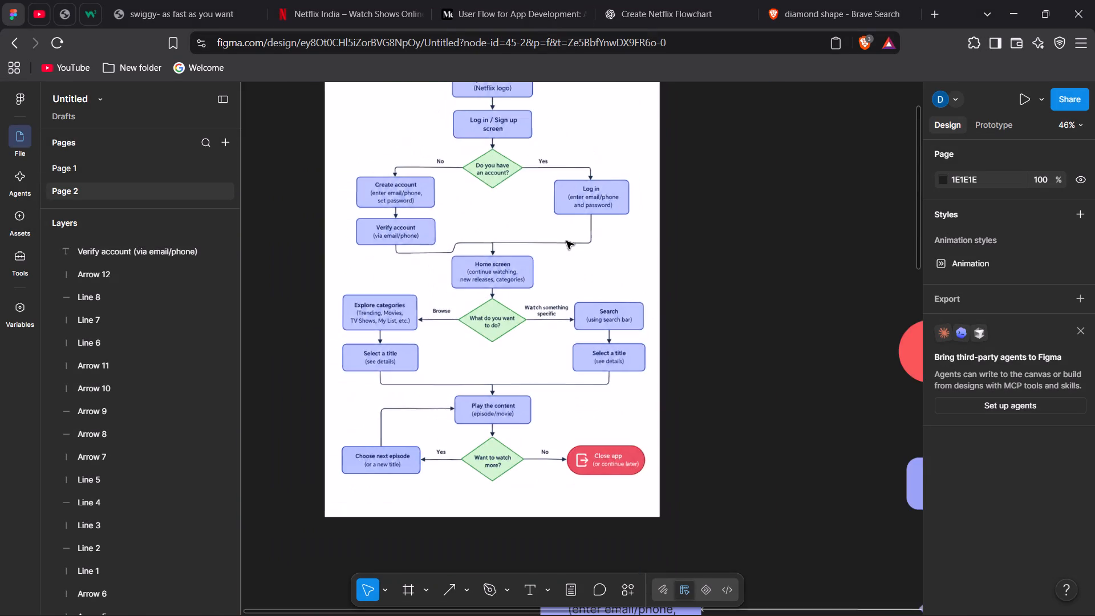
Add a text box about 543 by 205 in the empty rectangle below the merged account branches, containing the copied Home screen text.
scroll(705, 450, down, 2)
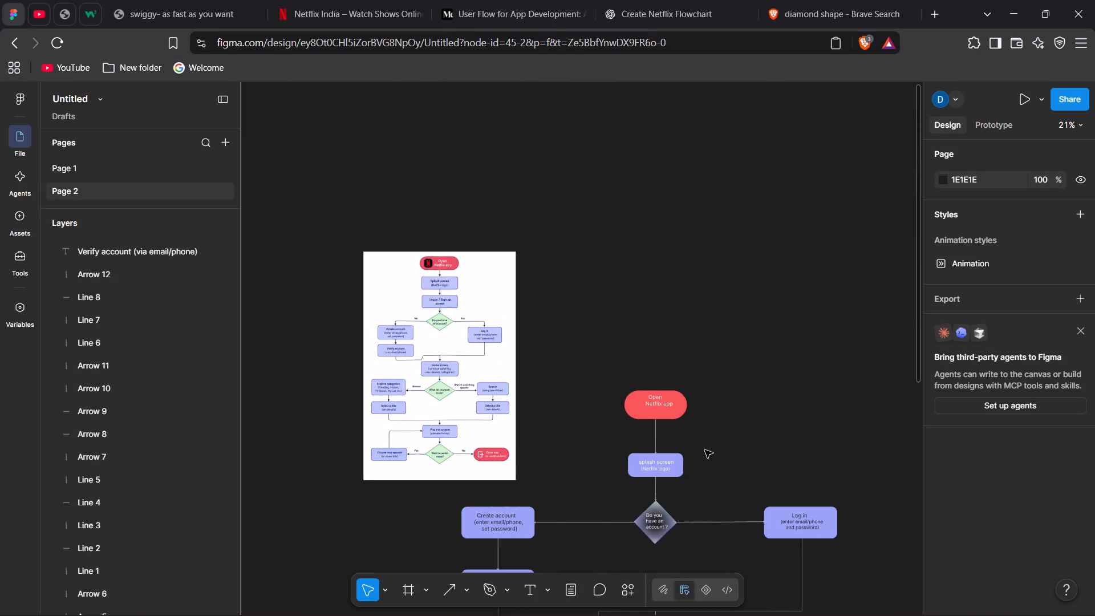
scroll(705, 450, down, 2)
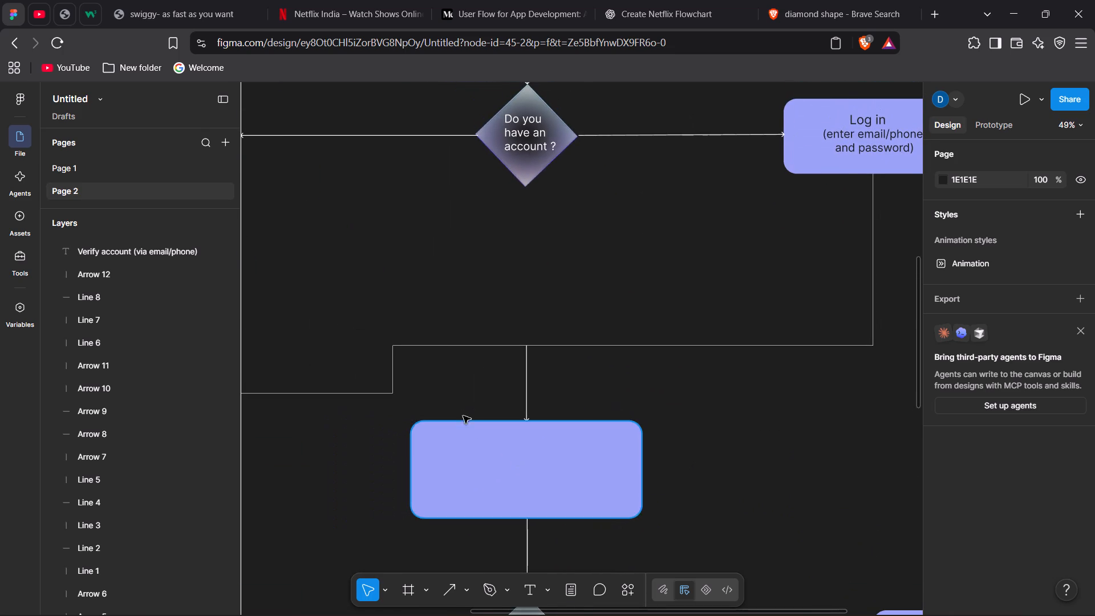
scroll(459, 411, right, 1)
click(526, 586)
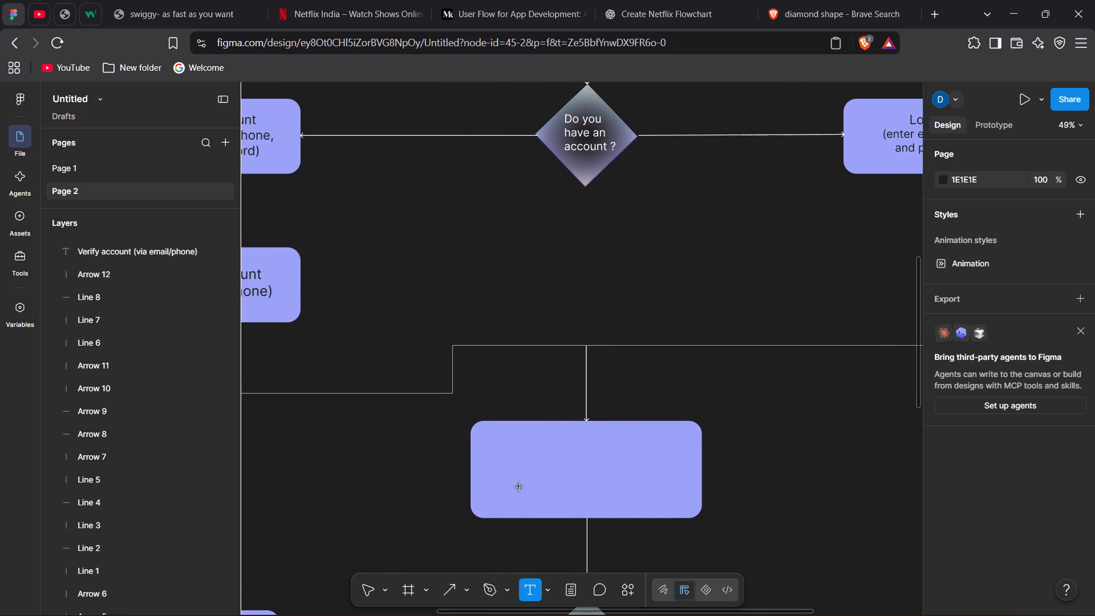
drag(493, 433, 670, 501)
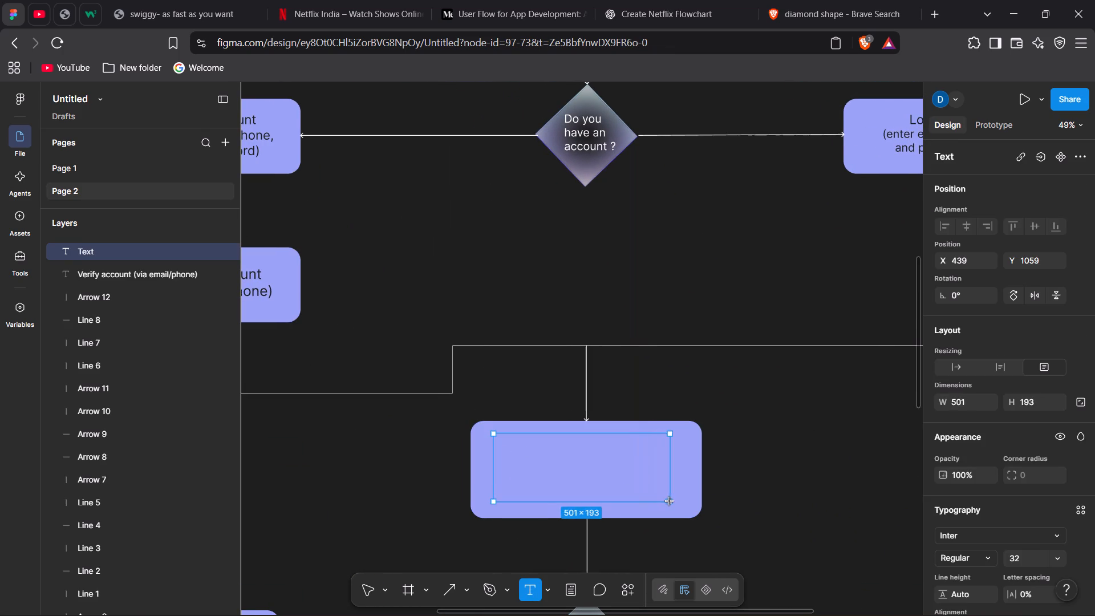
drag(670, 501, 684, 505)
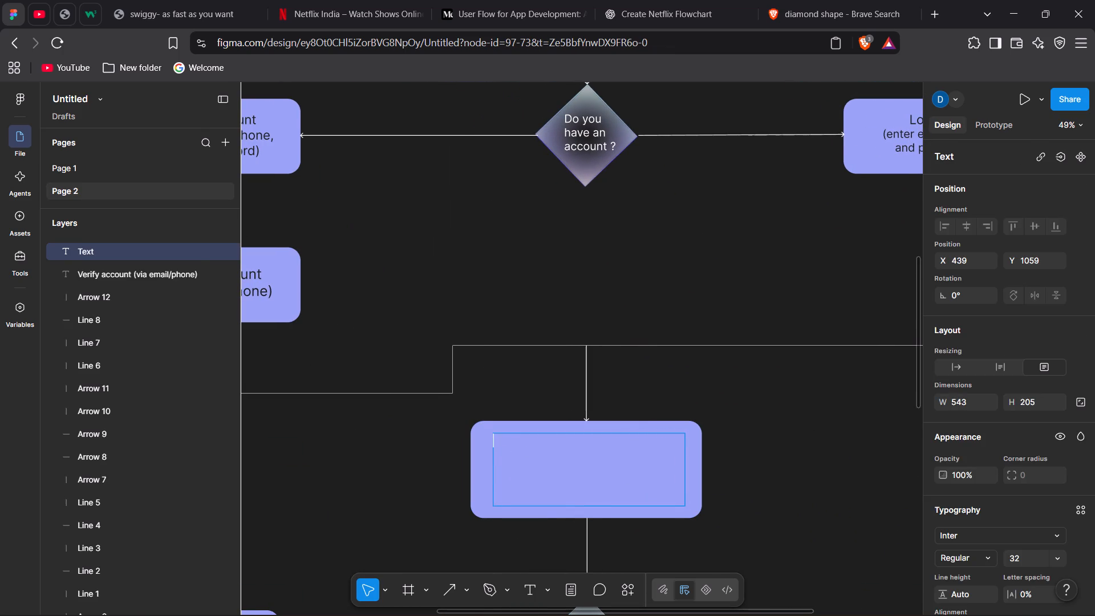
key(ctrl+v)
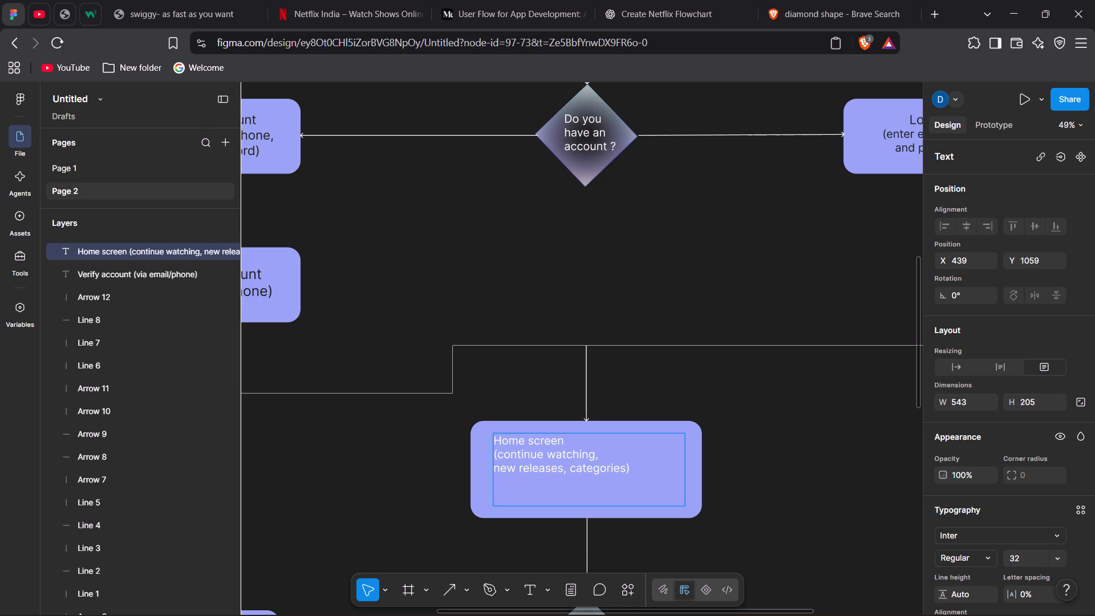
Set the fill colour of the whole Home screen text to 1E1E1E.
drag(637, 472, 485, 438)
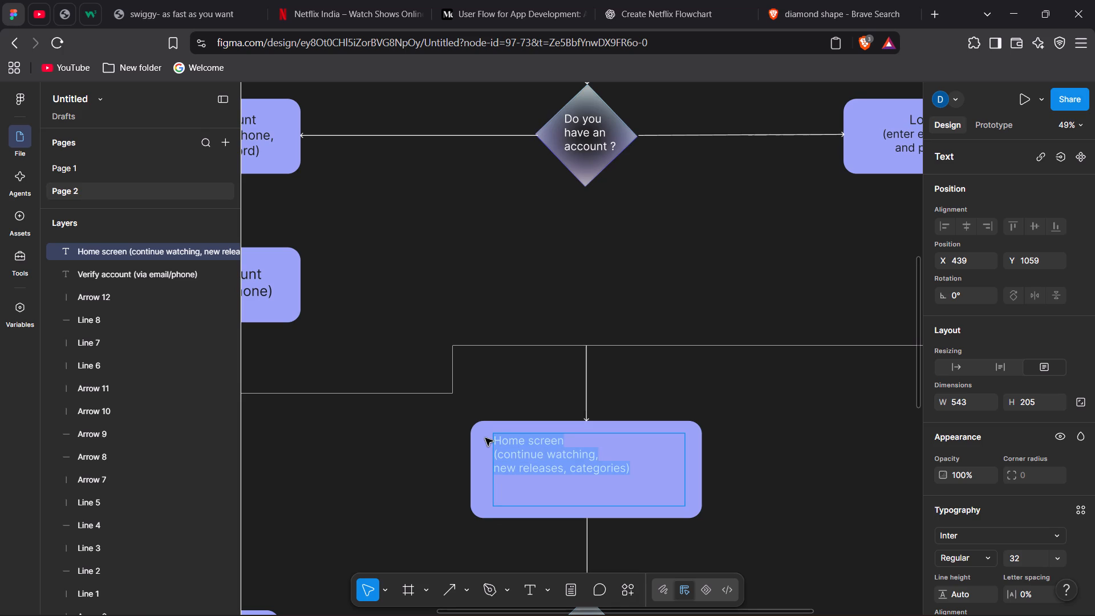
scroll(1012, 530, down, 4)
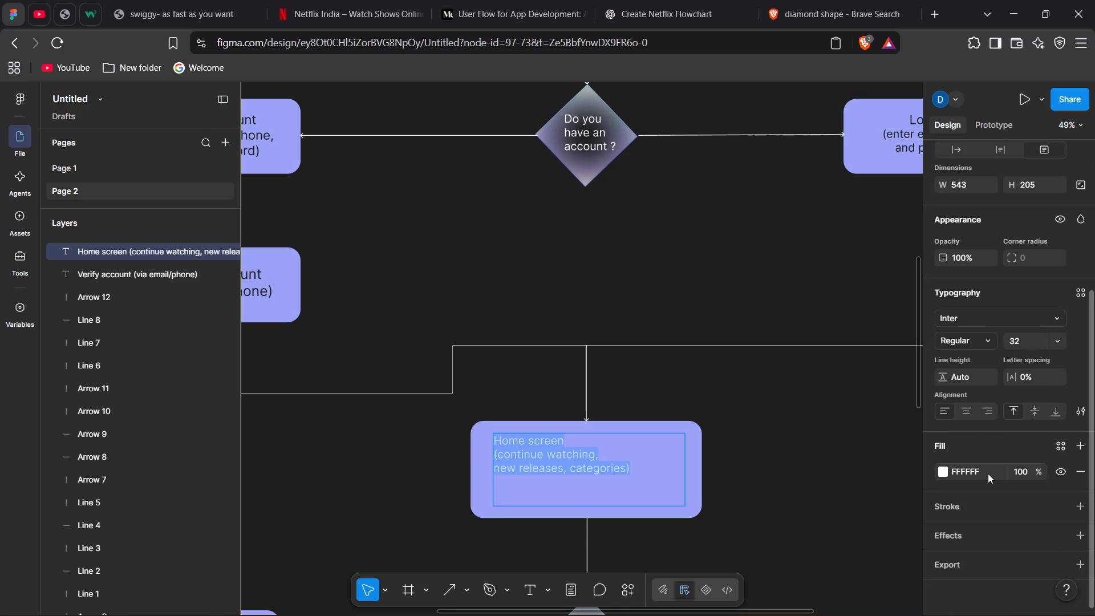
click(988, 473)
key(BackSpace)
key(BackSpace)
key(BackSpace)
text(1E1)
text(E1E)
key(Return)
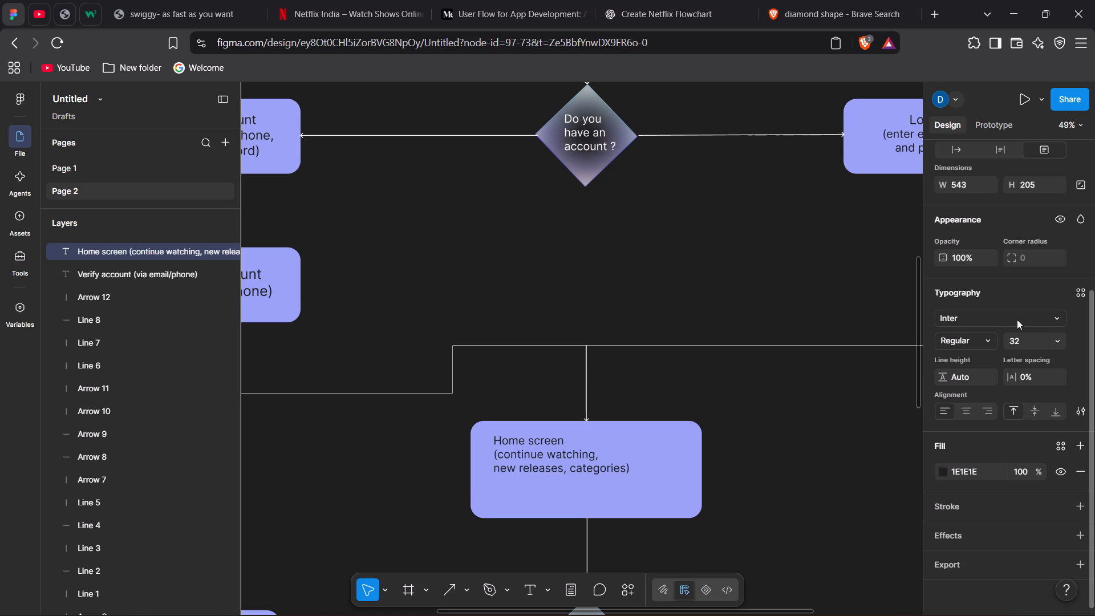
Set the font size of the Home screen text to 36.
click(1058, 344)
click(1052, 355)
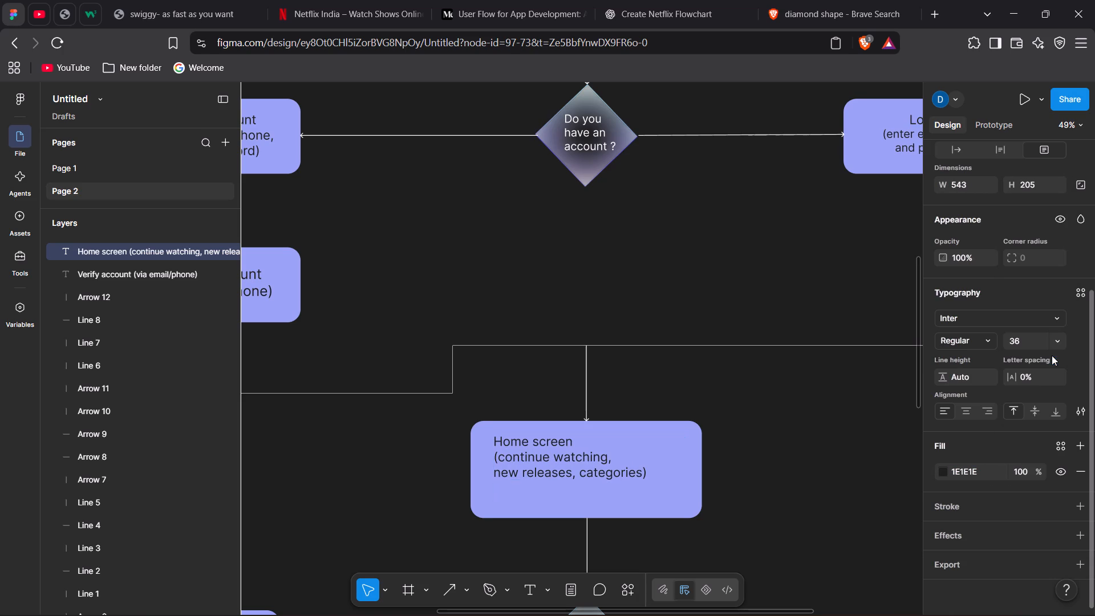
Indent the first line "Home screen" in the Home screen text box by fifteen spaces.
click(494, 439)
key(space)
key(space)
key(space)
key(space)
key(space)
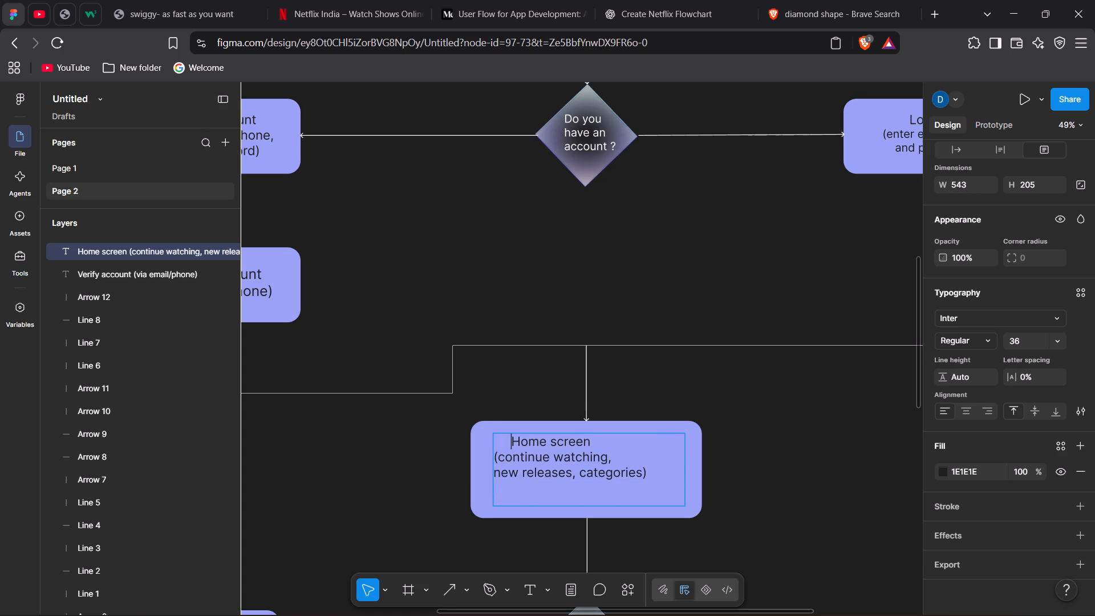
key(space)
key(space)
key(space)
key(space)
key(space)
key(space)
key(space)
key(space)
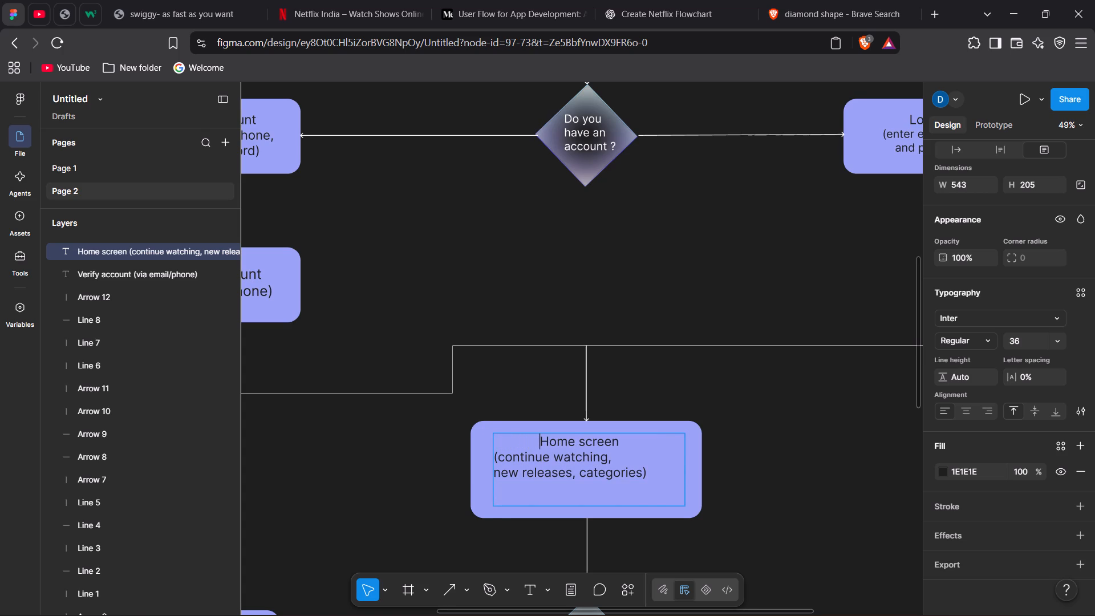
key(space)
key(space)
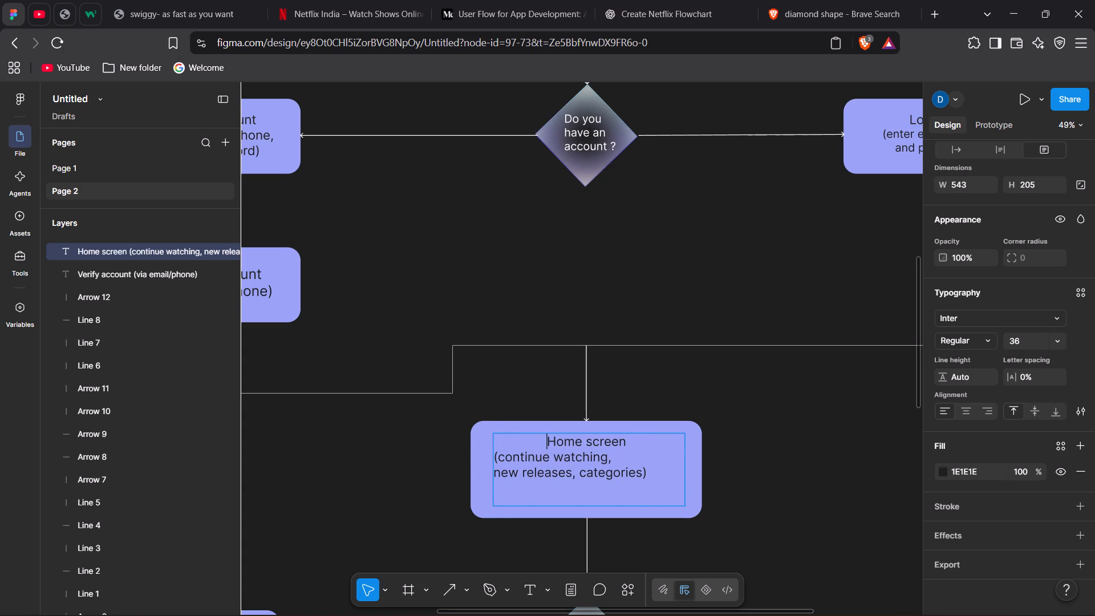
Indent the "(continue watching," line of the Home screen text by five spaces.
click(496, 457)
key(Left)
key(space)
key(space)
key(space)
key(space)
key(space)
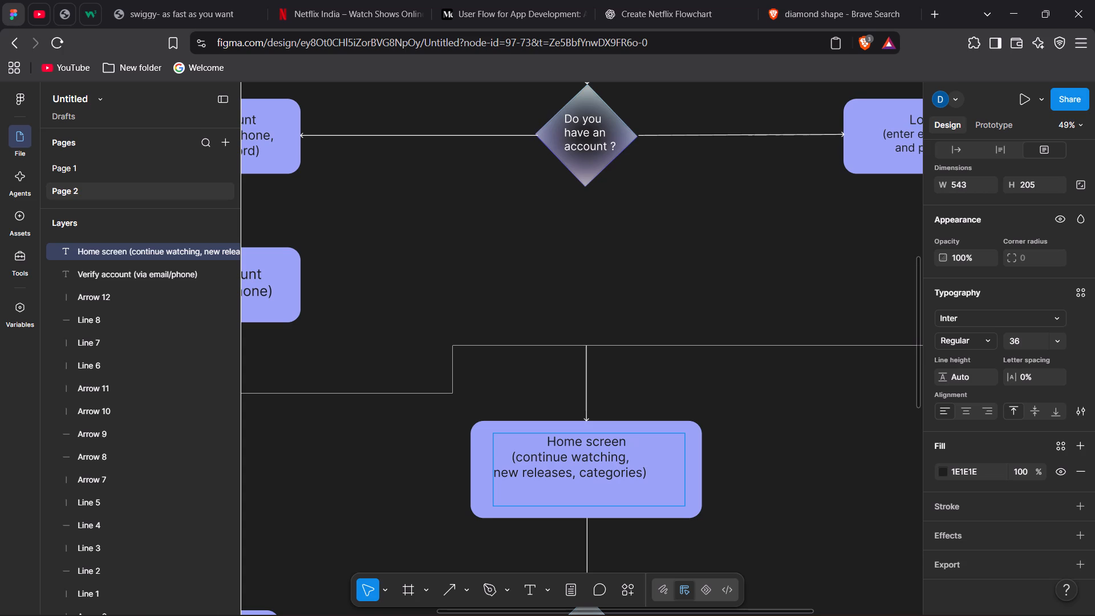
Indent the "new releases, categories)" line of the Home screen text by eight spaces.
click(505, 473)
key(Left)
key(Left)
key(space)
key(space)
key(space)
key(space)
key(space)
key(space)
key(space)
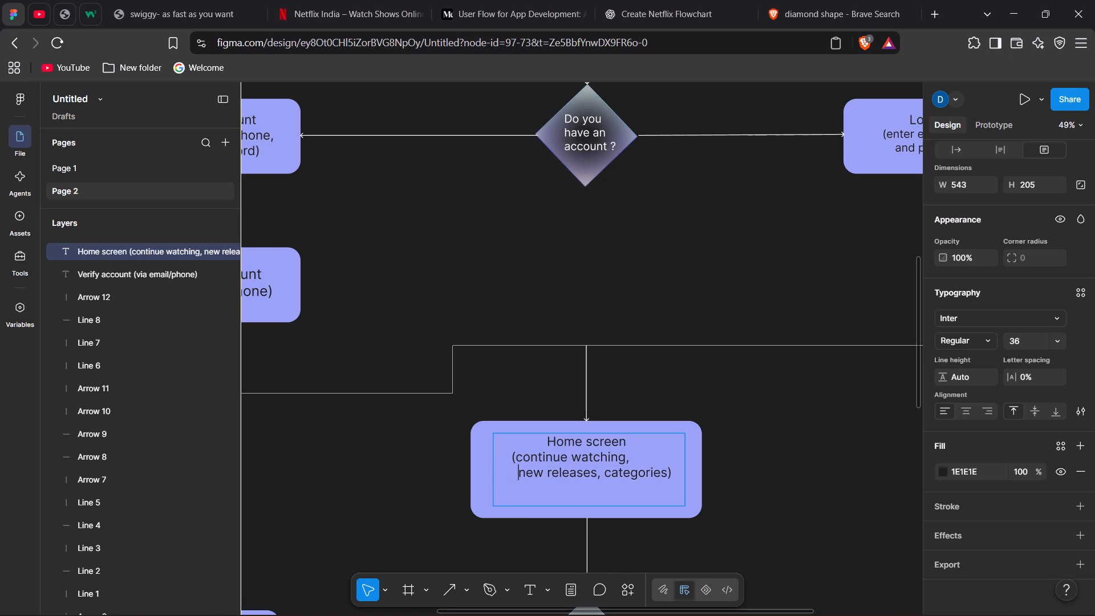
key(space)
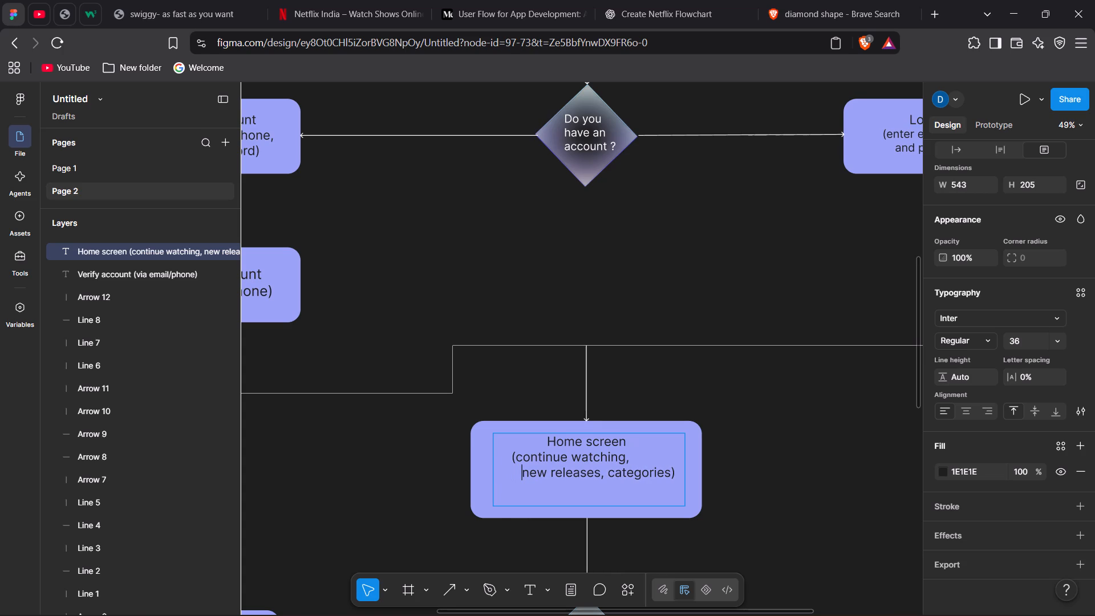
Break "categories)" onto its own line below "new releases," and indent it by nine spaces.
key(Right)
key(Right)
key(Right)
key(Right)
key(Right)
key(Right)
key(Right)
key(Right)
key(Right)
key(Right)
key(Right)
key(Right)
key(Right)
key(Right)
key(Return)
key(space)
key(space)
key(space)
key(space)
key(space)
key(space)
key(space)
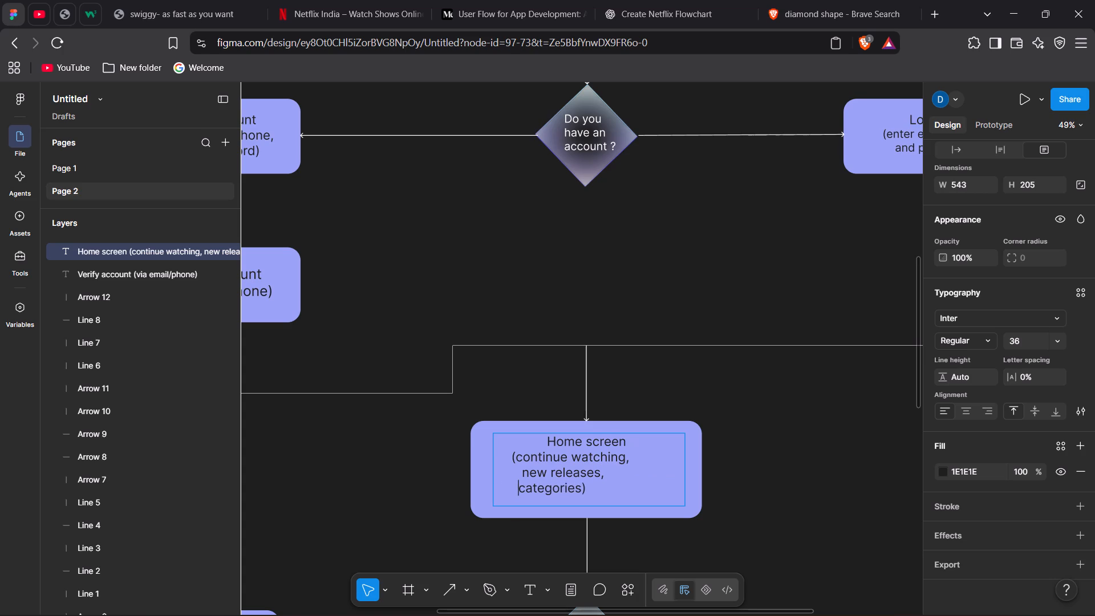
key(space)
key(space)
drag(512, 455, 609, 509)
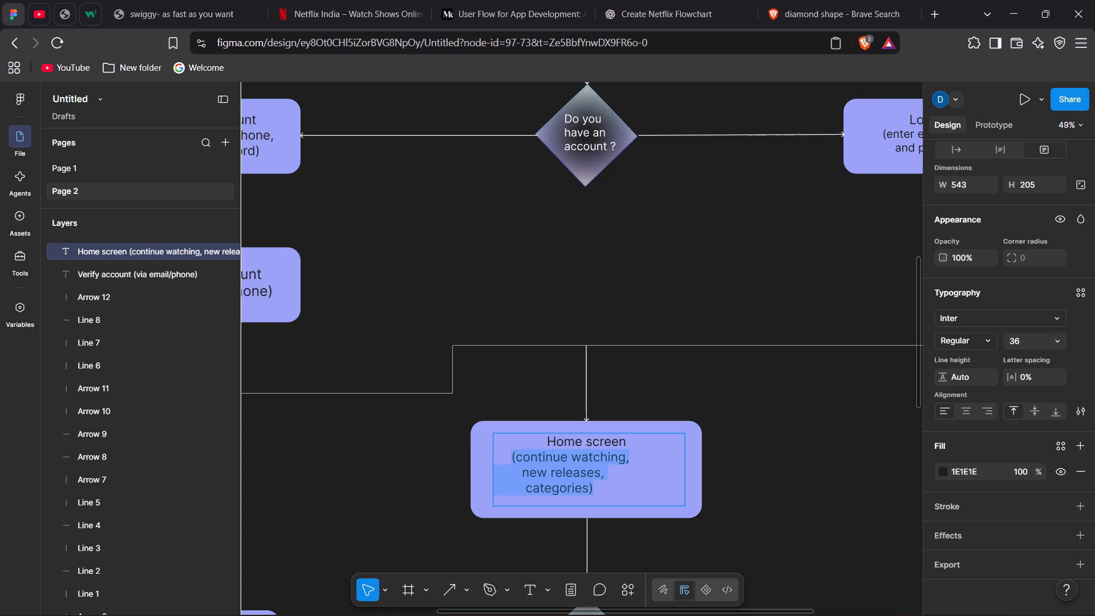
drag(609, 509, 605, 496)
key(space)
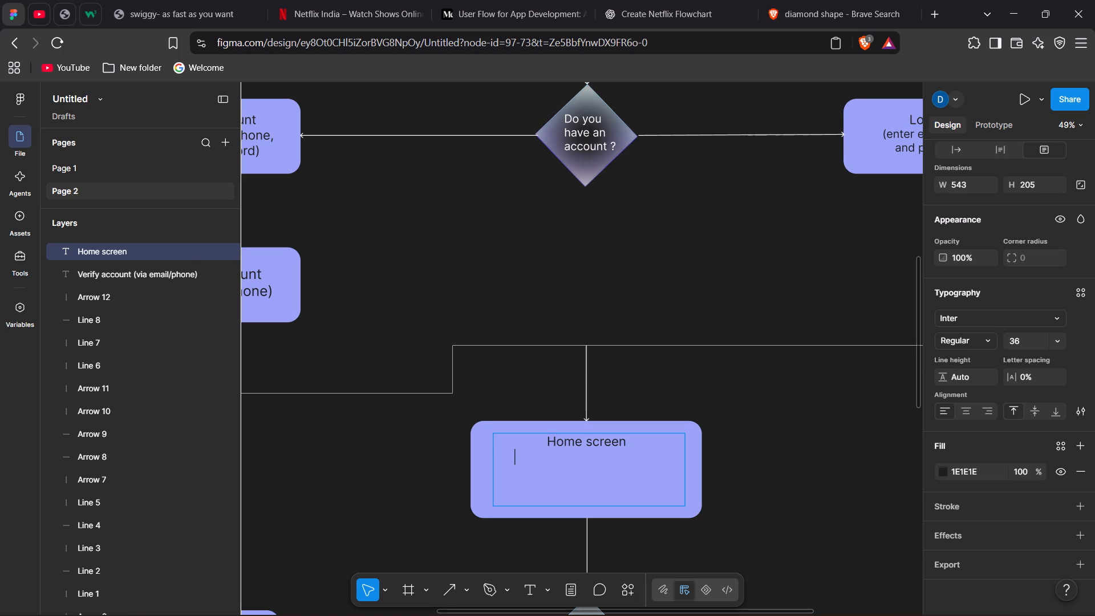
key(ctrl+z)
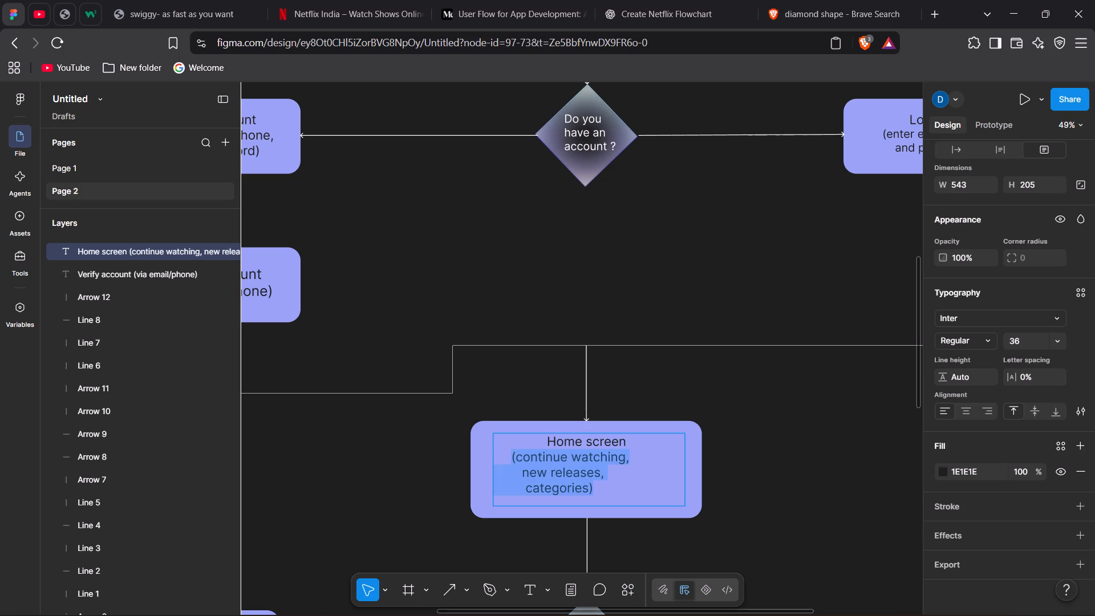
Indent "(continue watching," by one more space, and "new releases," and "categories)" by two more spaces each.
click(507, 455)
key(space)
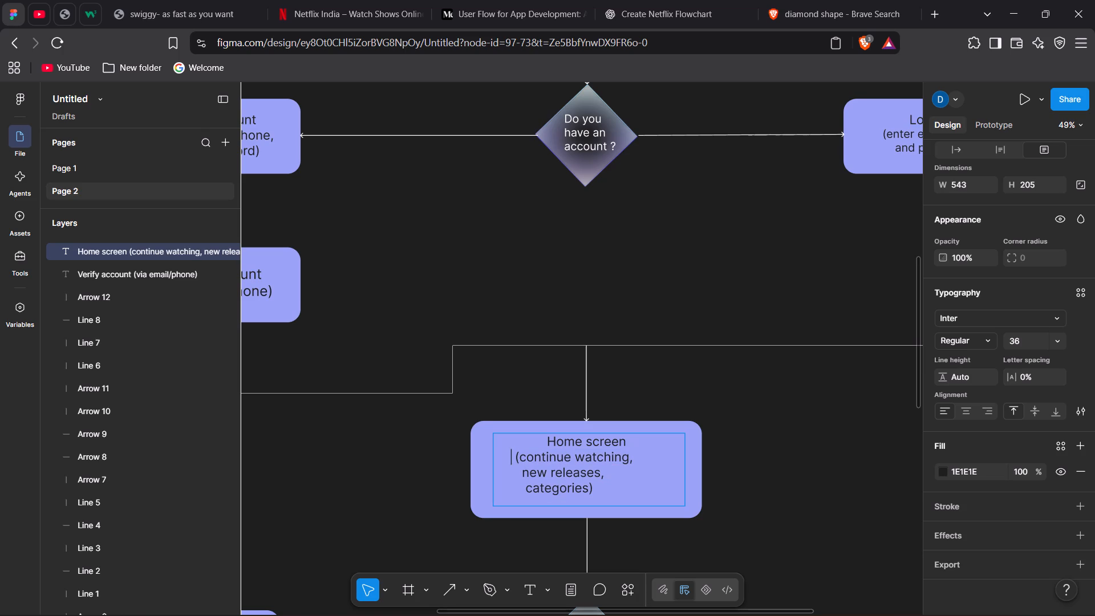
click(520, 475)
key(space)
key(space)
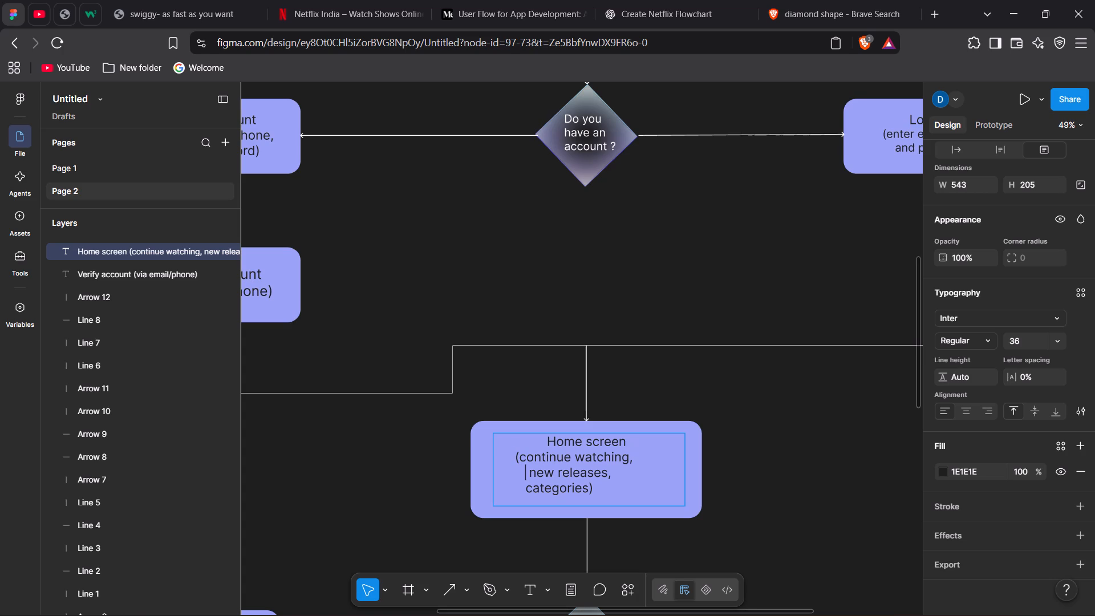
click(523, 491)
key(space)
key(space)
click(787, 488)
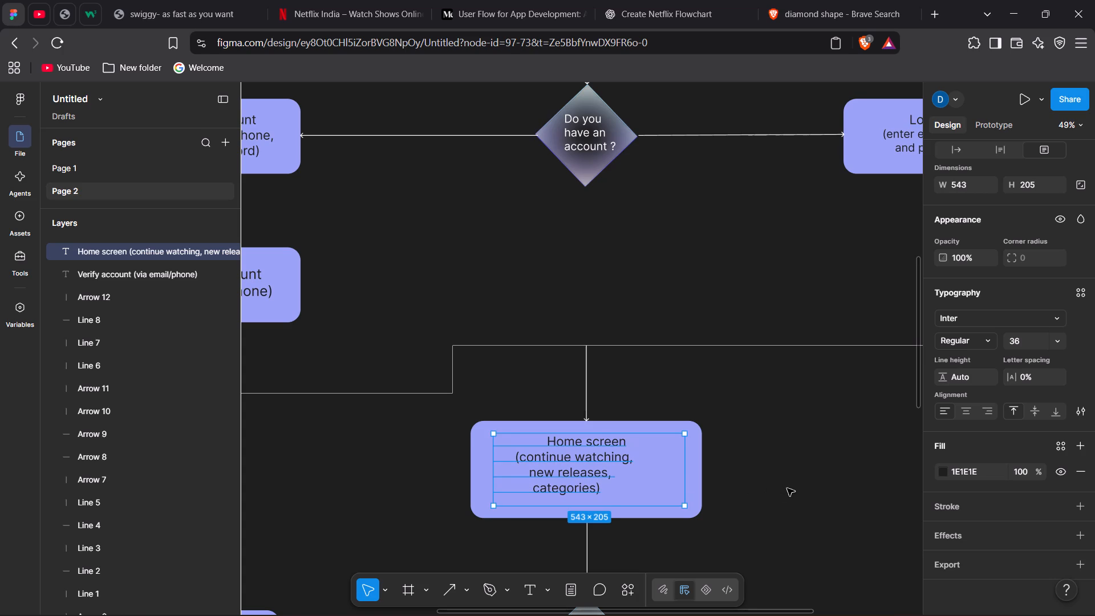
Shrink the Home screen text box to about 431 by 176, fitting it closely around its four lines.
drag(640, 505, 642, 498)
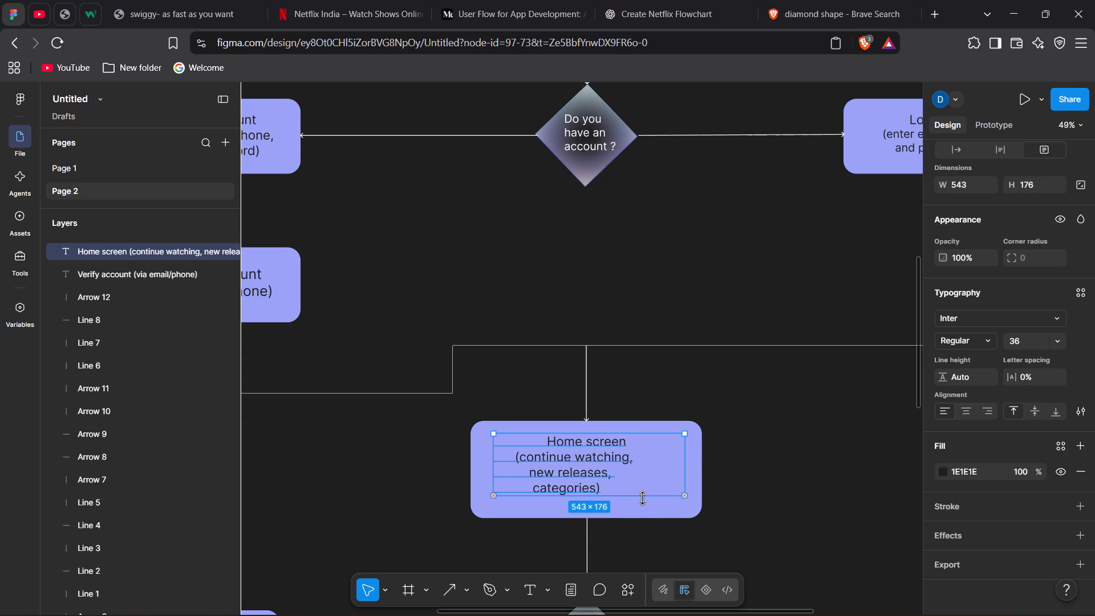
drag(642, 498, 643, 498)
drag(687, 466, 642, 472)
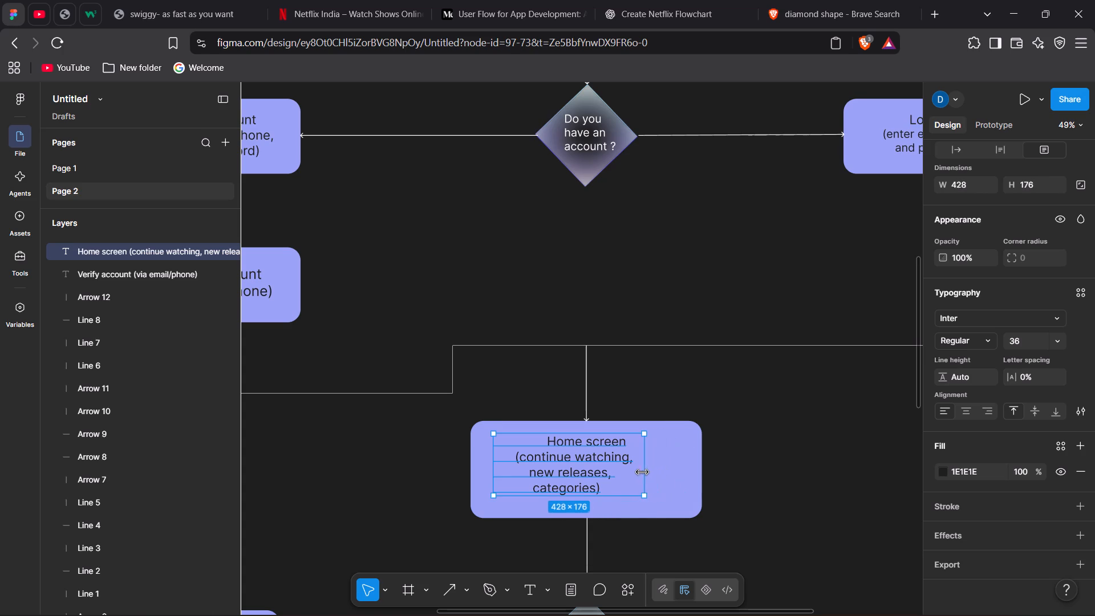
drag(642, 472, 641, 472)
click(494, 459)
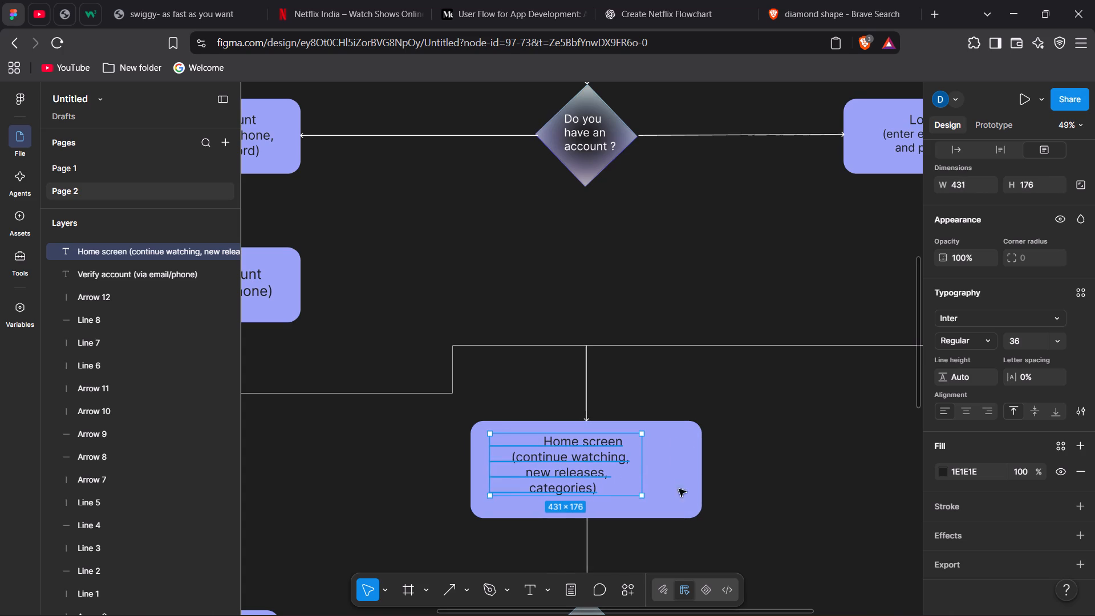
click(778, 485)
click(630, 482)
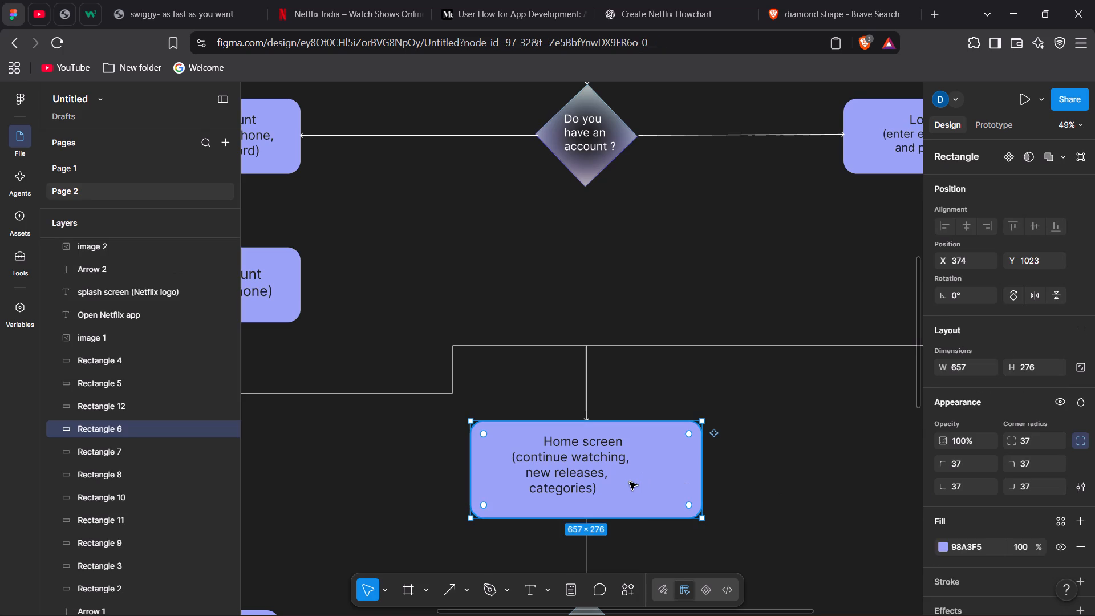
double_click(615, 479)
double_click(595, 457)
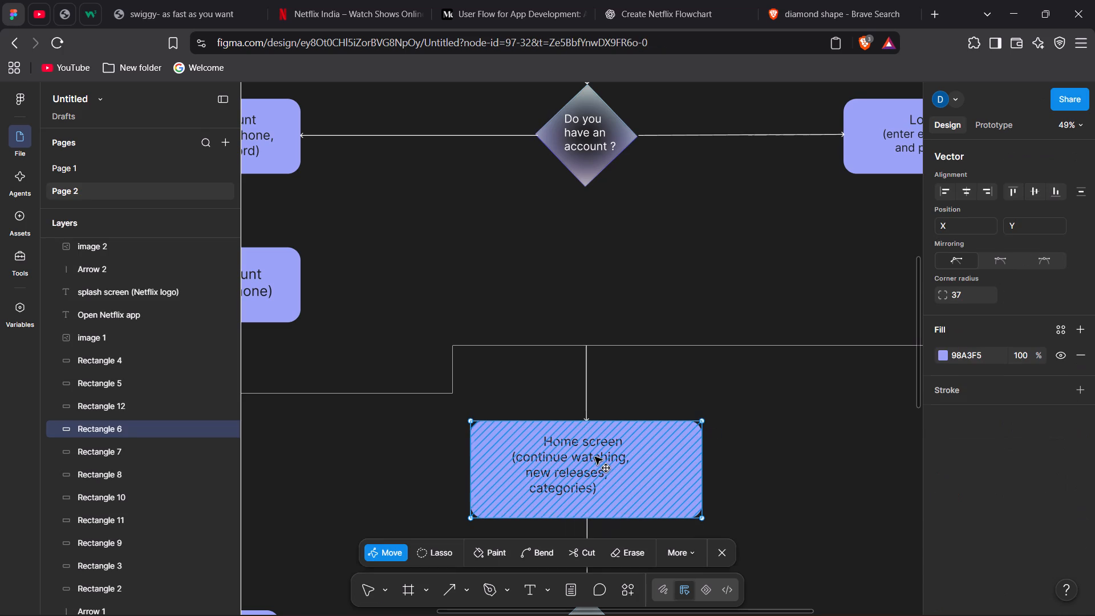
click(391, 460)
Reopen the Home screen text for editing and select part of the blank indent before "categories)".
double_click(558, 487)
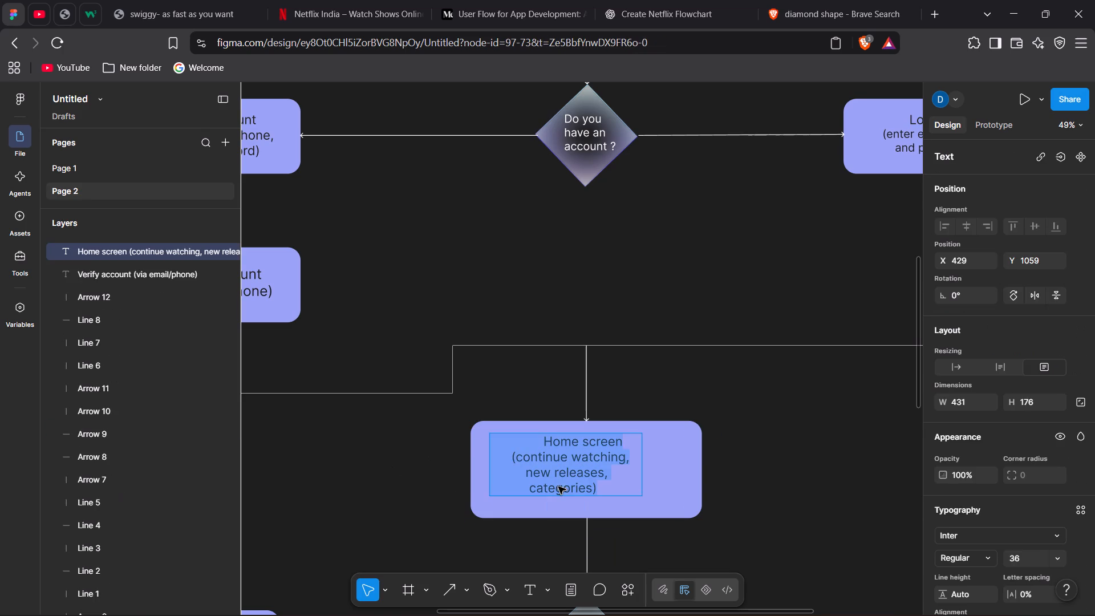
drag(509, 482, 514, 482)
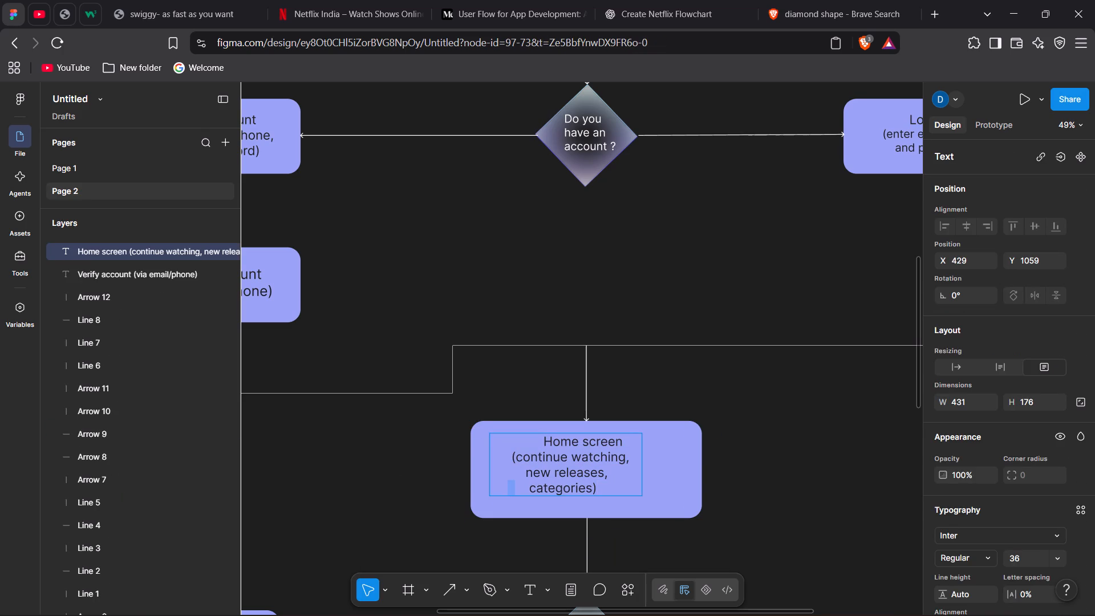
drag(514, 482, 514, 482)
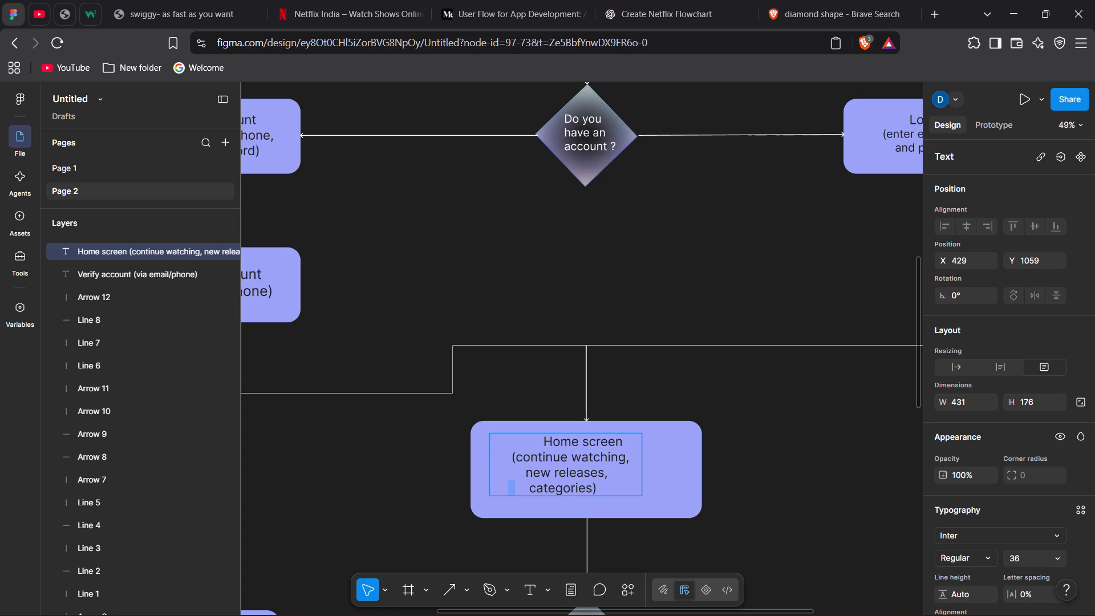